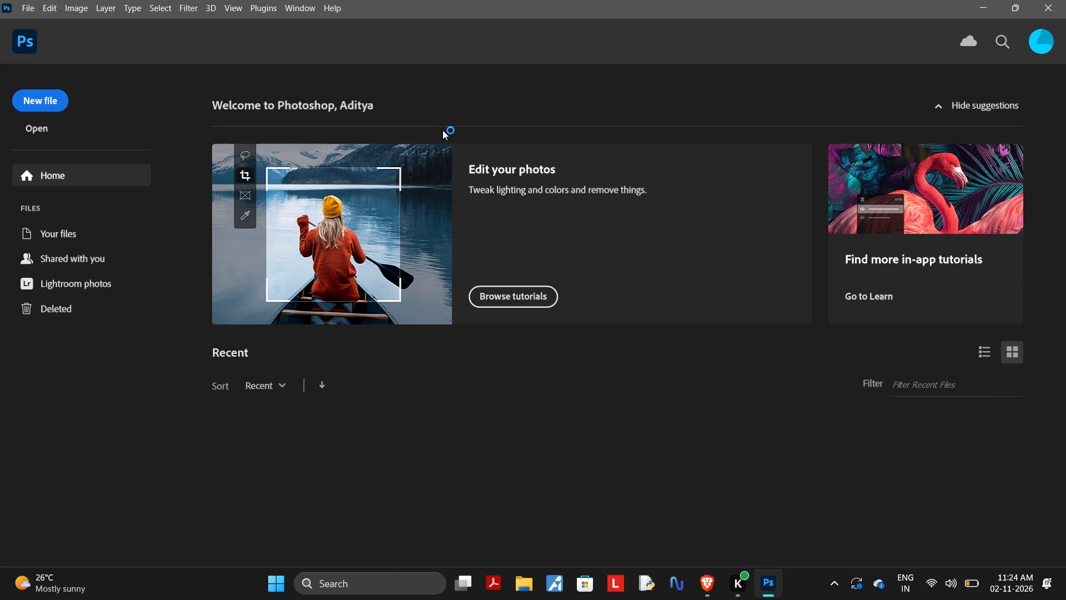
# Open the recent poster file dhanteras.psd.
pyautogui.click(296, 453)
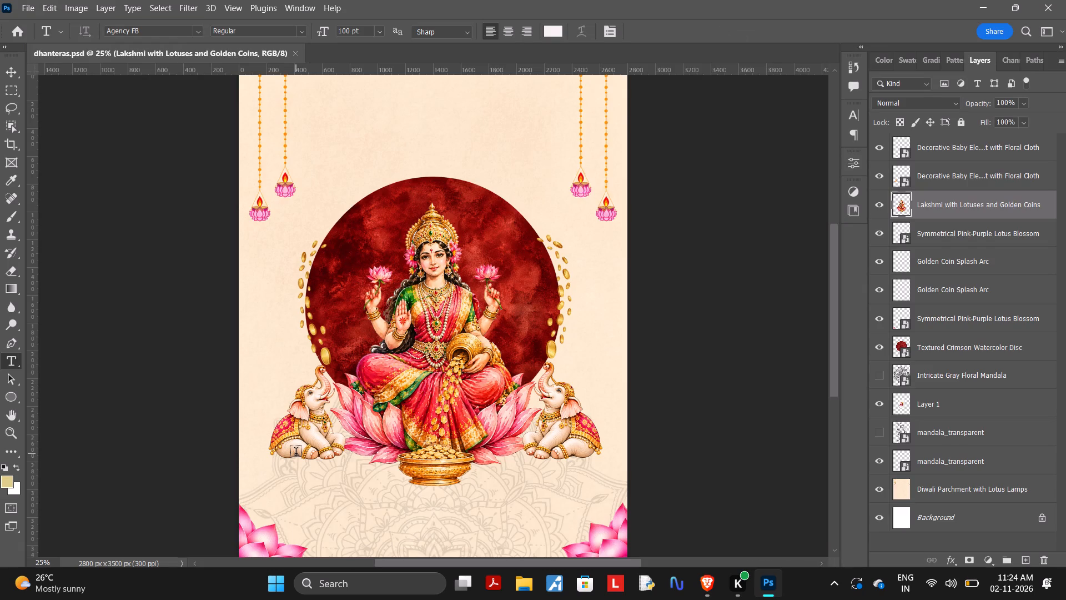
# Add a horizontal text layer and position it in the blank area above the crimson disc, between the hanging lamps.
pyautogui.scroll(1, 687, 407)
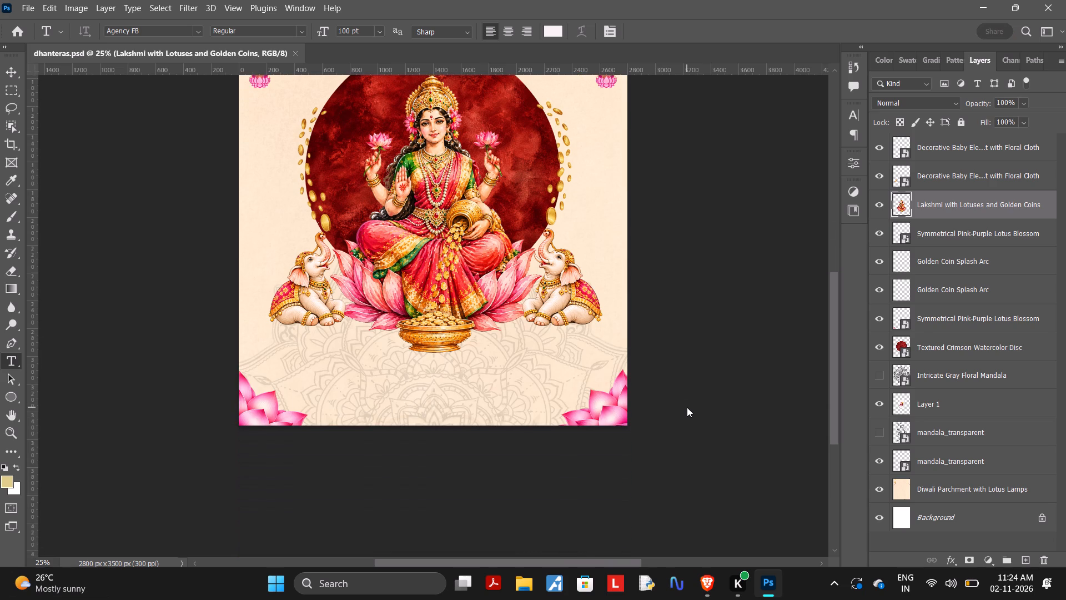
pyautogui.scroll(1, 687, 407)
pyautogui.click(431, 239)
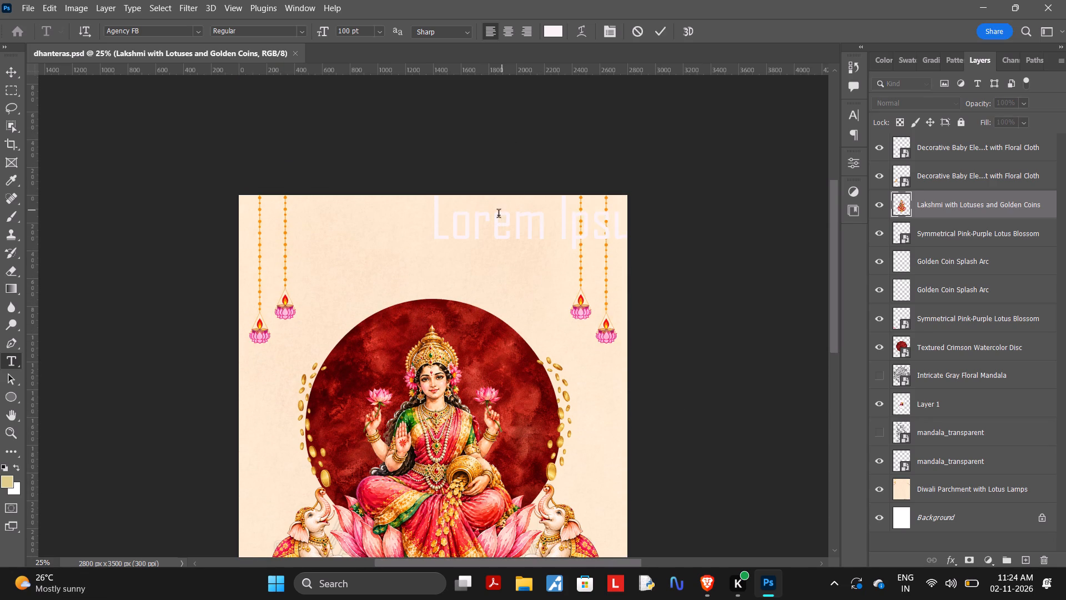
pyautogui.moveTo(498, 217); pyautogui.dragTo(455, 242)
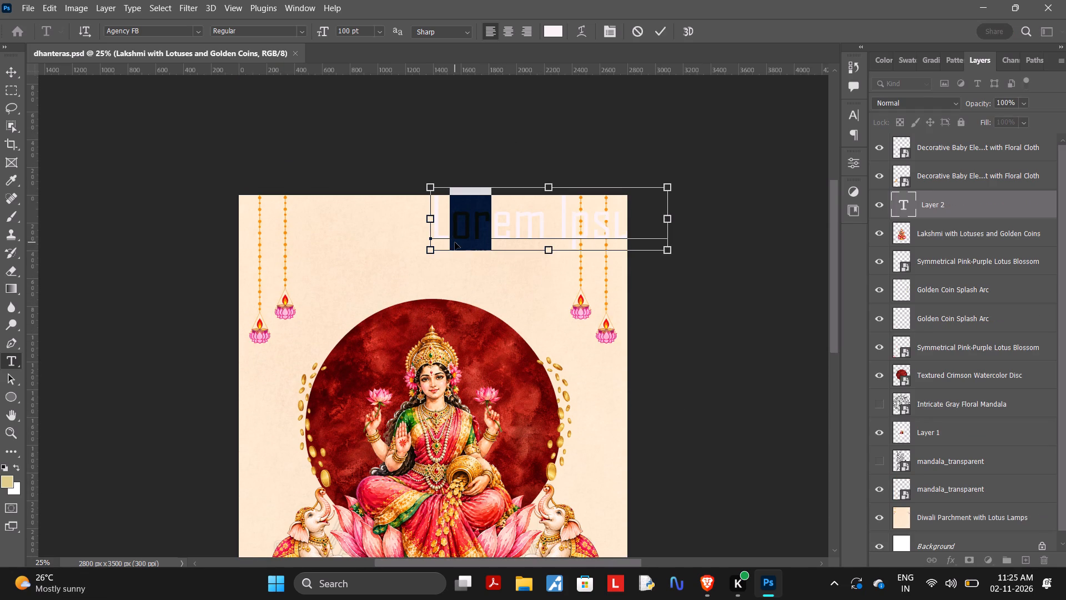
pyautogui.keyDown('ctrl'); pyautogui.moveTo(490, 232); pyautogui.dragTo(395, 271); pyautogui.keyUp('ctrl')
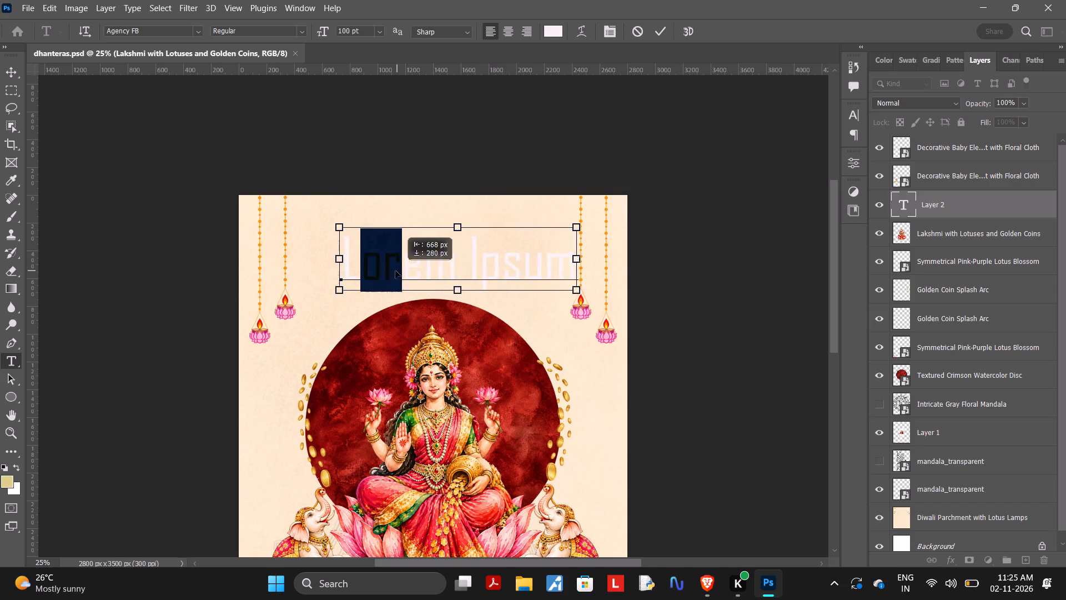
pyautogui.keyDown('ctrl'); pyautogui.moveTo(395, 271); pyautogui.dragTo(371, 266); pyautogui.keyUp('ctrl')
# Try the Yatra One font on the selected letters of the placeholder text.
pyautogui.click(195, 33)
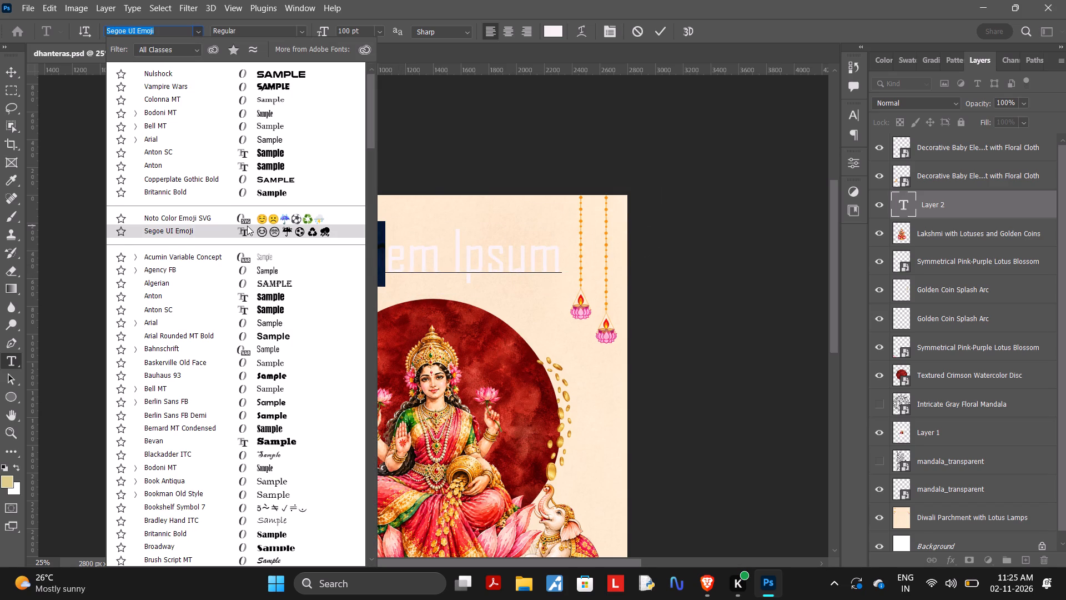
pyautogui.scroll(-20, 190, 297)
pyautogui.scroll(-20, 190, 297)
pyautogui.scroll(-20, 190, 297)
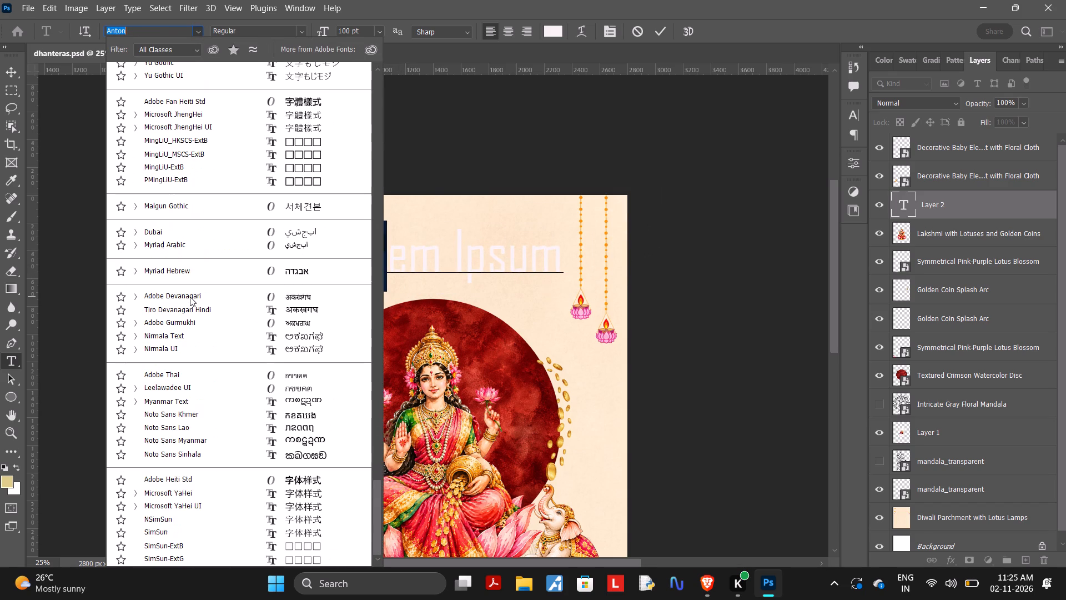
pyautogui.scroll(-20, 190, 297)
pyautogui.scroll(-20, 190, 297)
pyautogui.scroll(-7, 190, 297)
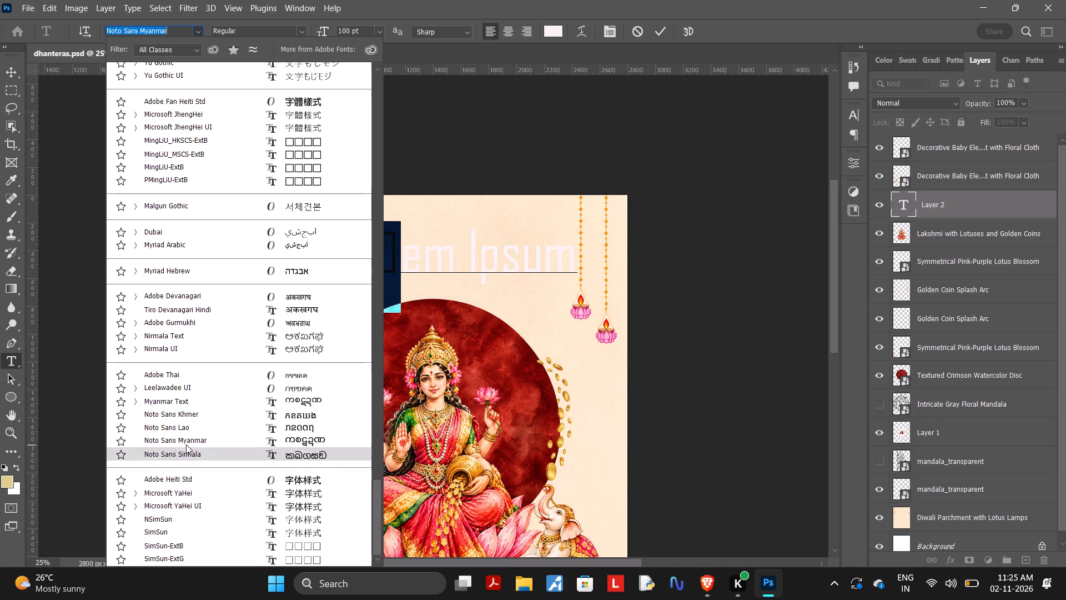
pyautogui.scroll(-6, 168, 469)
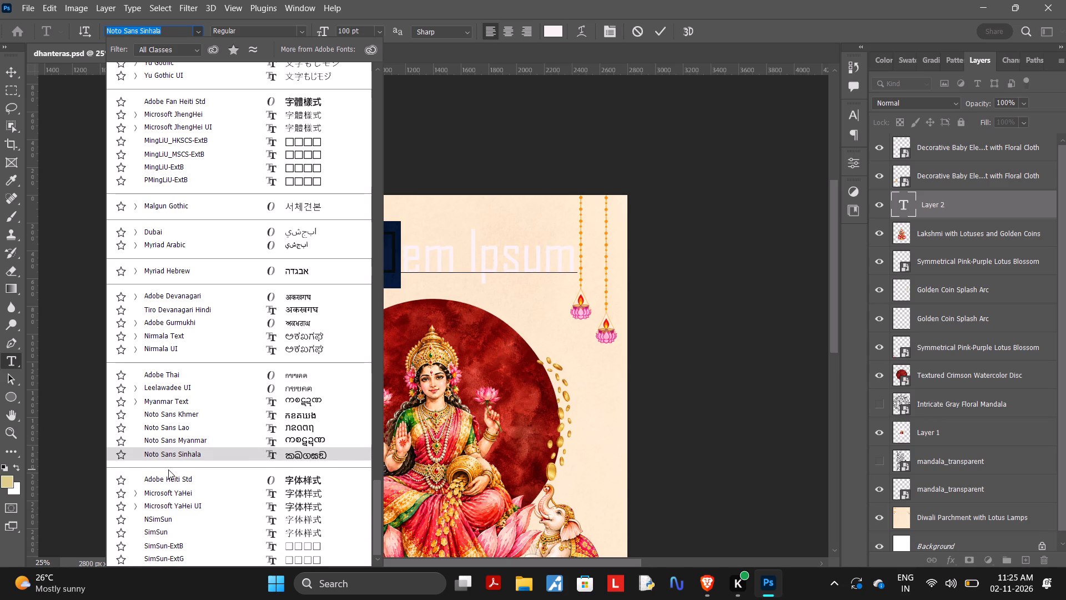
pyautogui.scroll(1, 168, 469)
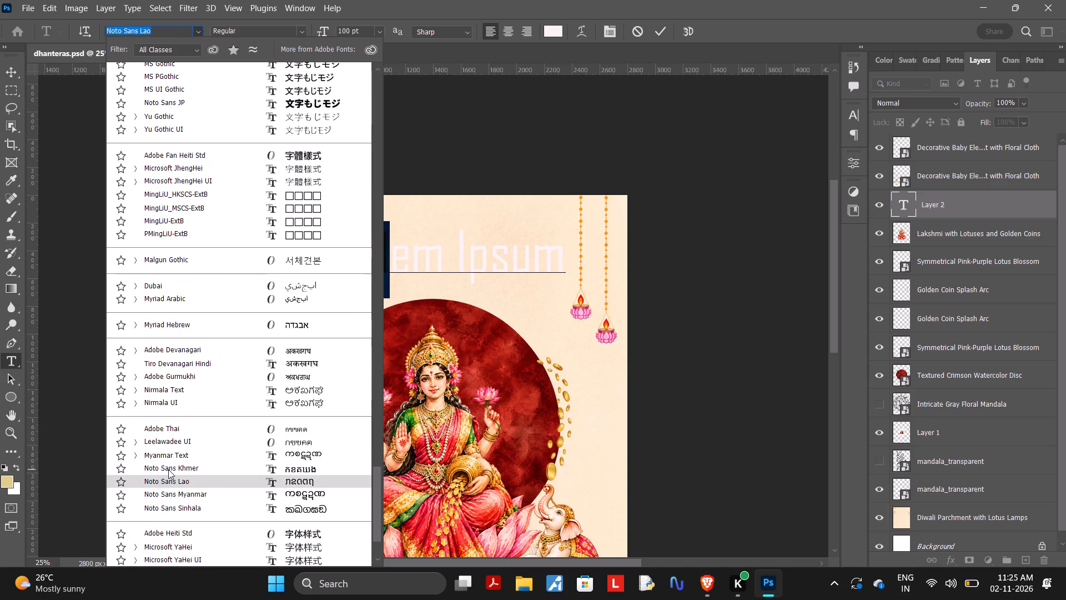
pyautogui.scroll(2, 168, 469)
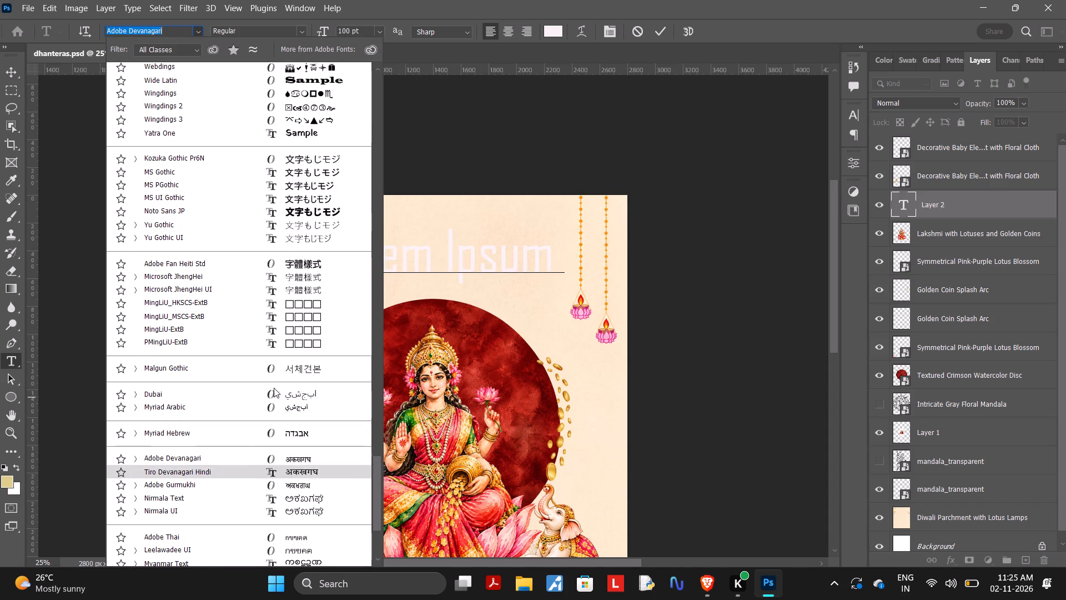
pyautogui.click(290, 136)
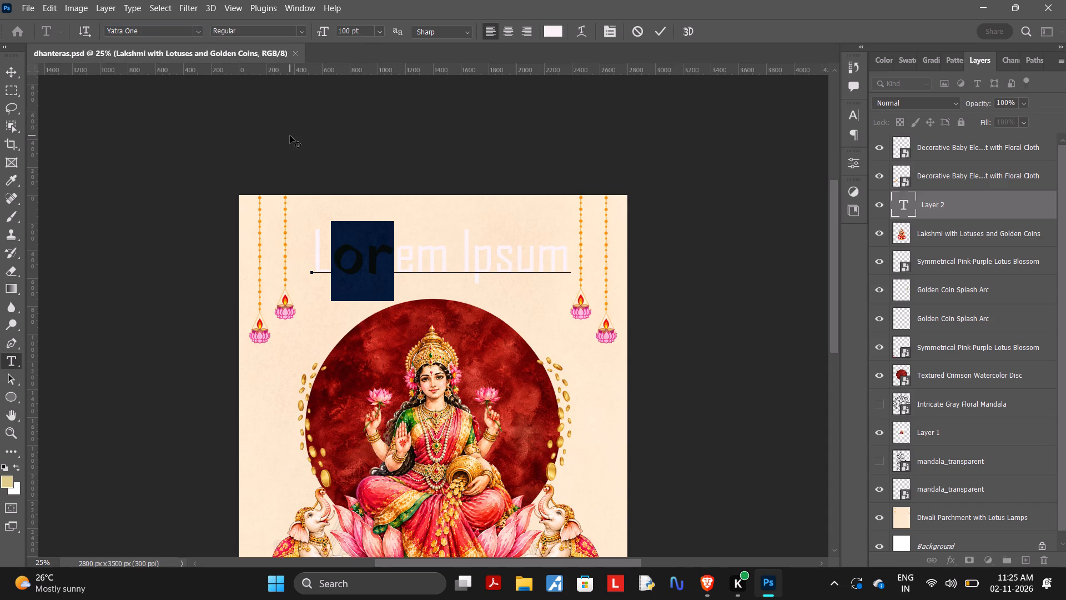
# Clear all the placeholder text from the new text layer, keeping it open for editing.
pyautogui.click(461, 269)
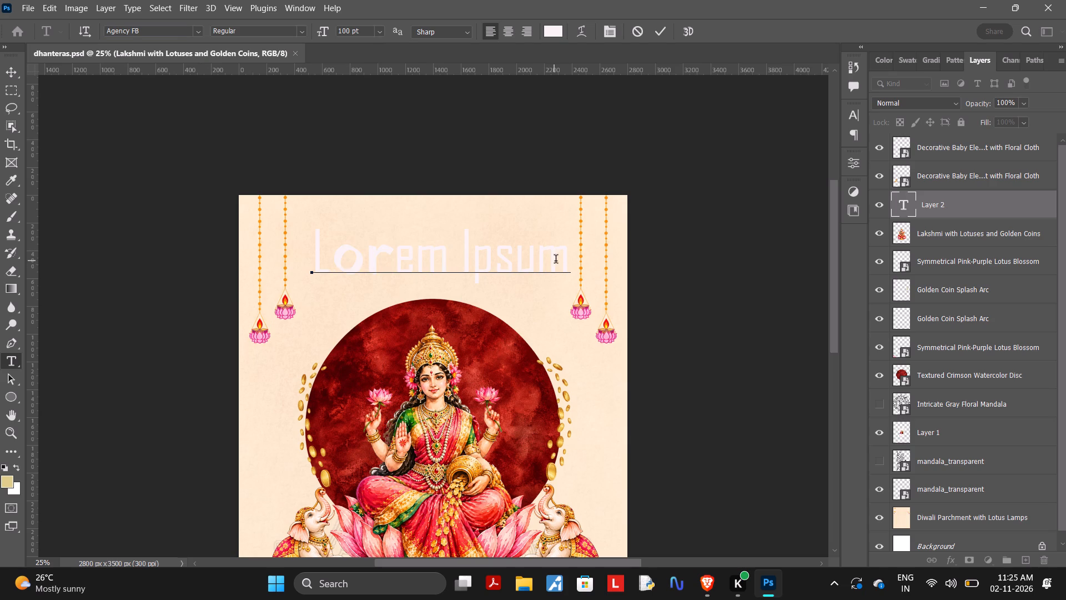
pyautogui.moveTo(570, 258); pyautogui.dragTo(322, 262)
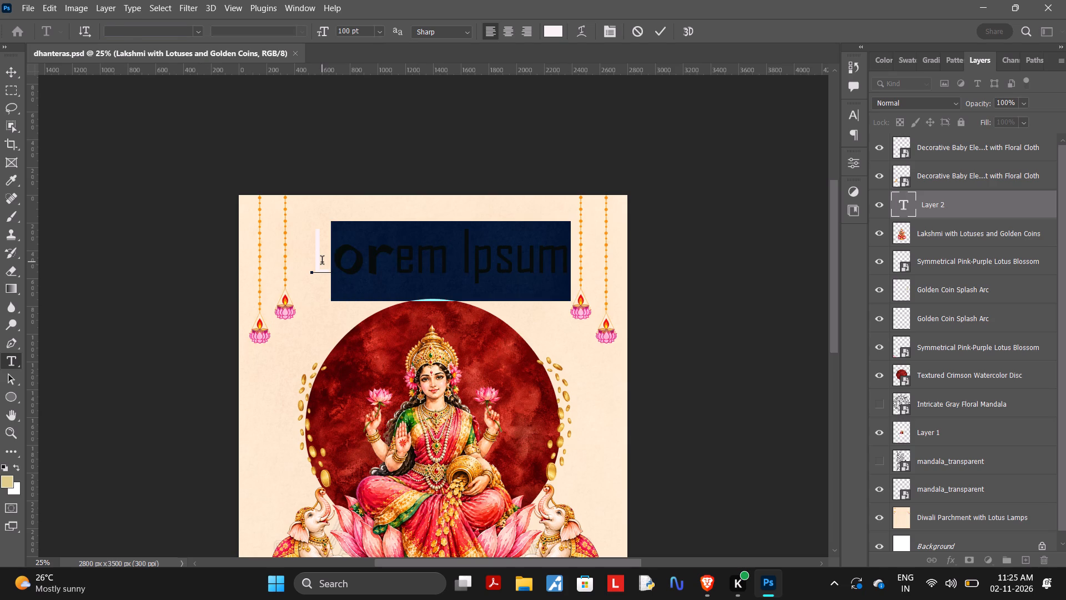
pyautogui.press('BackSpace')
pyautogui.press('BackSpace')
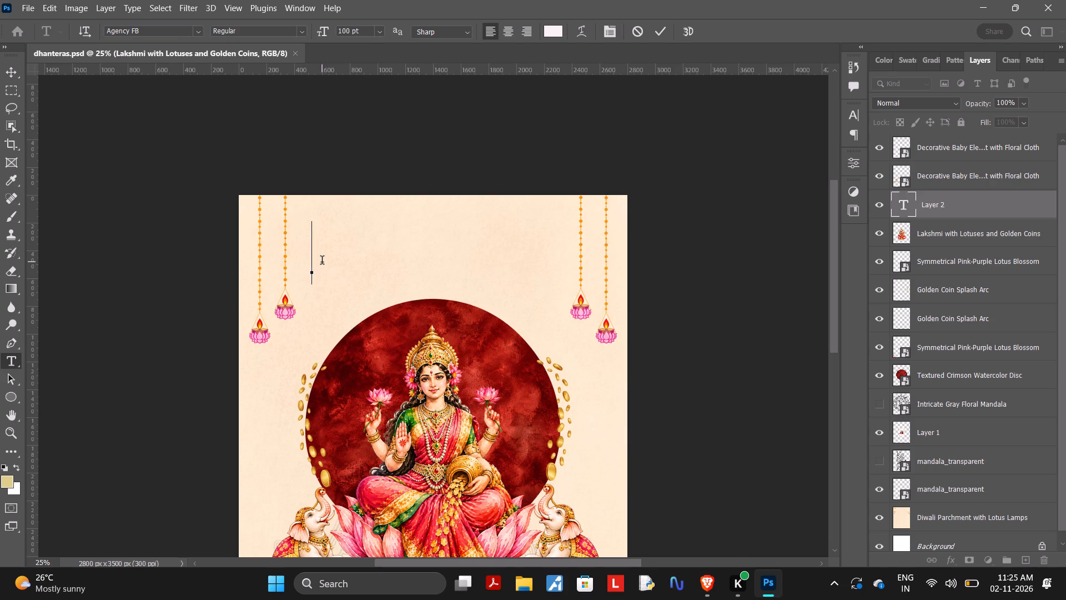
# Switch to the Brave browser and search for "english to hindi" in a new tab.
pyautogui.click(704, 583)
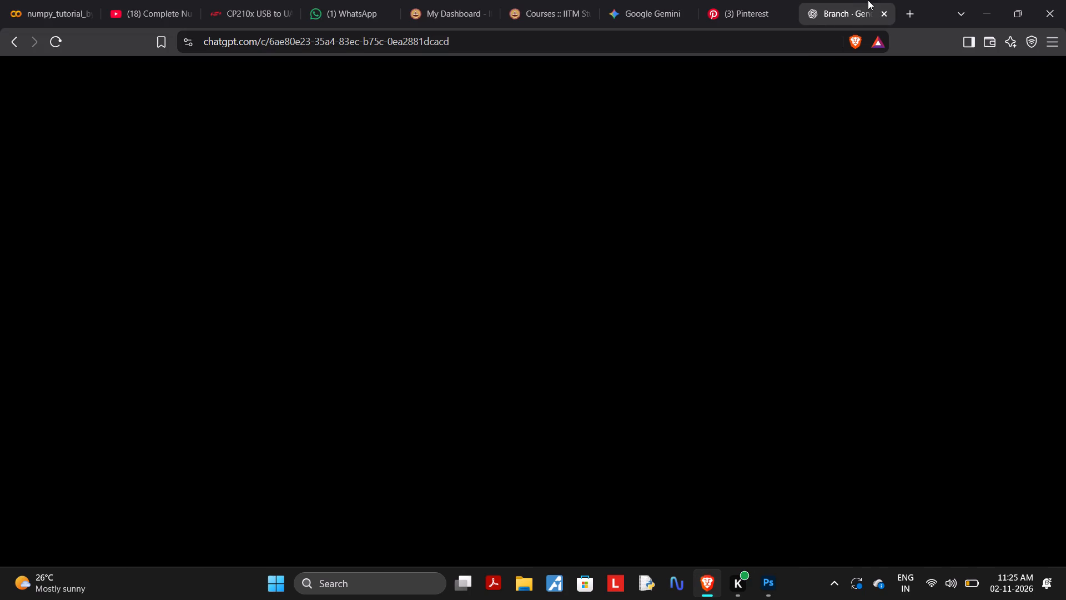
pyautogui.click(906, 16)
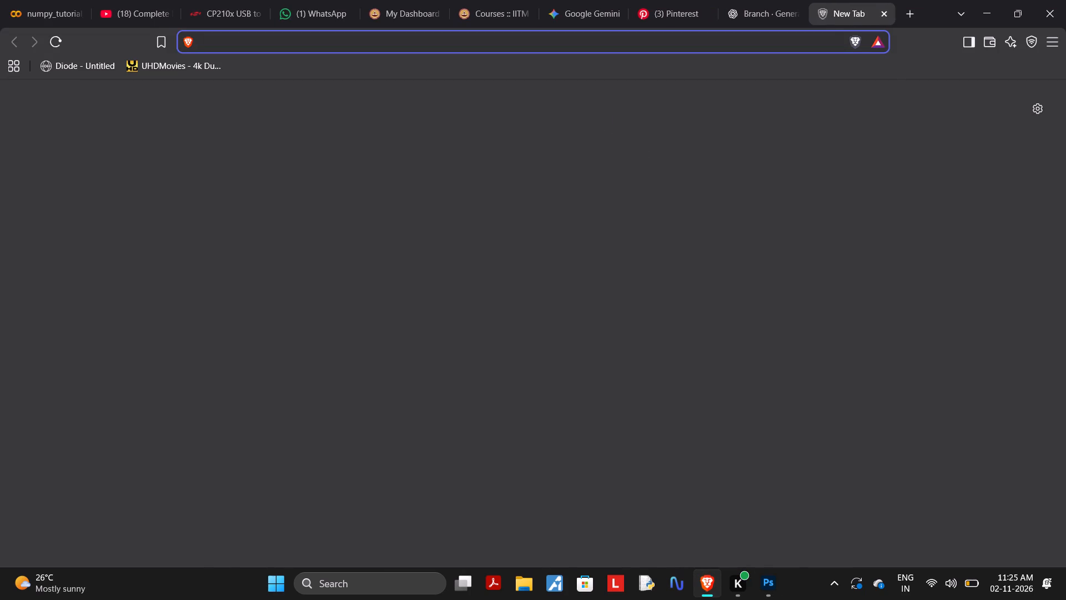
pyautogui.write('english to hindi')
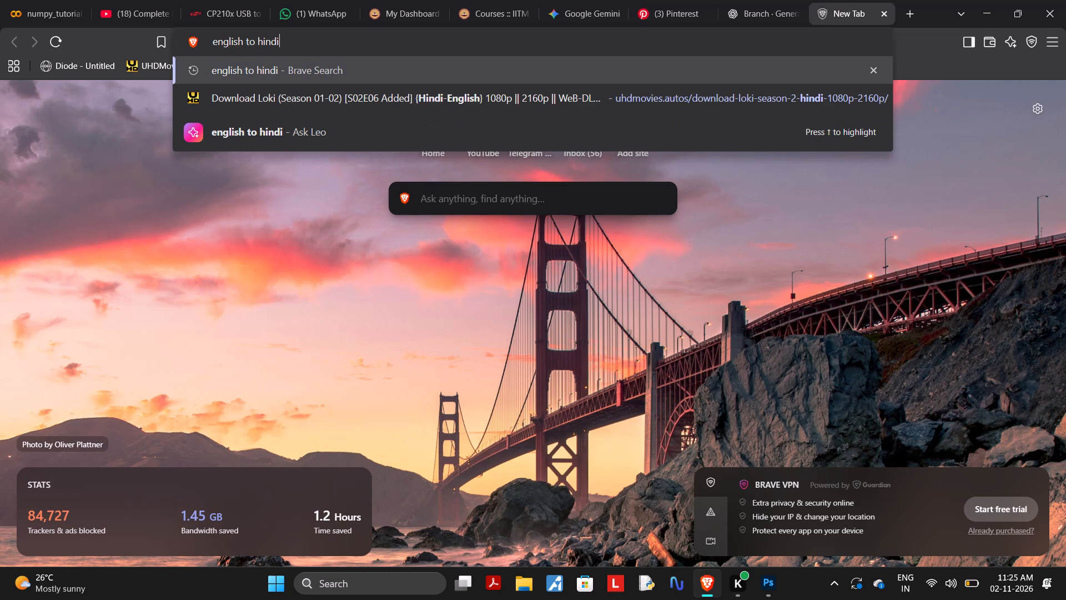
pyautogui.press('Return')
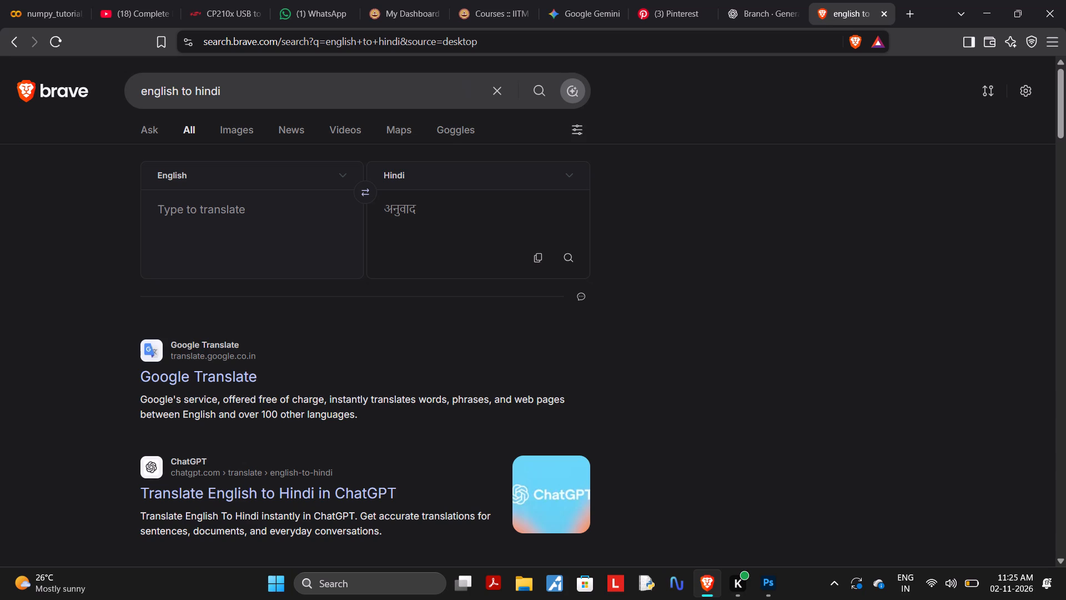
# Translate "dhanteras" from English to Hindi and copy the translated word.
pyautogui.click(244, 194)
pyautogui.write('dhanteras')
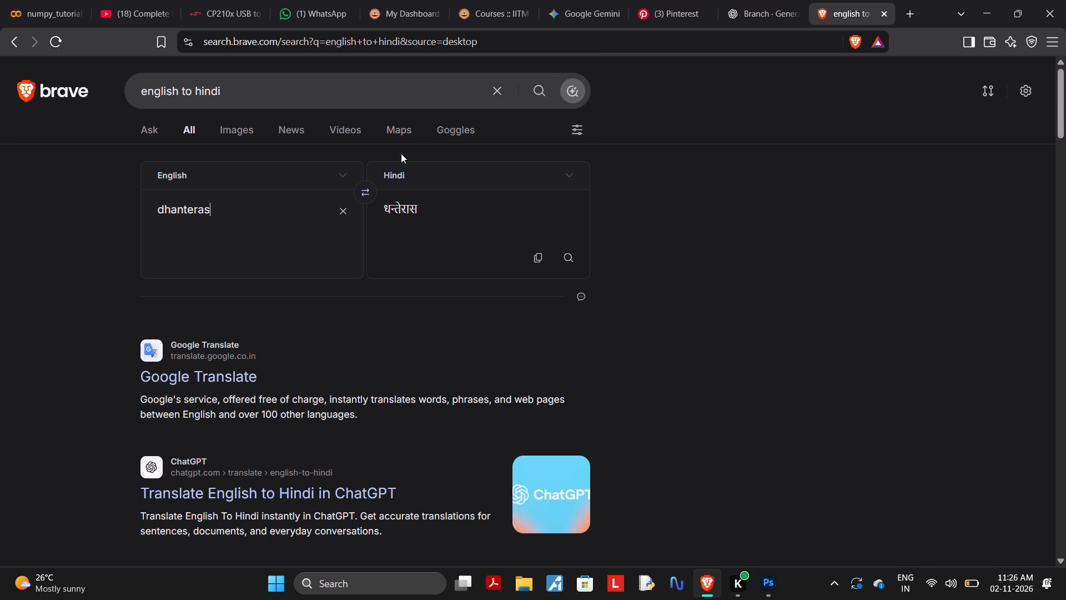
pyautogui.click(420, 203)
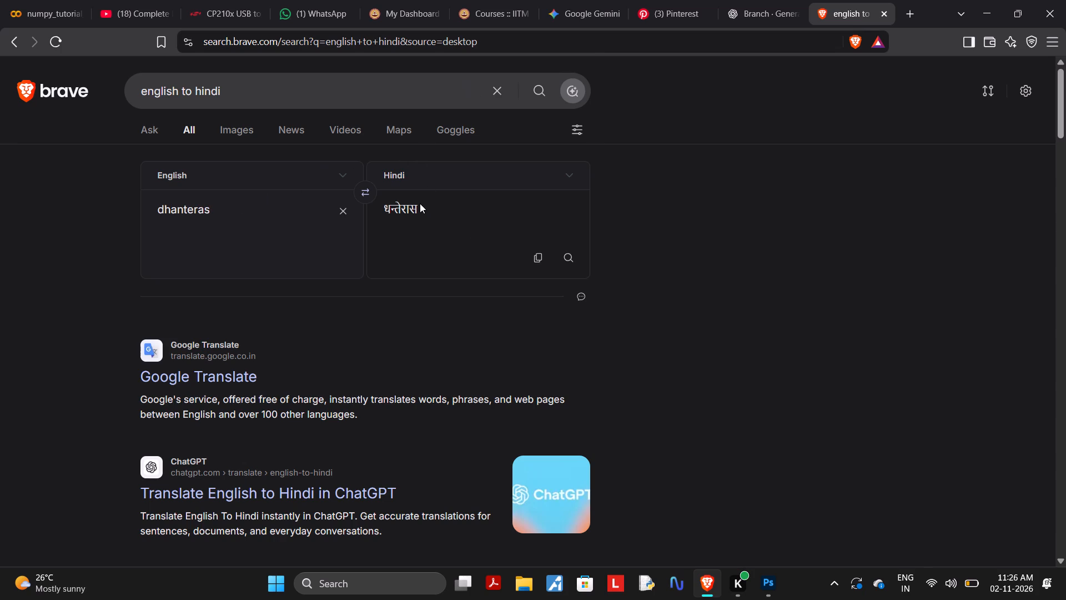
pyautogui.click(420, 203)
pyautogui.click(412, 211)
pyautogui.doubleClick(420, 209)
pyautogui.click(544, 253)
# Return to Photoshop and paste the Hindi word धन्तेरास into the empty text layer.
pyautogui.click(778, 586)
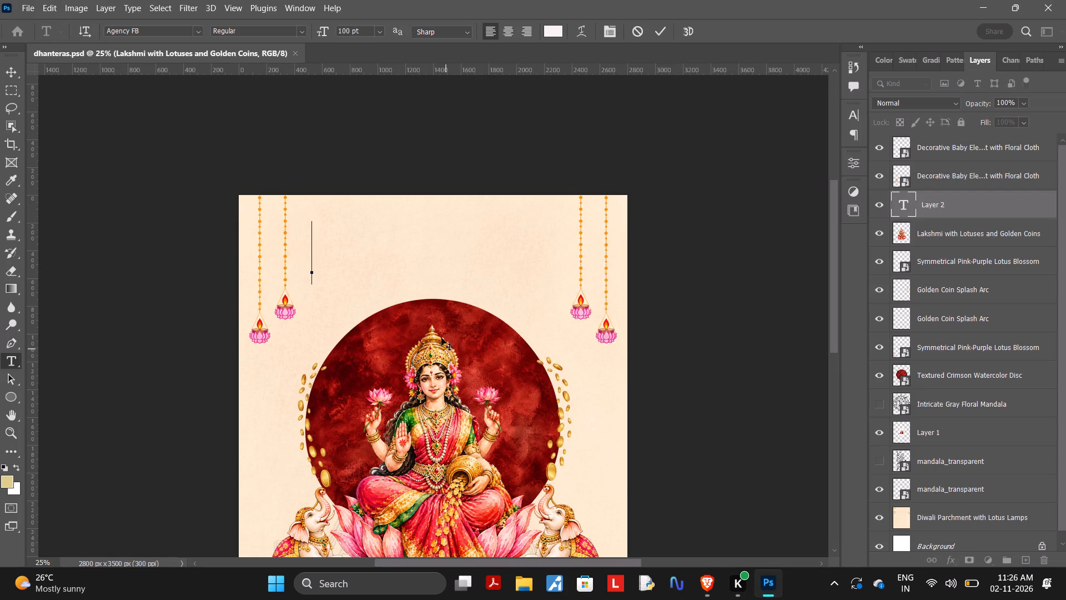
pyautogui.hotkey('ctrl', 'v')
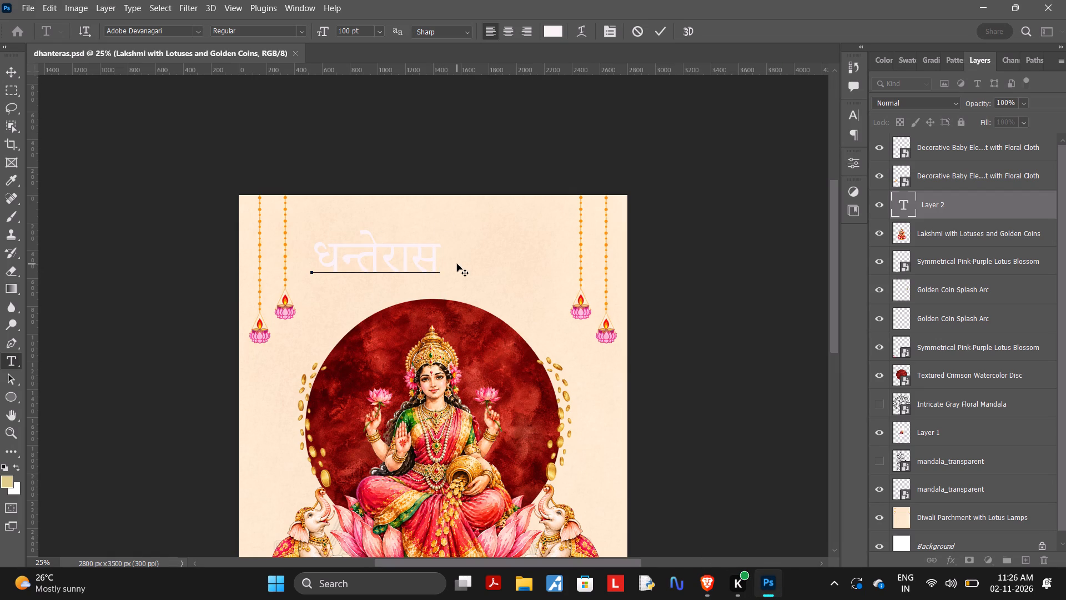
# Set the font of the whole Hindi heading धन्तेरास to Yatra One.
pyautogui.moveTo(436, 266); pyautogui.dragTo(368, 274)
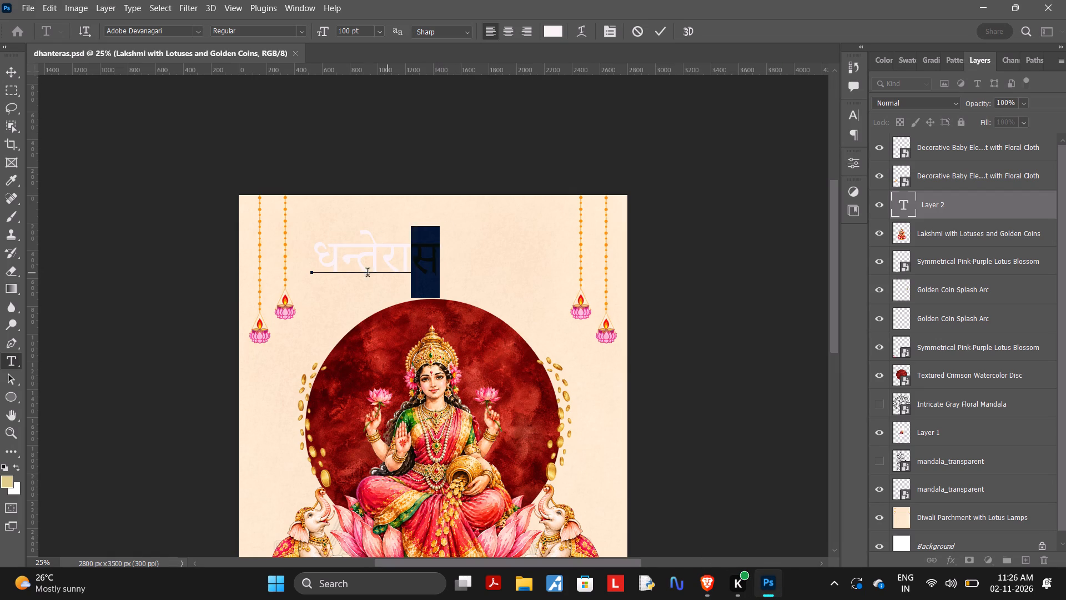
pyautogui.moveTo(368, 274); pyautogui.dragTo(311, 272)
pyautogui.click(199, 31)
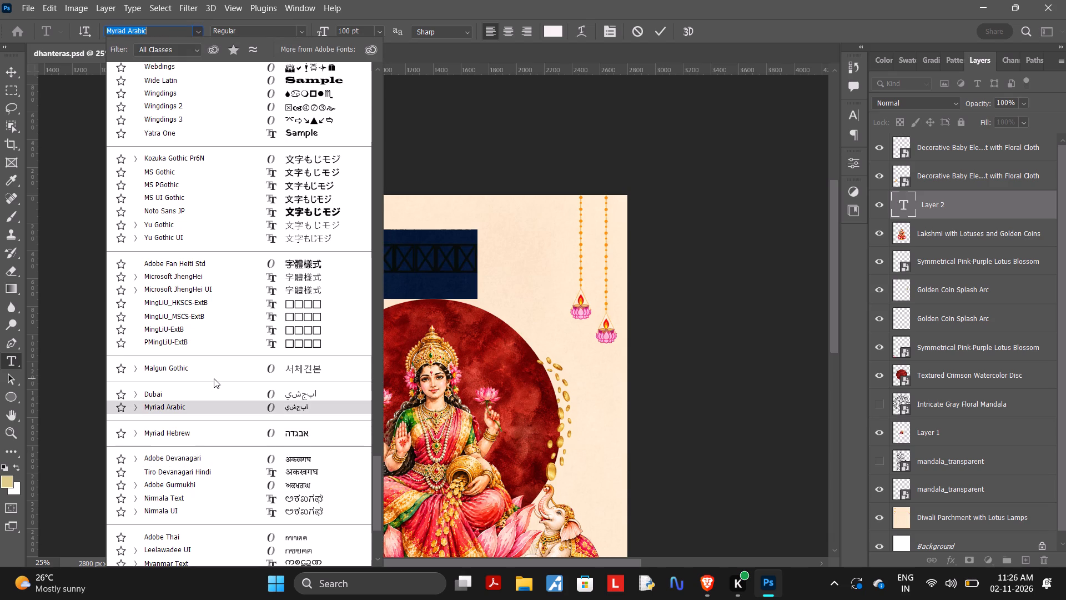
pyautogui.scroll(1, 241, 320)
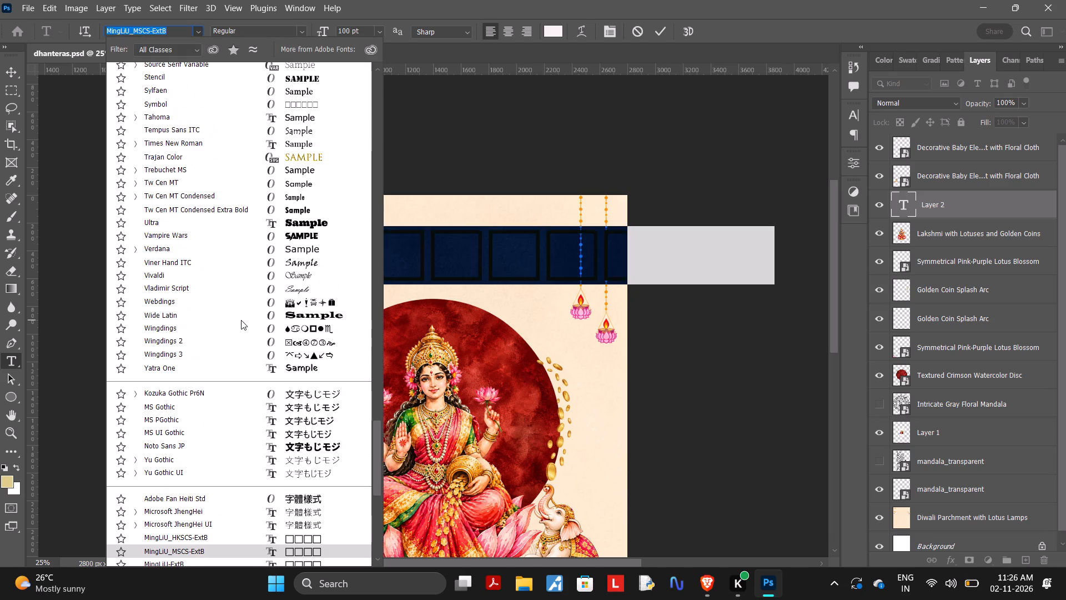
pyautogui.scroll(1, 241, 320)
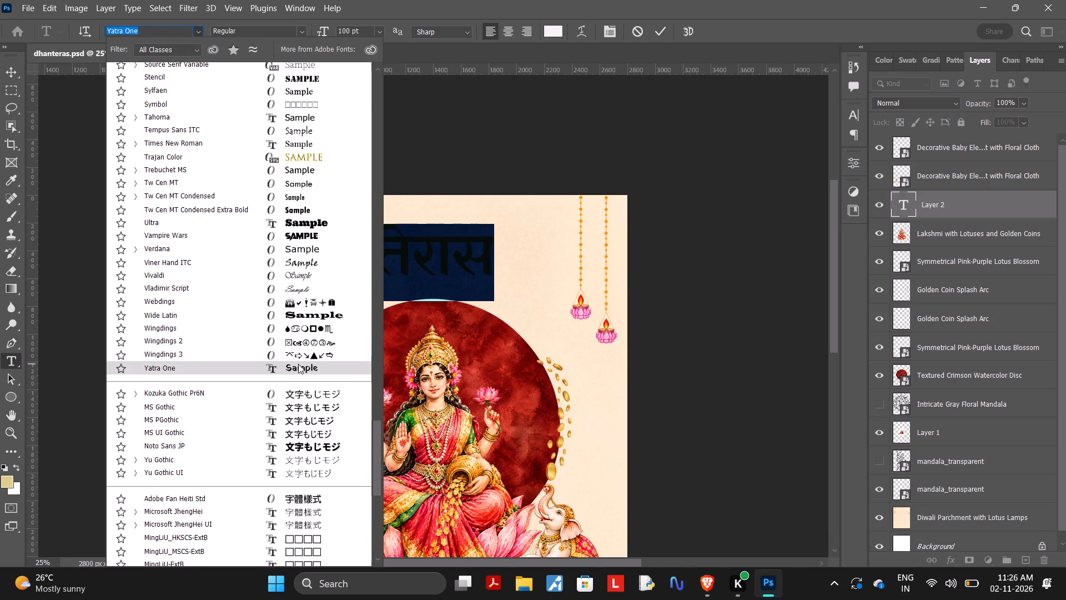
pyautogui.click(298, 364)
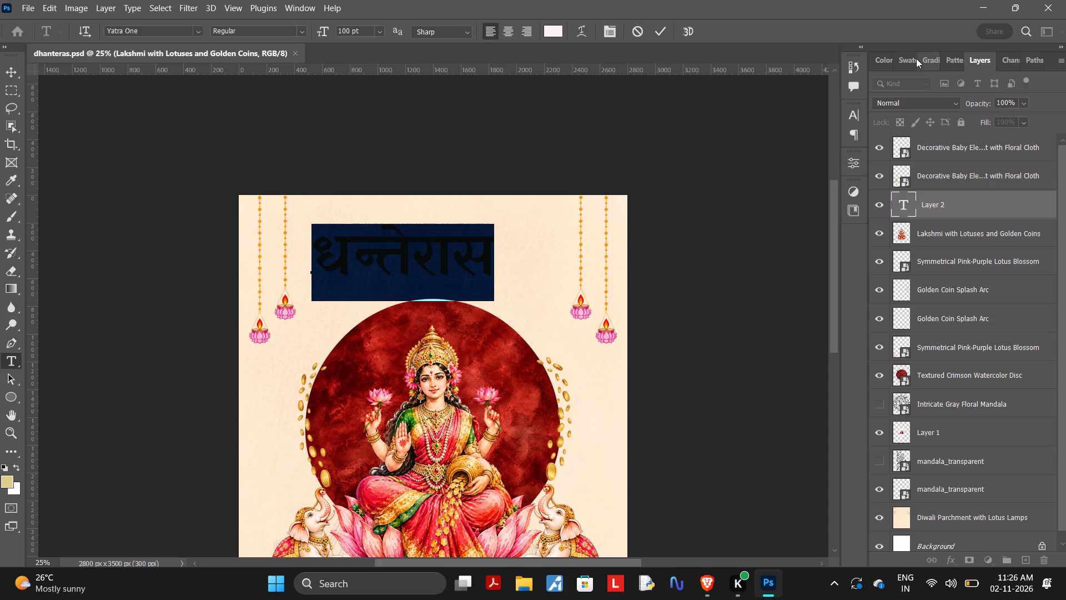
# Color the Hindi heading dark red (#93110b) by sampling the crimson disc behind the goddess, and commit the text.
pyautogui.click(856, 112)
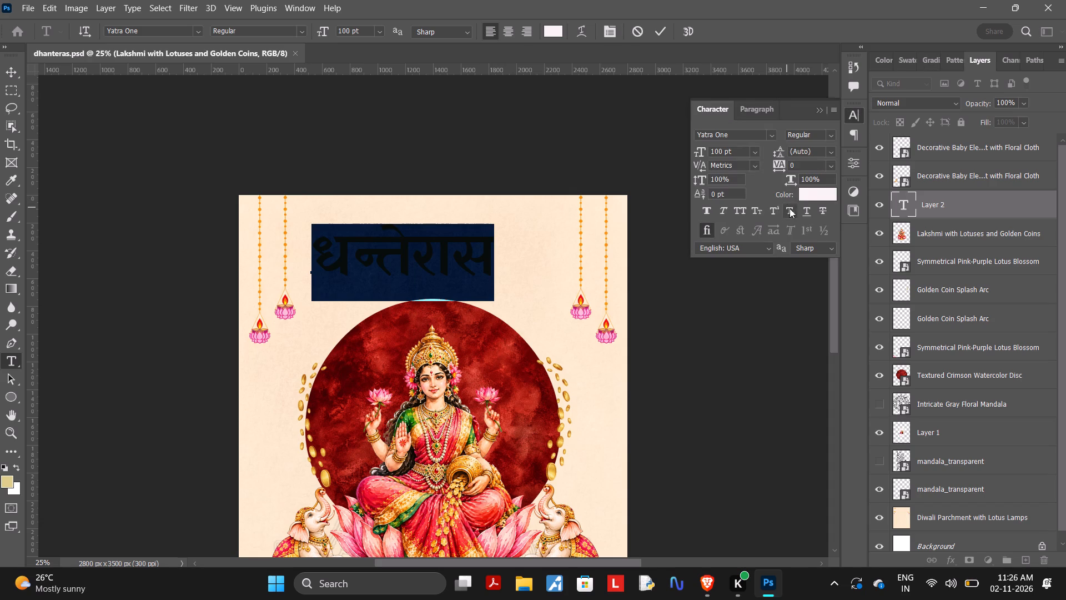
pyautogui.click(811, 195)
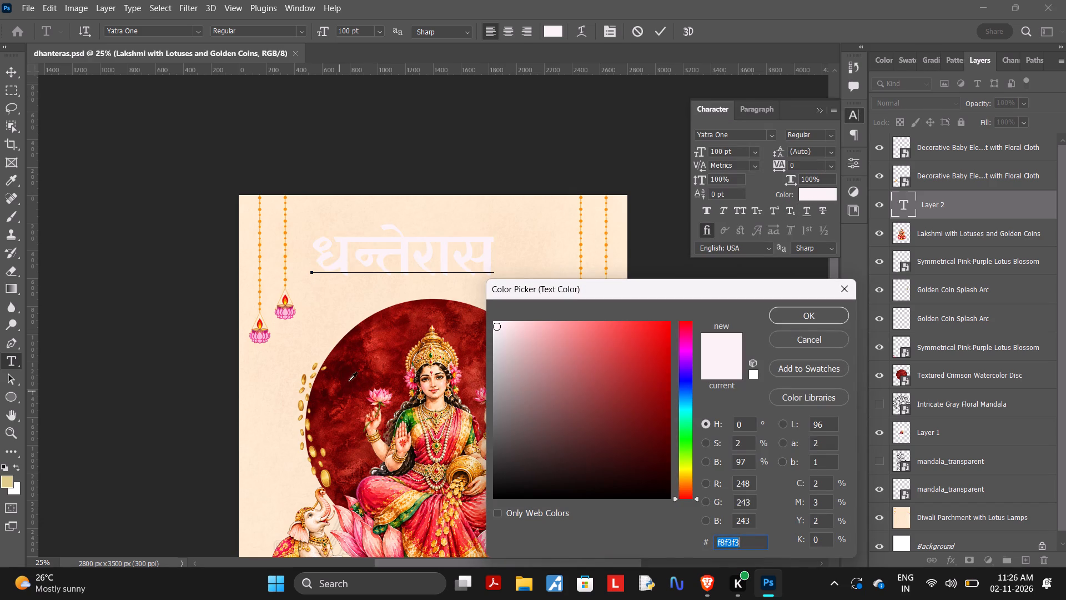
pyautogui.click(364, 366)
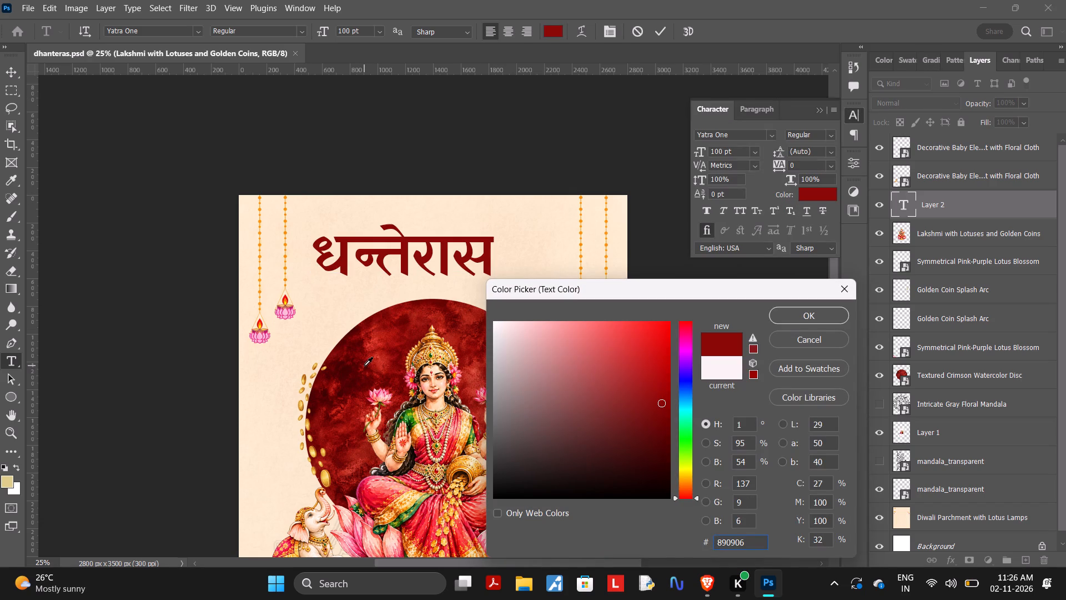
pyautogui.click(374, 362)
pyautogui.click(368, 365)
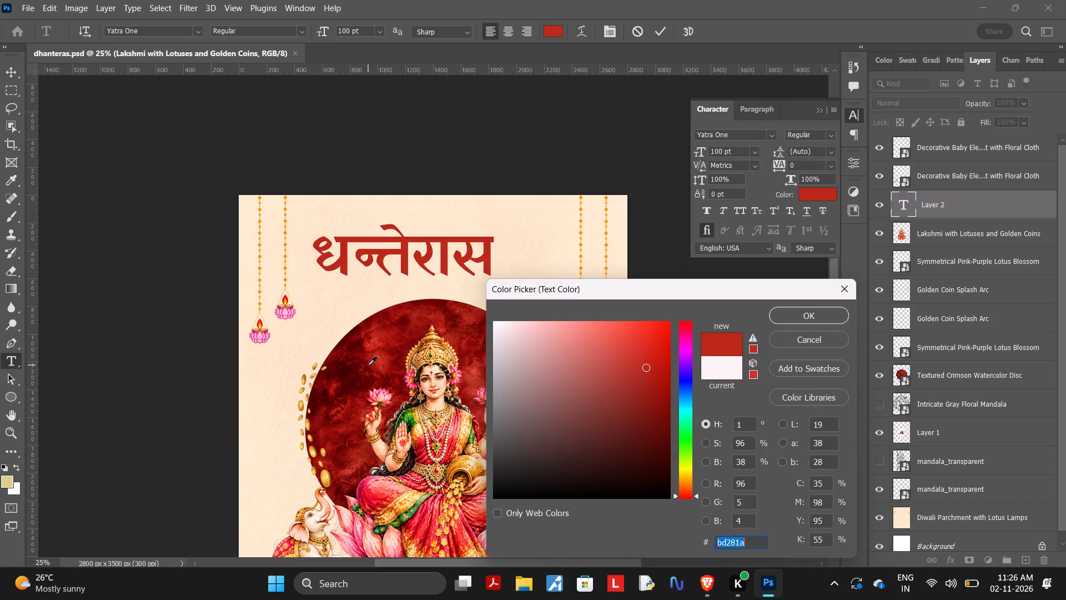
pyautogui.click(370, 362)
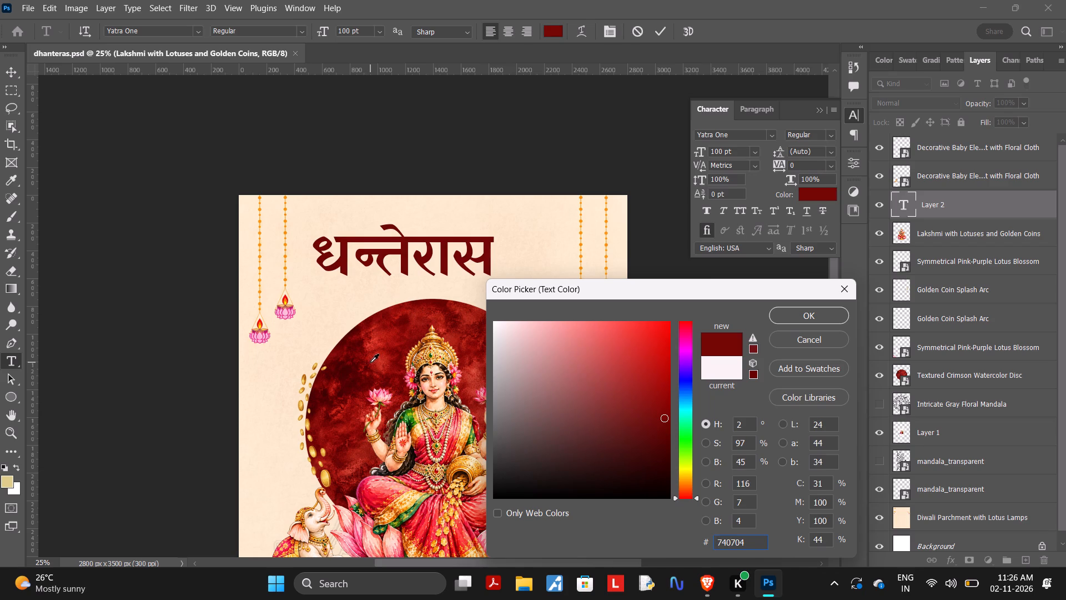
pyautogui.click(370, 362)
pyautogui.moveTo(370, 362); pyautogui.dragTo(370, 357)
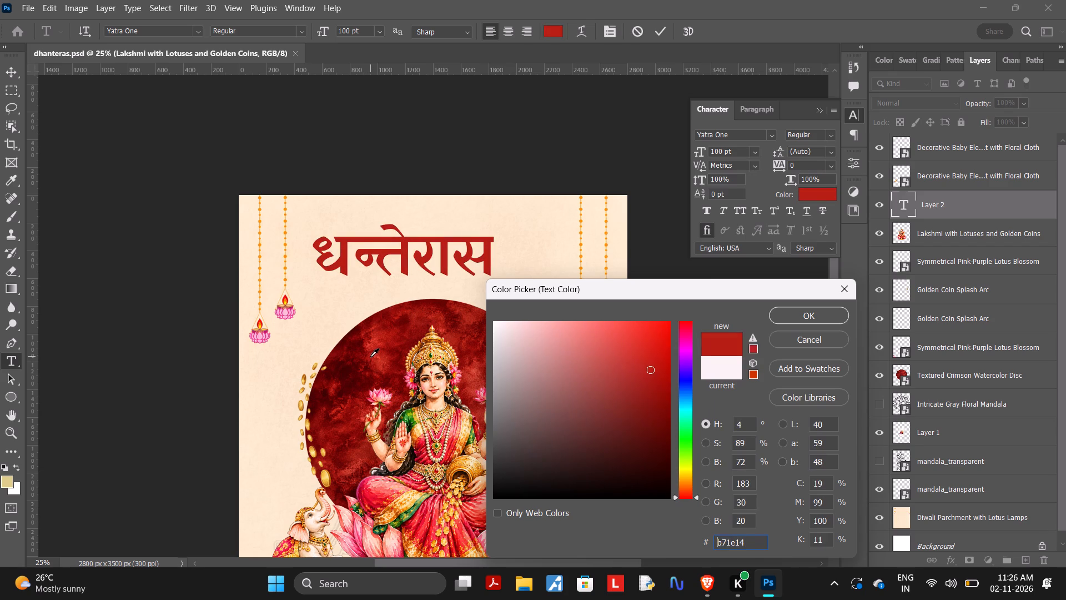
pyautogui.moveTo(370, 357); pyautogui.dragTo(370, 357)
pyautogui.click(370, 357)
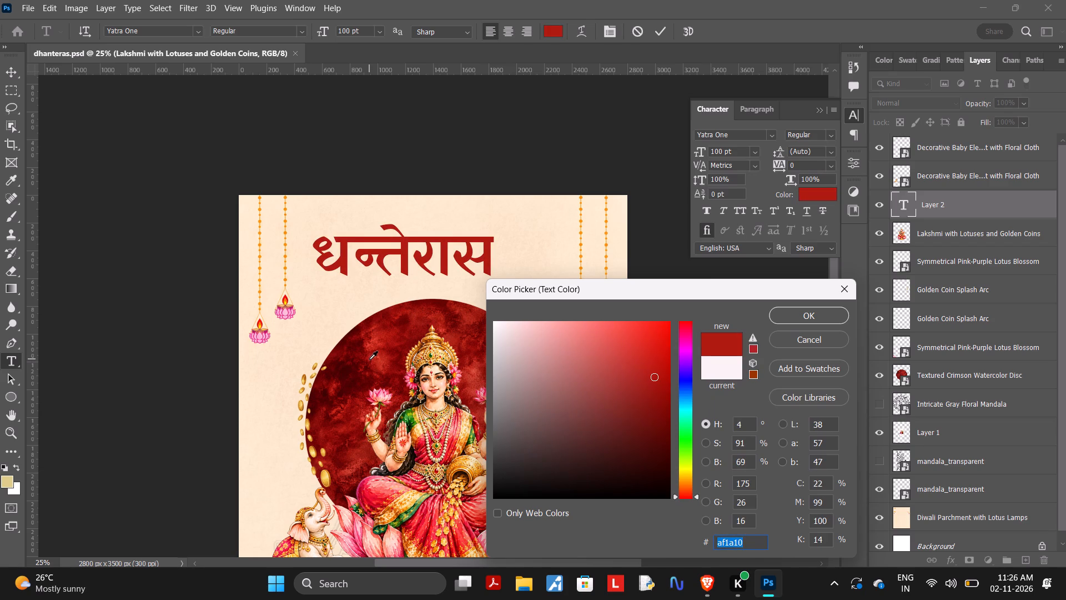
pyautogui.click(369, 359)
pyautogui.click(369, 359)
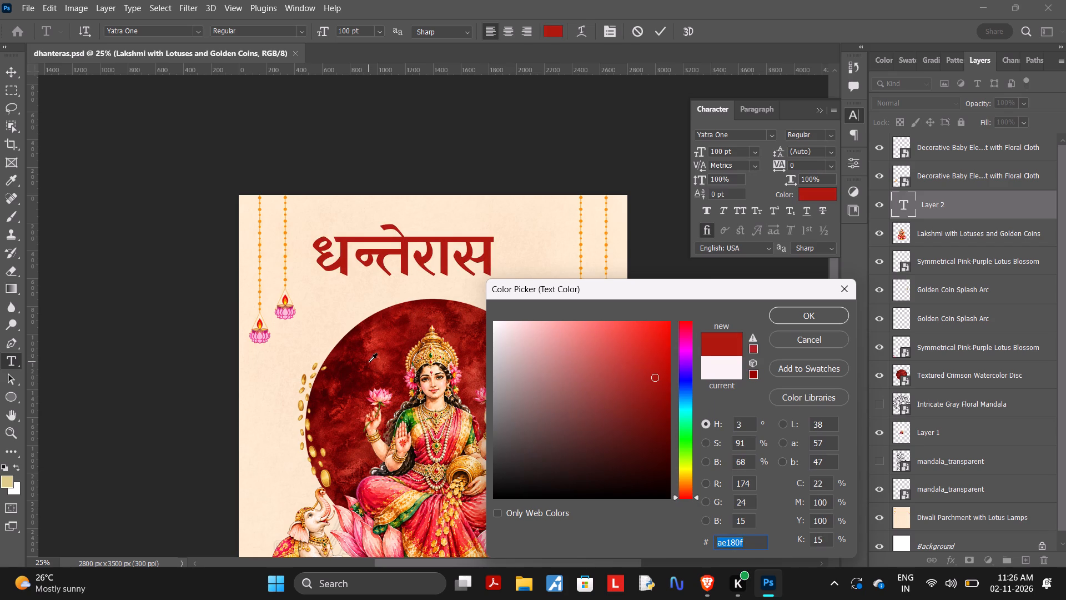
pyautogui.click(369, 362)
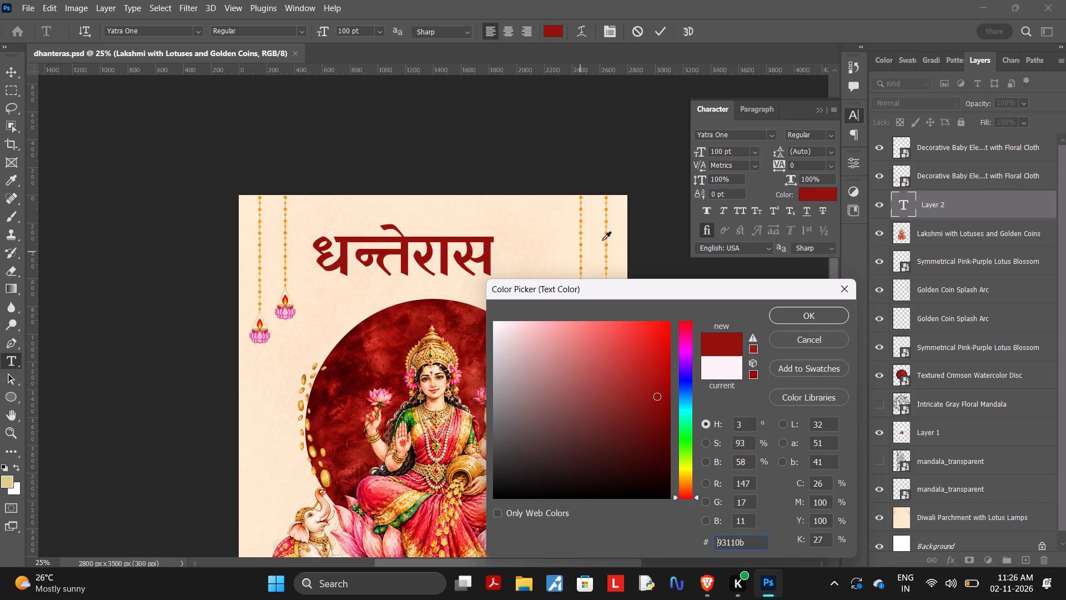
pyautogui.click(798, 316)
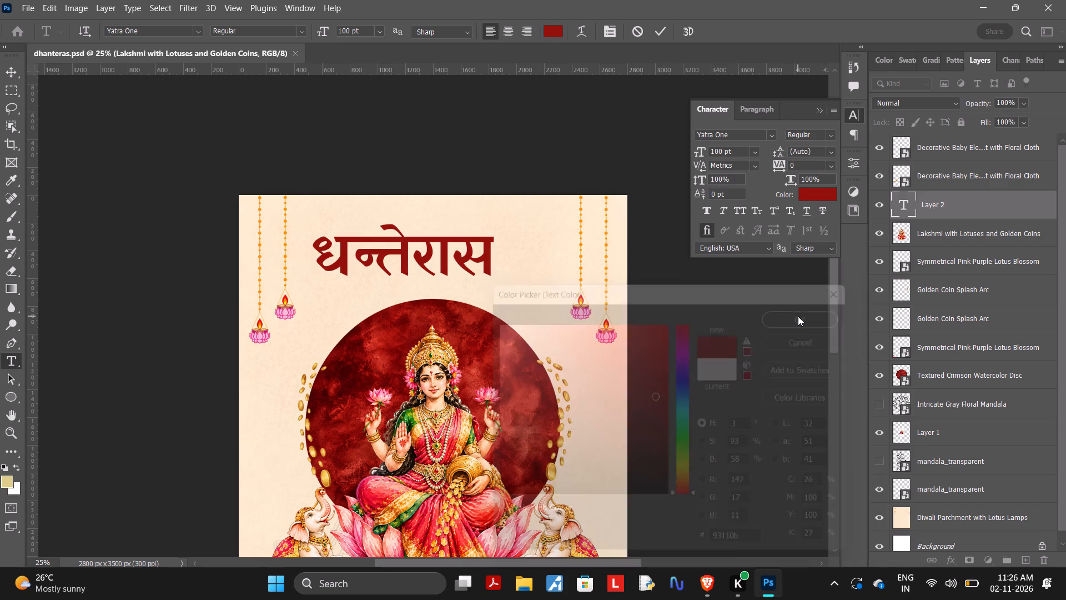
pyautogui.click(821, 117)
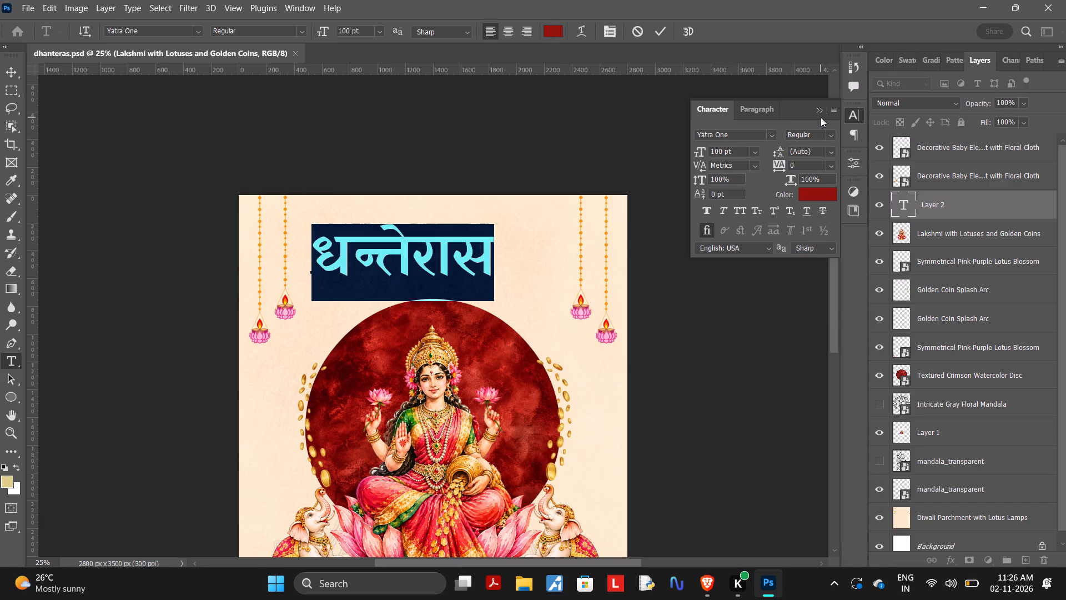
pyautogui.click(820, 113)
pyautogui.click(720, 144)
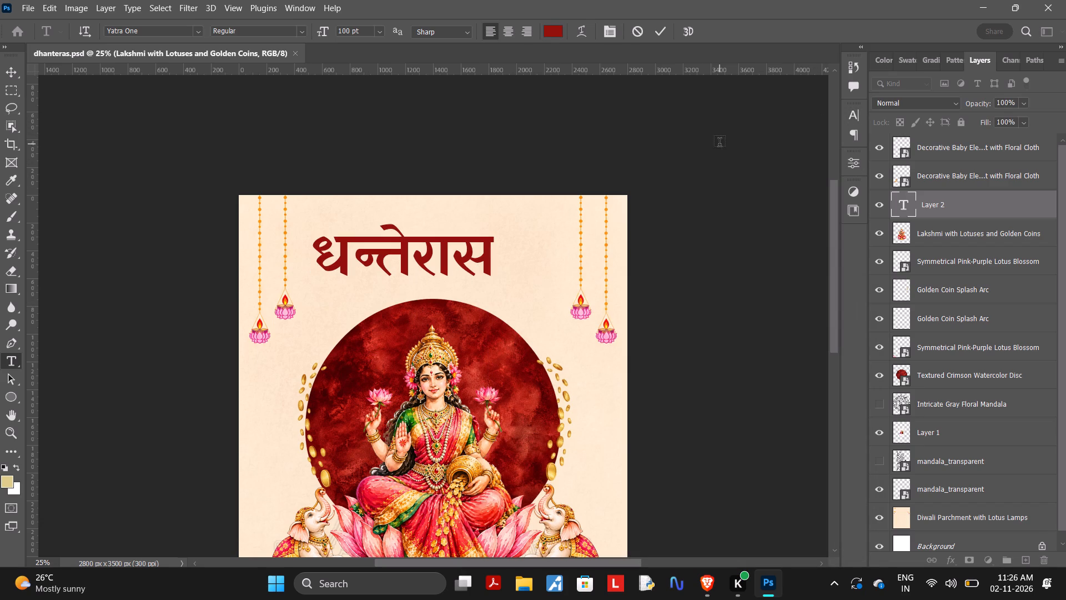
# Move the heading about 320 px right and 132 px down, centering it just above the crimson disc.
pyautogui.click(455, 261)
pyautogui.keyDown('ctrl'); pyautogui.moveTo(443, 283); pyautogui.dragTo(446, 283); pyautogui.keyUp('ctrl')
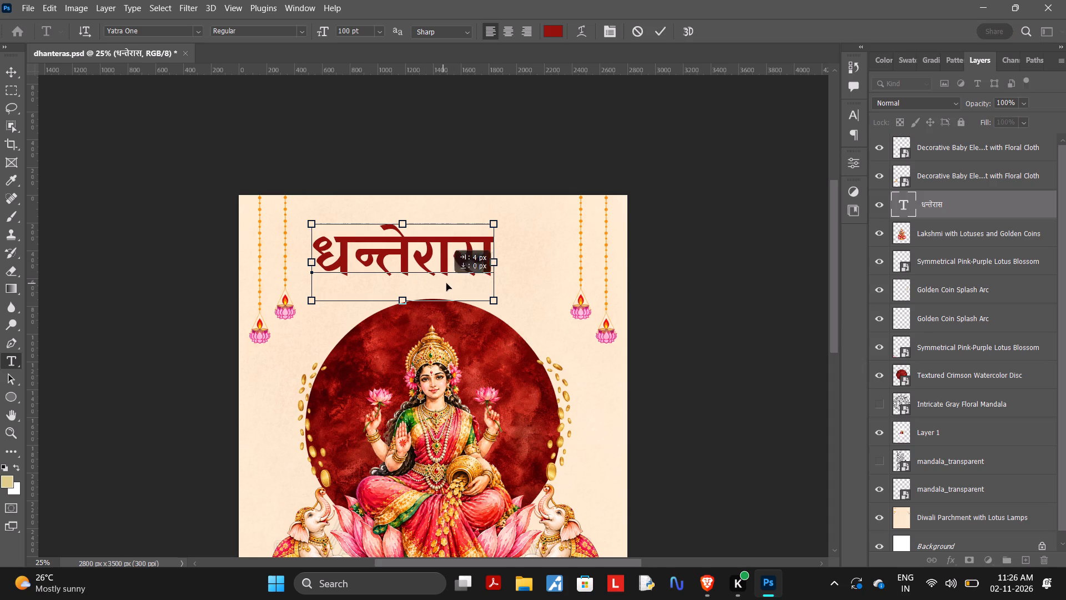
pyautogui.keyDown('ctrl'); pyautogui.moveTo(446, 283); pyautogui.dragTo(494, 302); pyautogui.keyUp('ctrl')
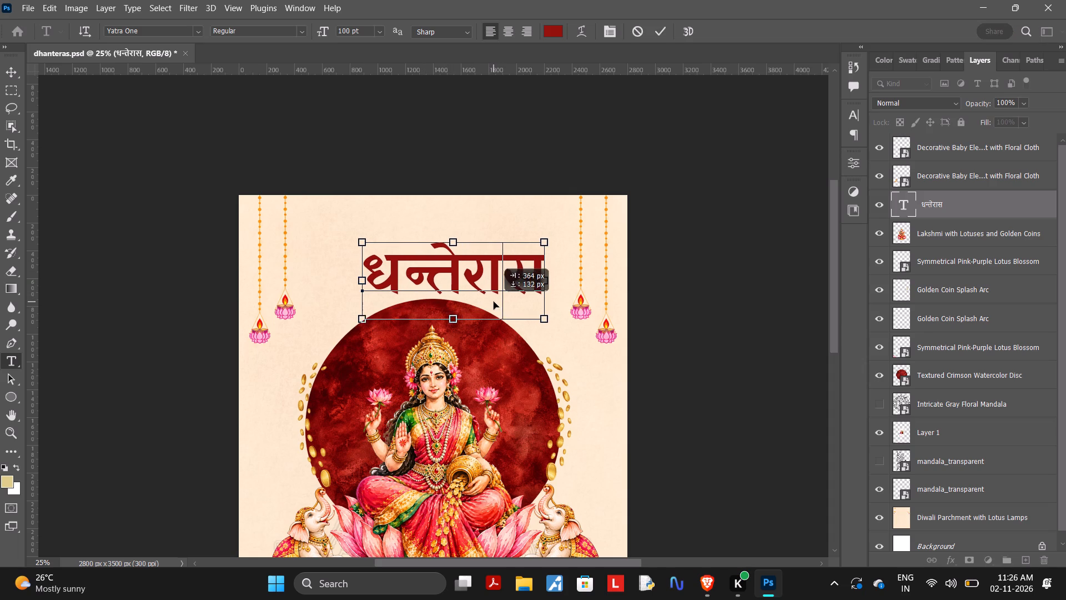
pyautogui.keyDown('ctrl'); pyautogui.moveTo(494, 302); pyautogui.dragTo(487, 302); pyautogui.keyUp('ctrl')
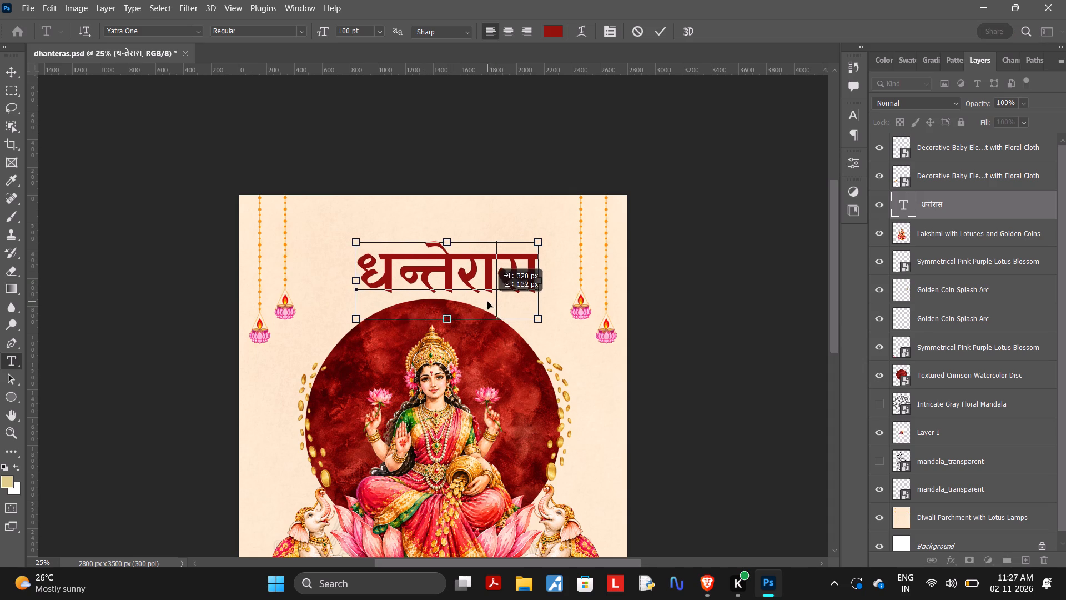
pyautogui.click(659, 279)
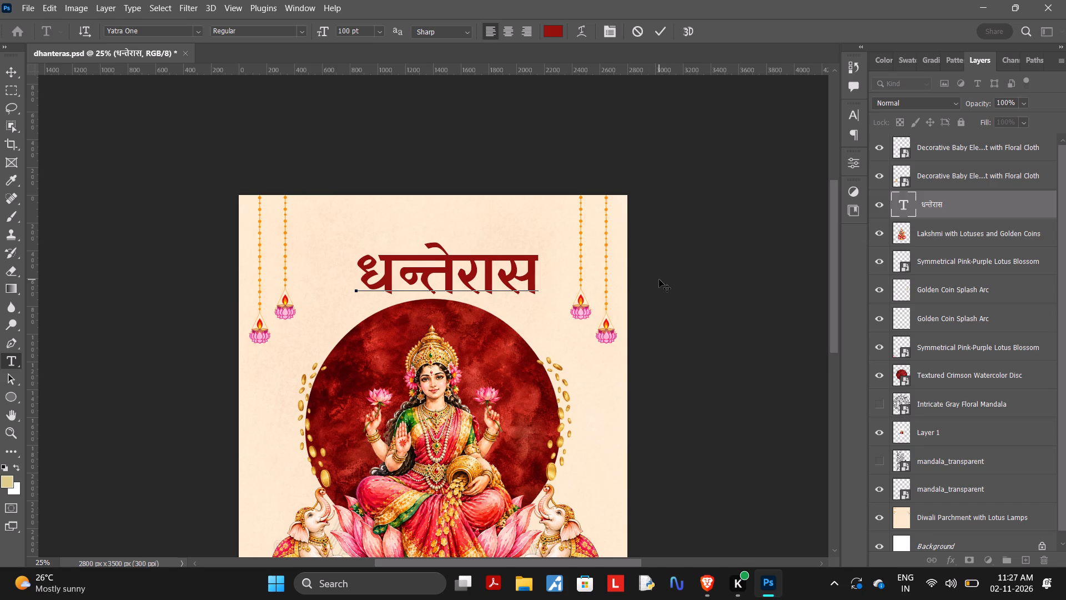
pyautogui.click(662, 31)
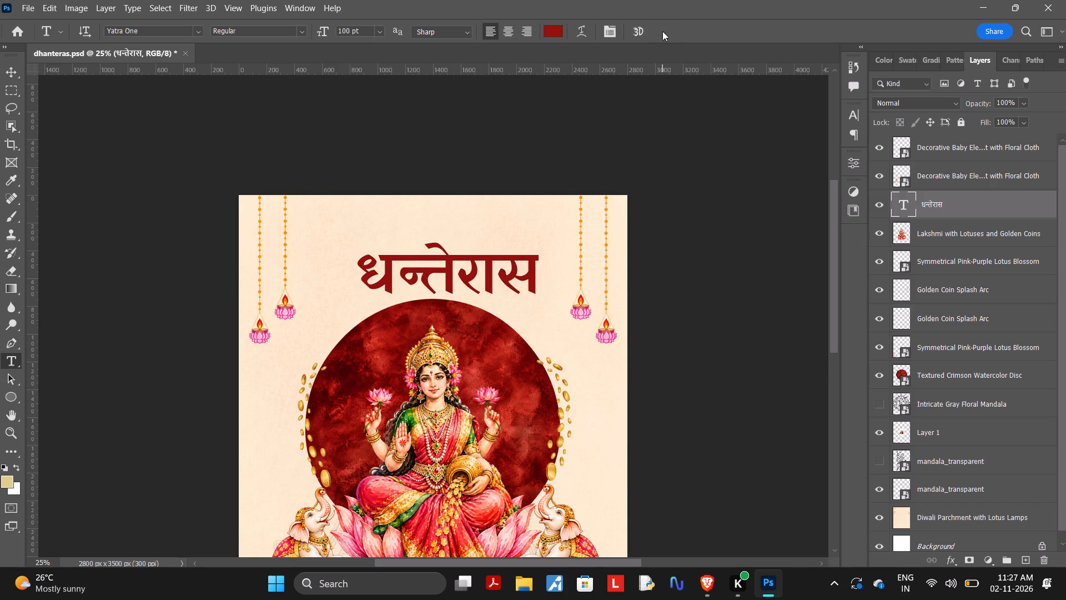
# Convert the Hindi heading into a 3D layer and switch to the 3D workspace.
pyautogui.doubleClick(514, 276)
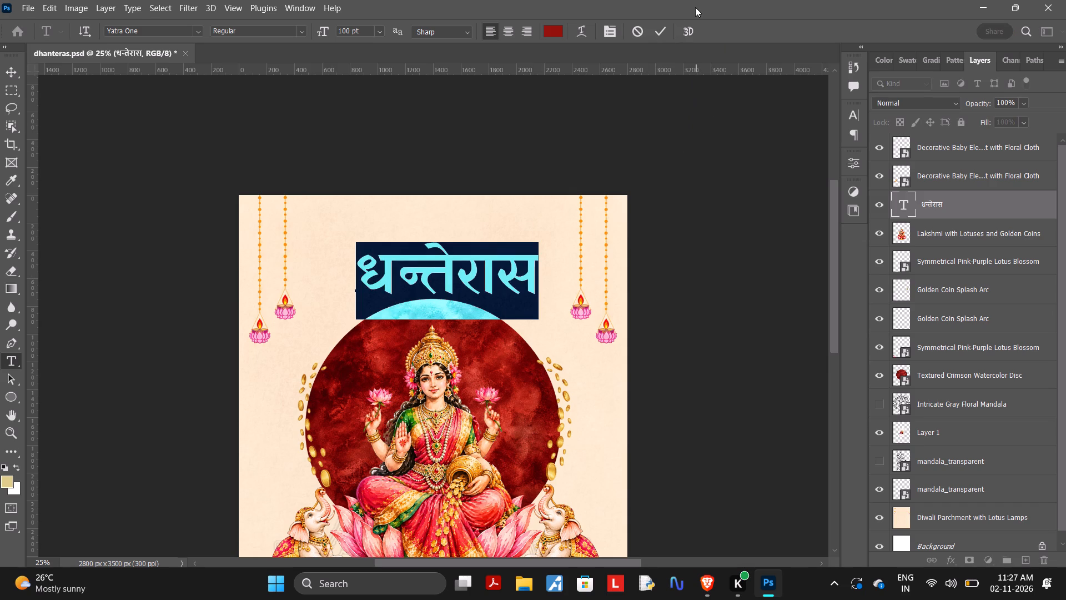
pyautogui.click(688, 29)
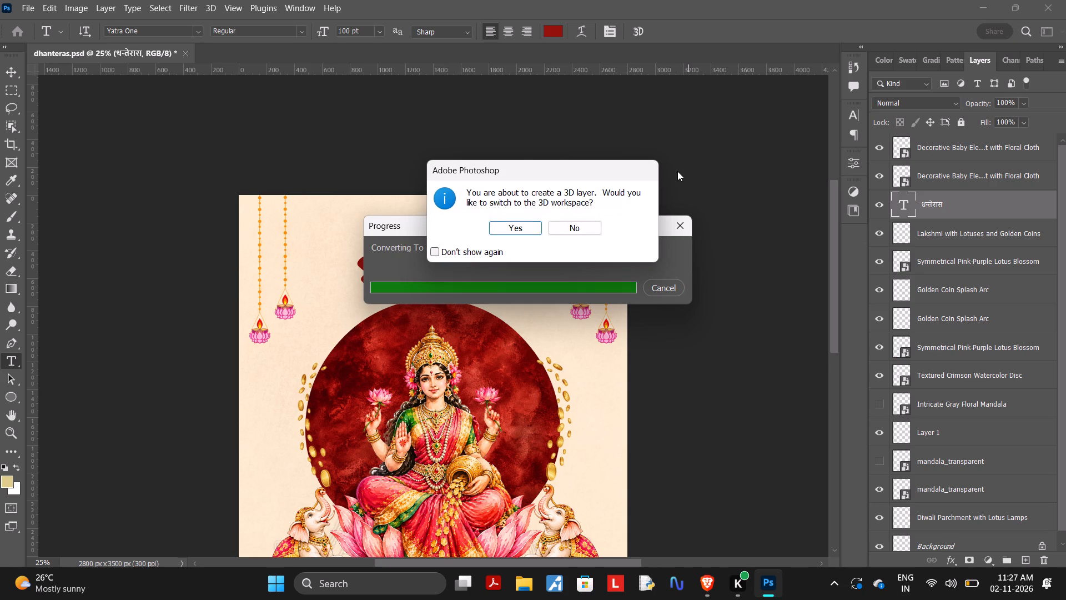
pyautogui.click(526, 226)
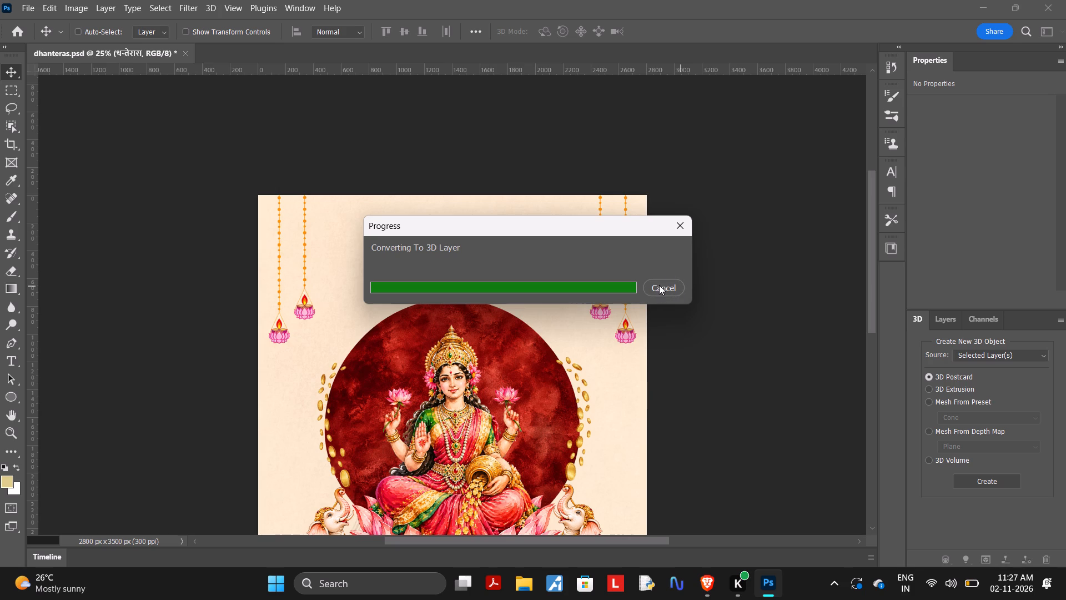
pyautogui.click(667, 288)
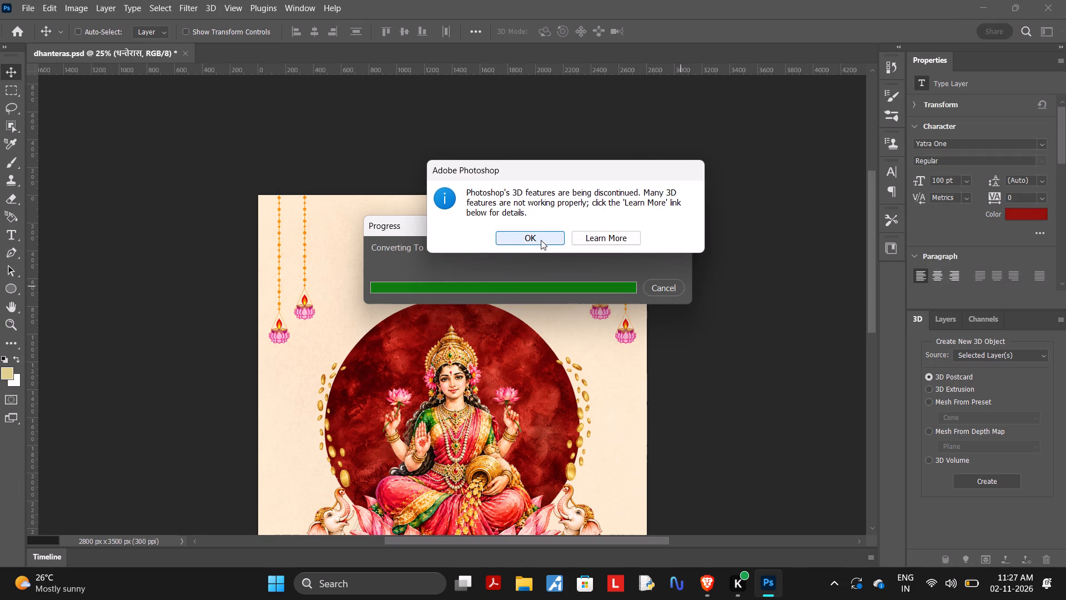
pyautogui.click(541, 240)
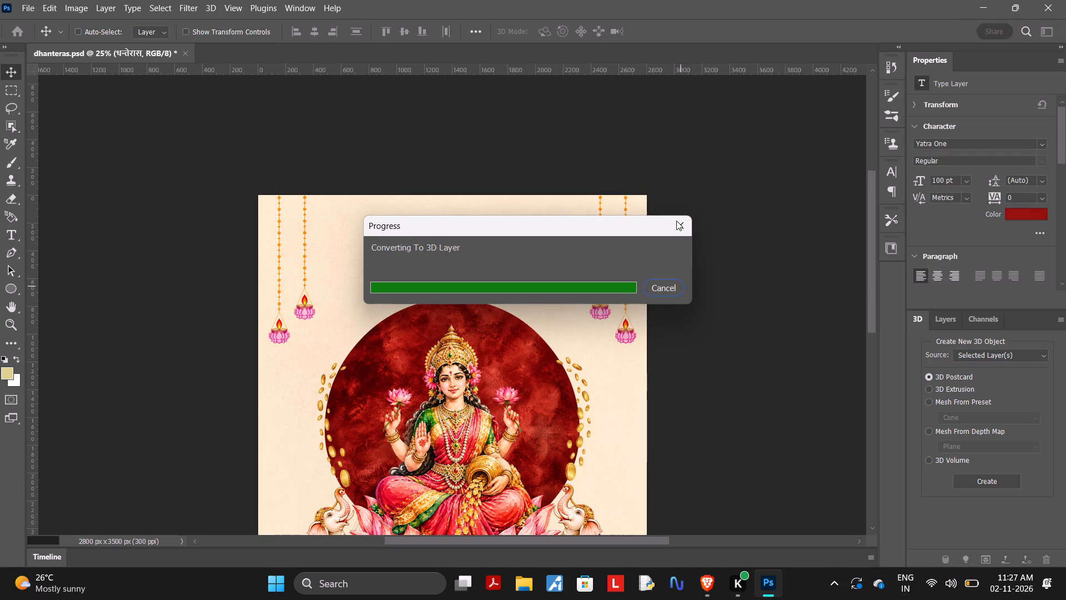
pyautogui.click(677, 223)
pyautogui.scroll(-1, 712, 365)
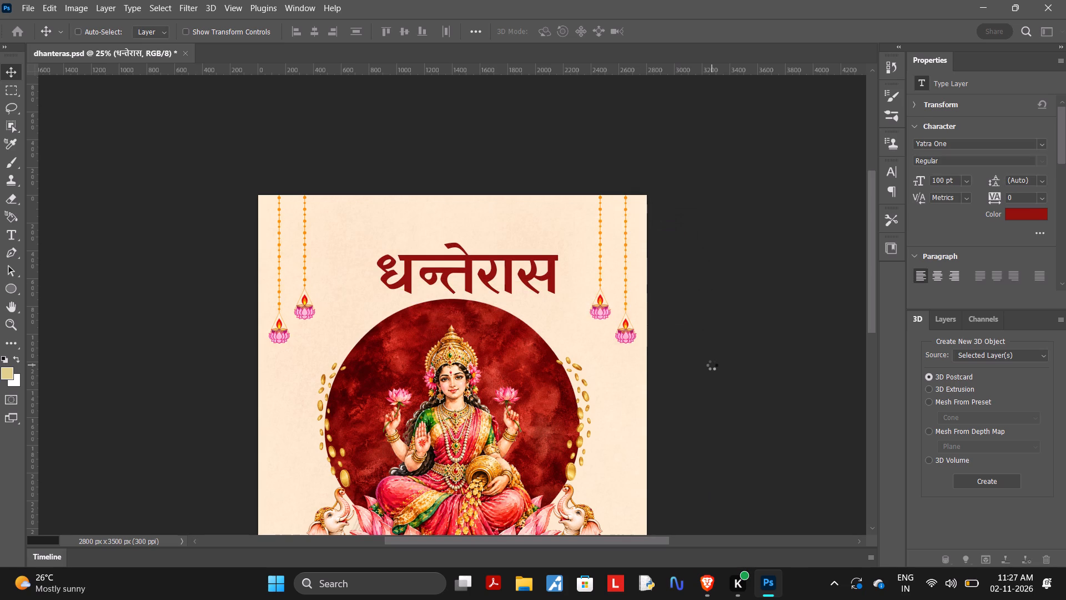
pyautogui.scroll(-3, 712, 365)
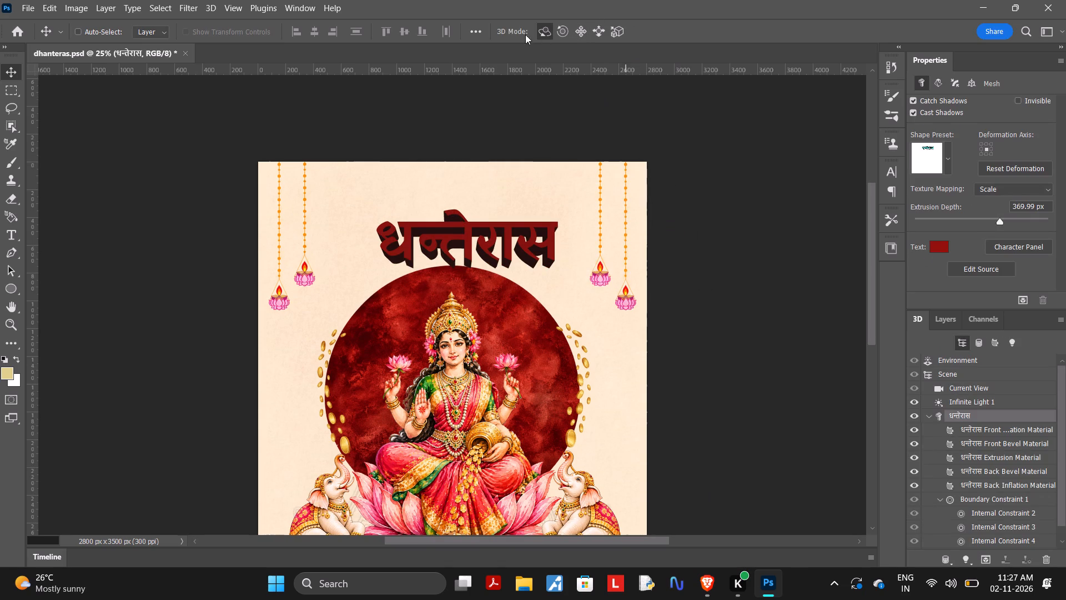
# Examine the extruded heading on the poster, the 3D mode options and the heading's front inflation material.
pyautogui.click(511, 31)
pyautogui.click(520, 29)
pyautogui.click(540, 29)
pyautogui.click(540, 29)
pyautogui.scroll(-1, 649, 241)
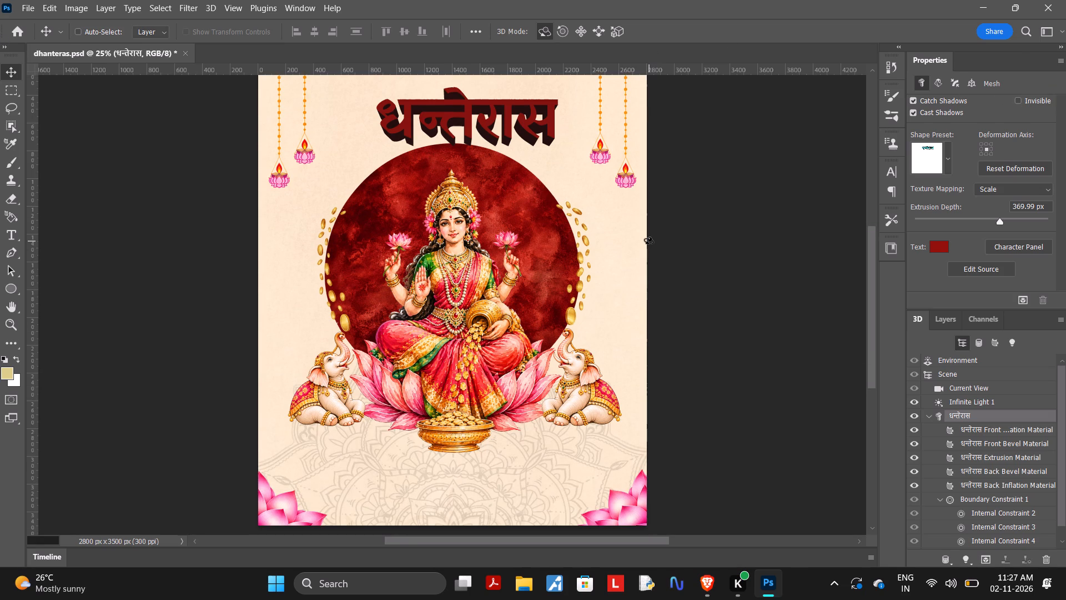
pyautogui.scroll(-1, 649, 241)
pyautogui.scroll(1, 748, 333)
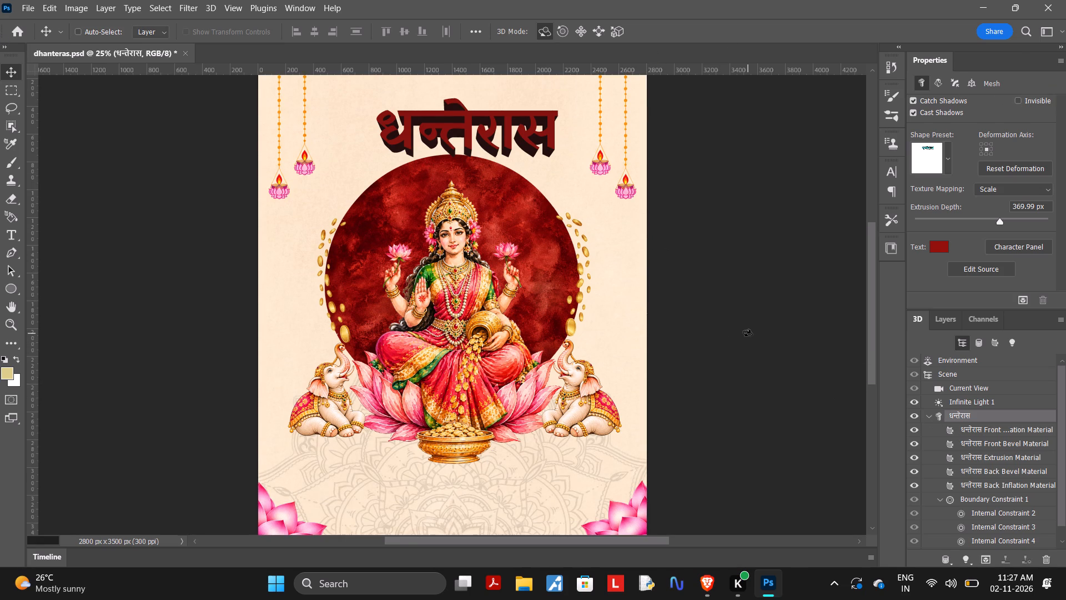
pyautogui.scroll(1, 748, 333)
pyautogui.click(524, 130)
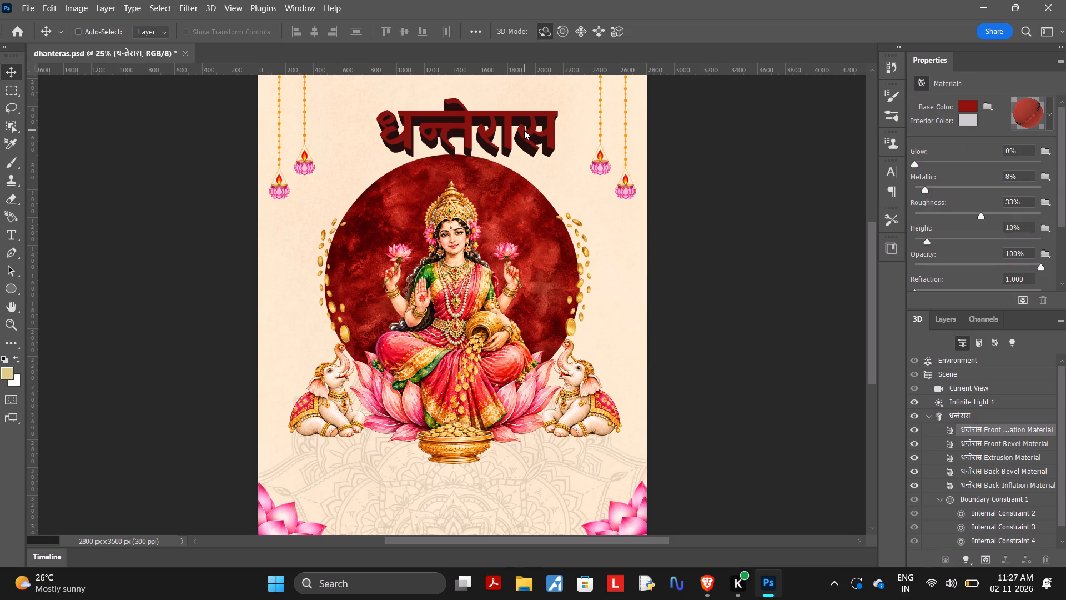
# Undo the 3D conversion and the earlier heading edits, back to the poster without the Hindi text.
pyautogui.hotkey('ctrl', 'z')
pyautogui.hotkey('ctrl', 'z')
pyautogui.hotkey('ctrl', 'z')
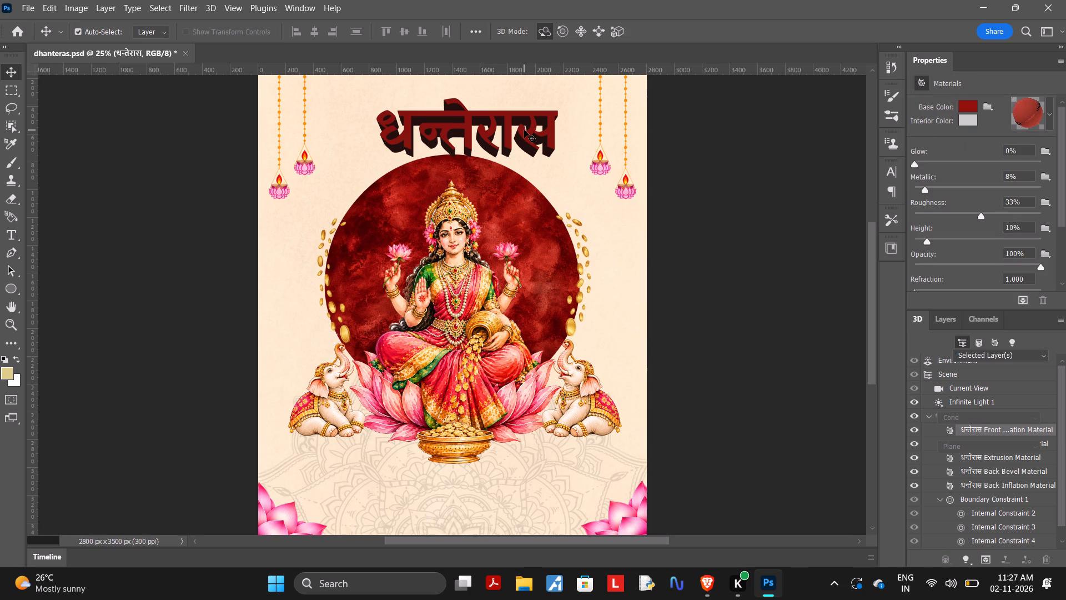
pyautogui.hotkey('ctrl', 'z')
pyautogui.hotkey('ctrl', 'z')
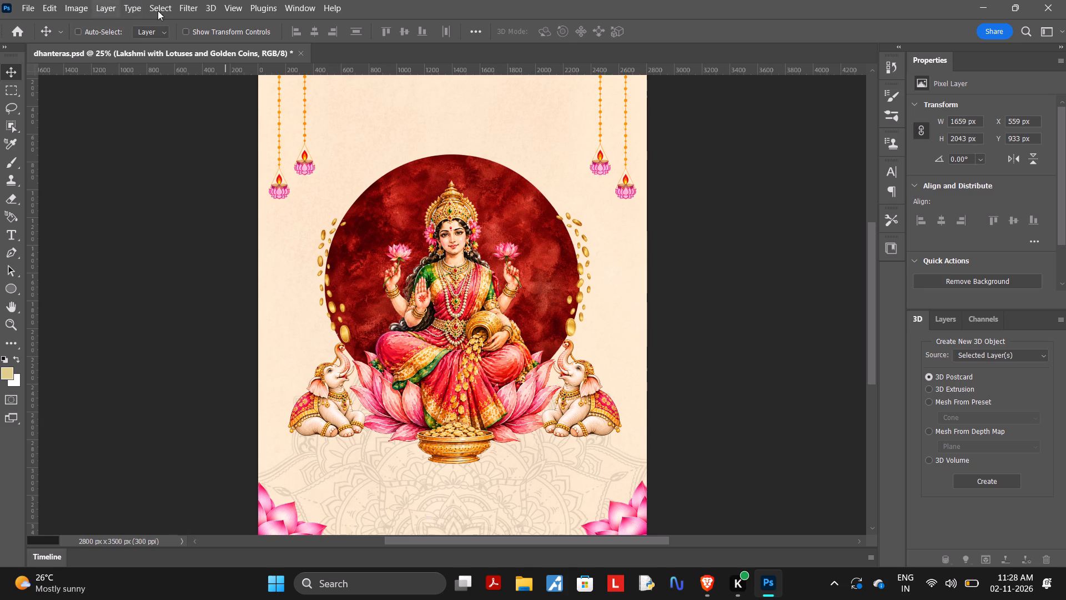
# Switch the workspace from 3D to Essentials (Default).
pyautogui.click(304, 2)
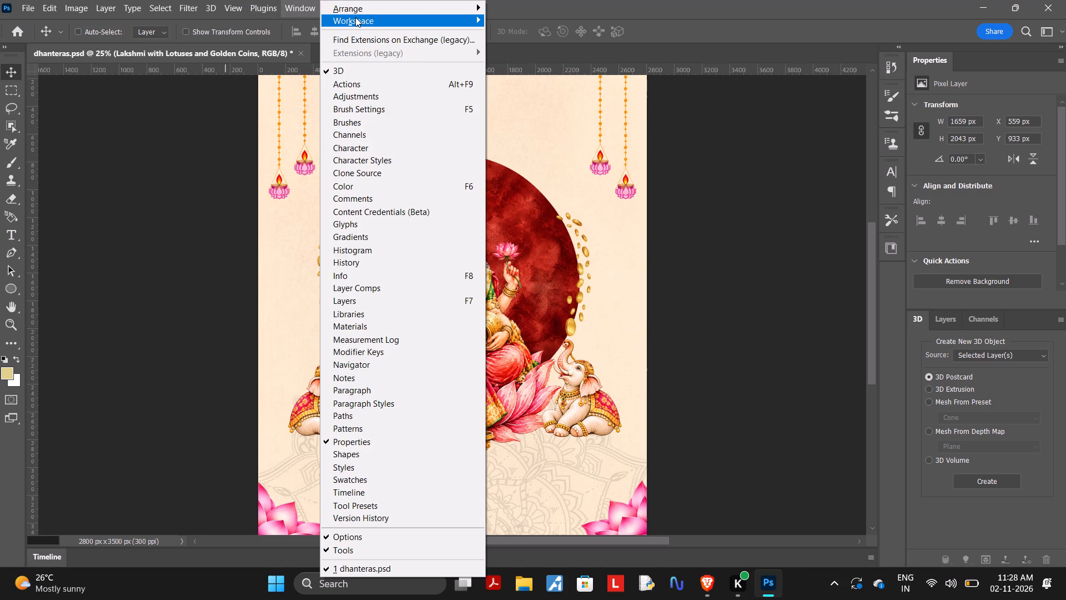
pyautogui.click(355, 17)
pyautogui.click(508, 32)
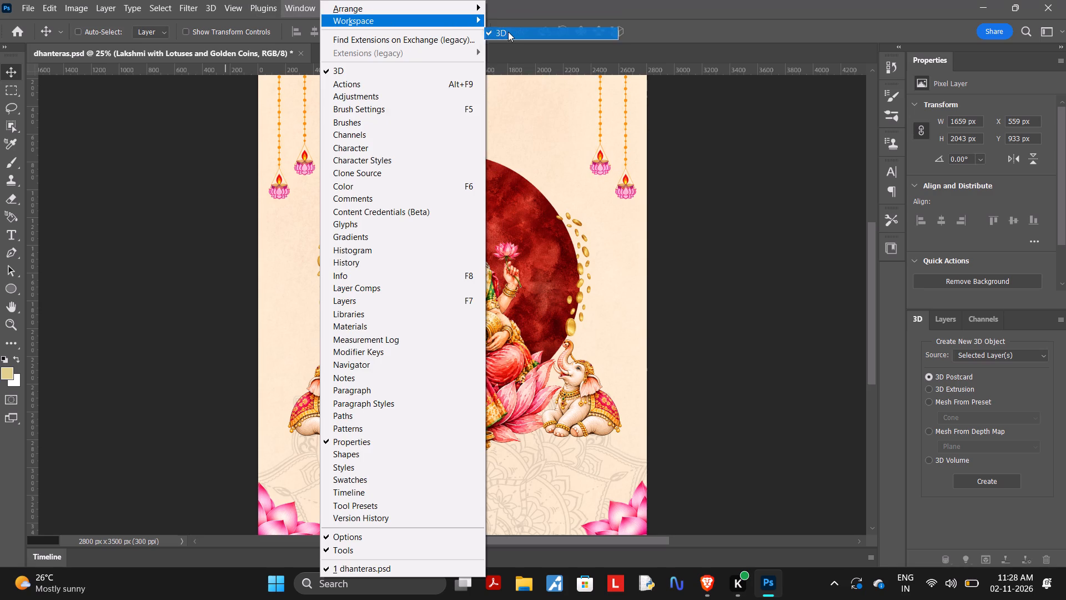
pyautogui.click(295, 0)
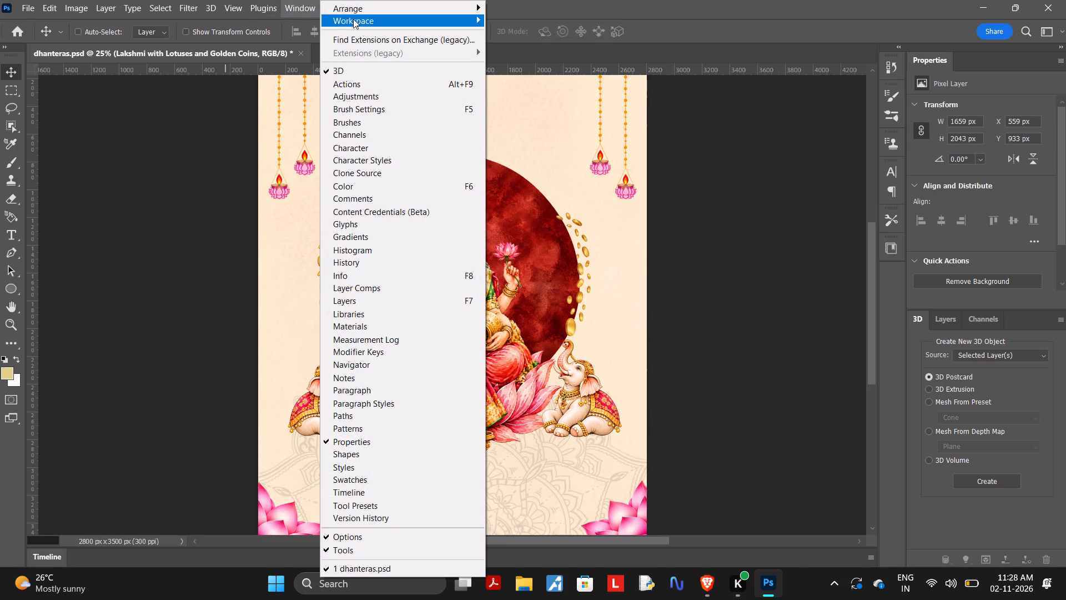
pyautogui.click(490, 33)
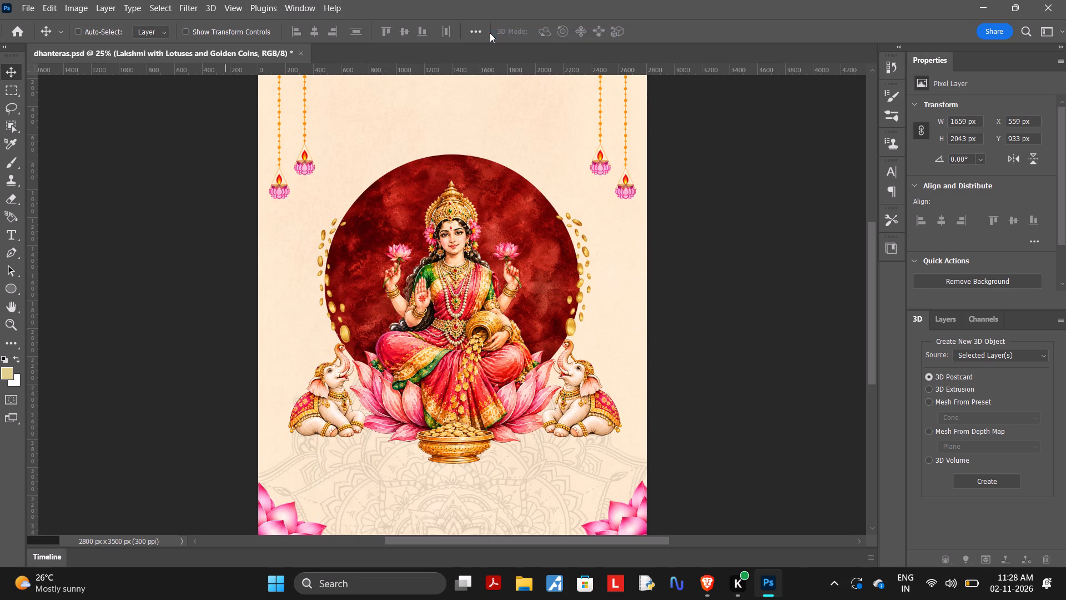
pyautogui.click(298, 2)
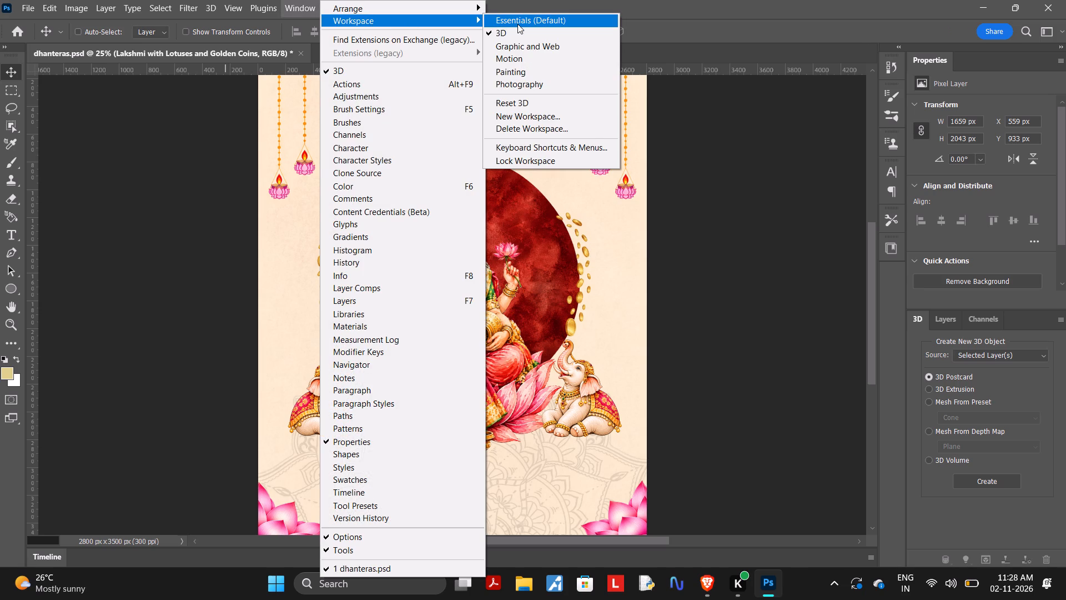
pyautogui.click(517, 24)
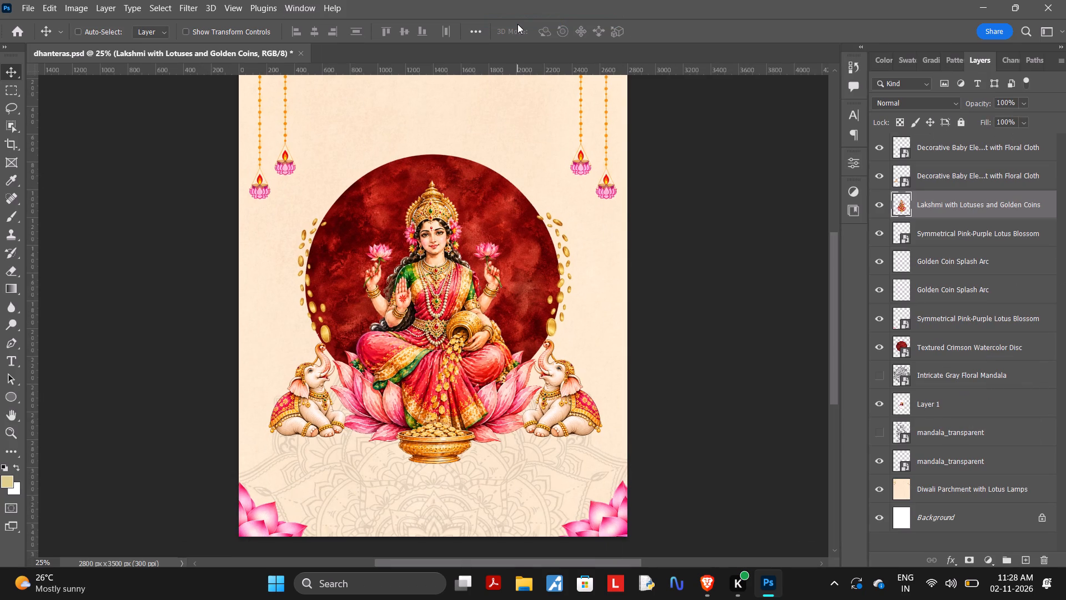
# Reset the Essentials workspace to its default panel arrangement.
pyautogui.click(290, 3)
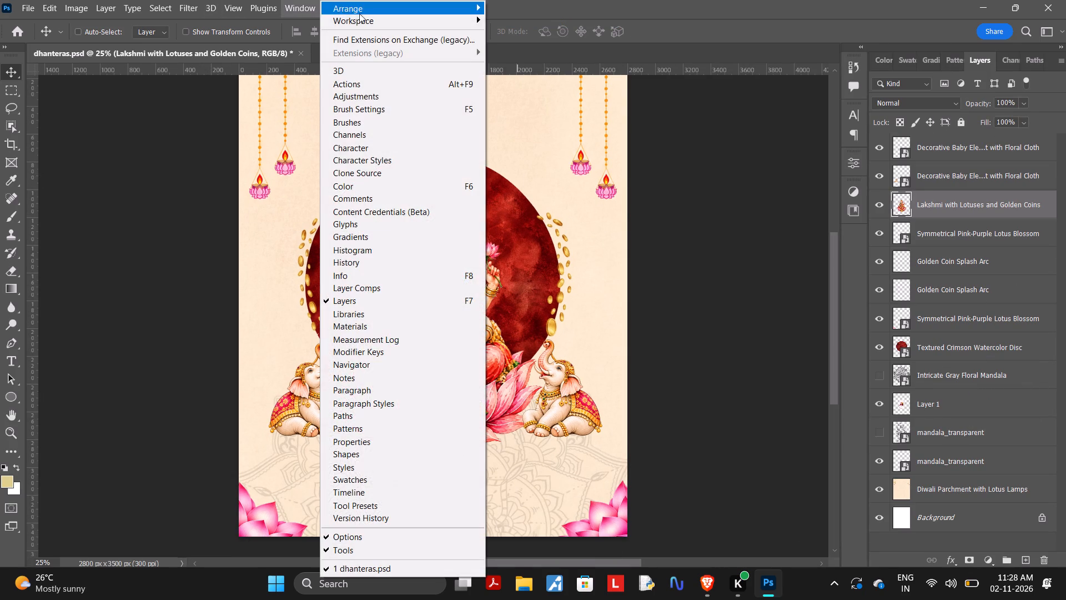
pyautogui.click(366, 18)
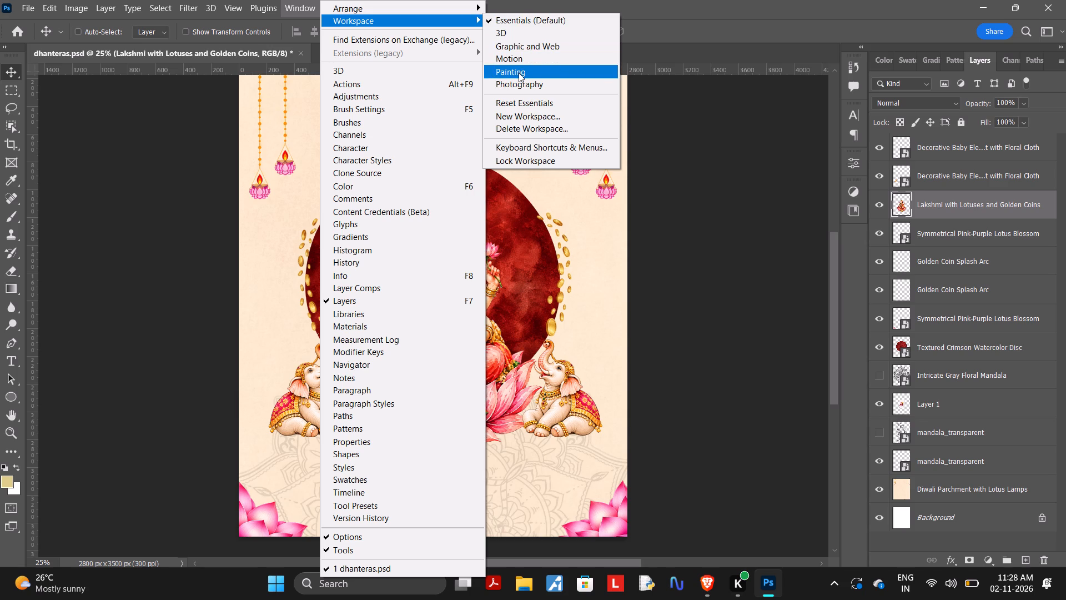
pyautogui.click(525, 102)
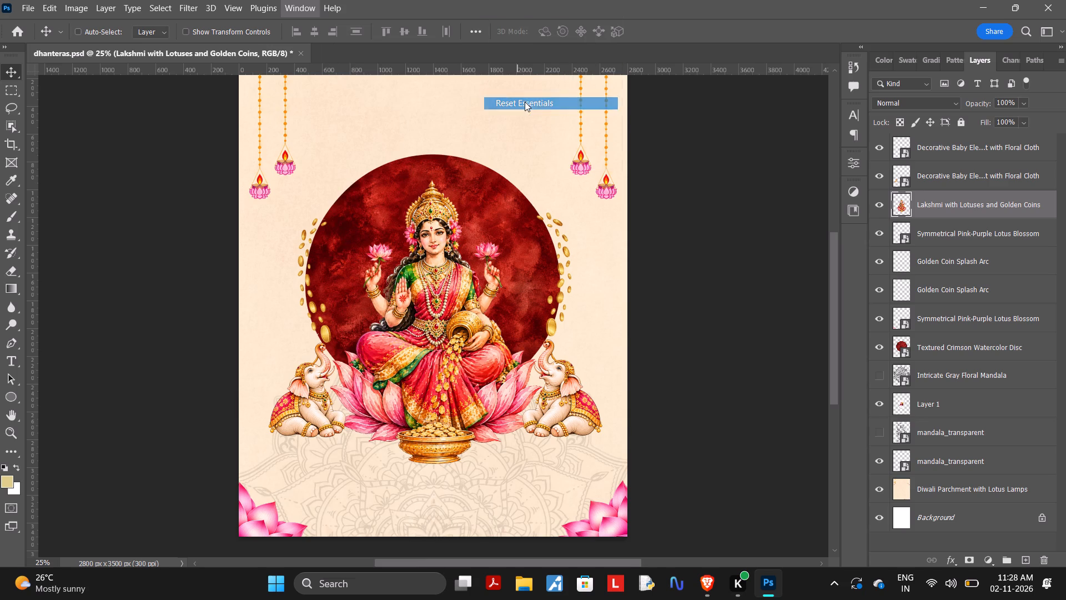
pyautogui.scroll(-1, 775, 267)
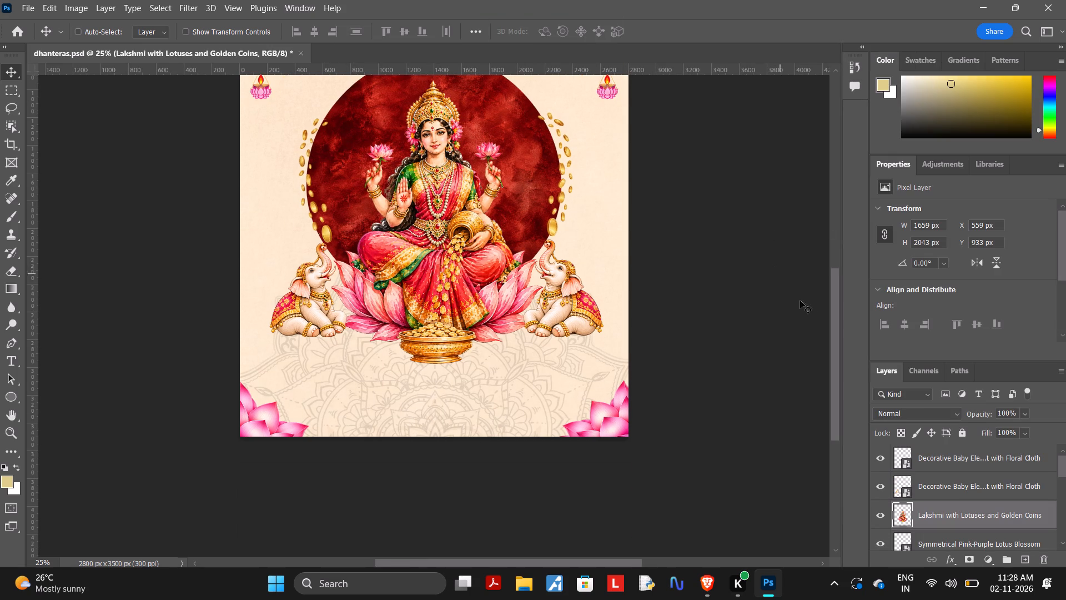
pyautogui.scroll(5, 803, 307)
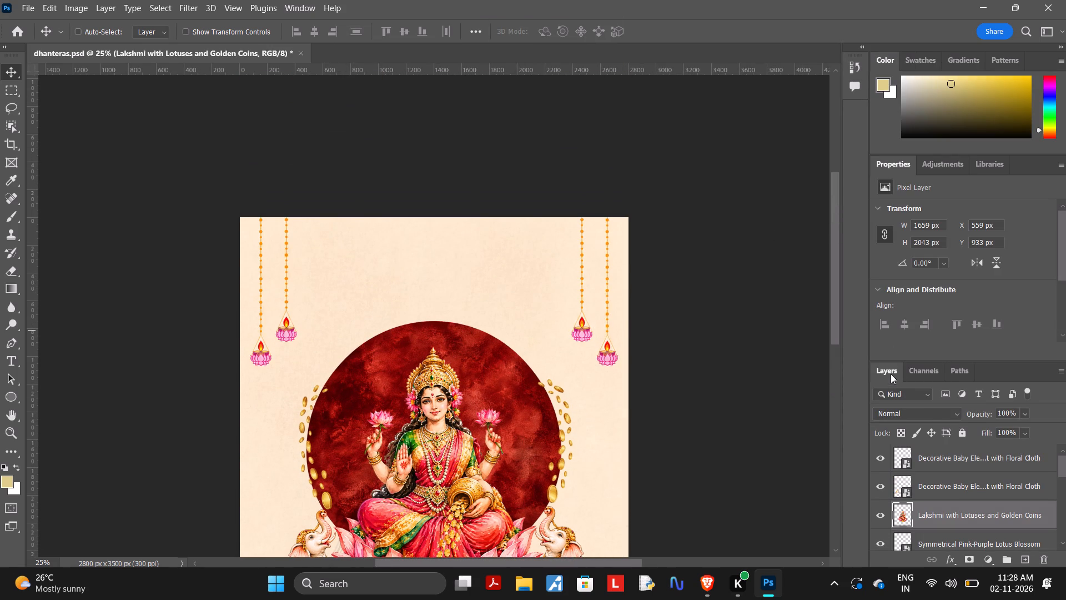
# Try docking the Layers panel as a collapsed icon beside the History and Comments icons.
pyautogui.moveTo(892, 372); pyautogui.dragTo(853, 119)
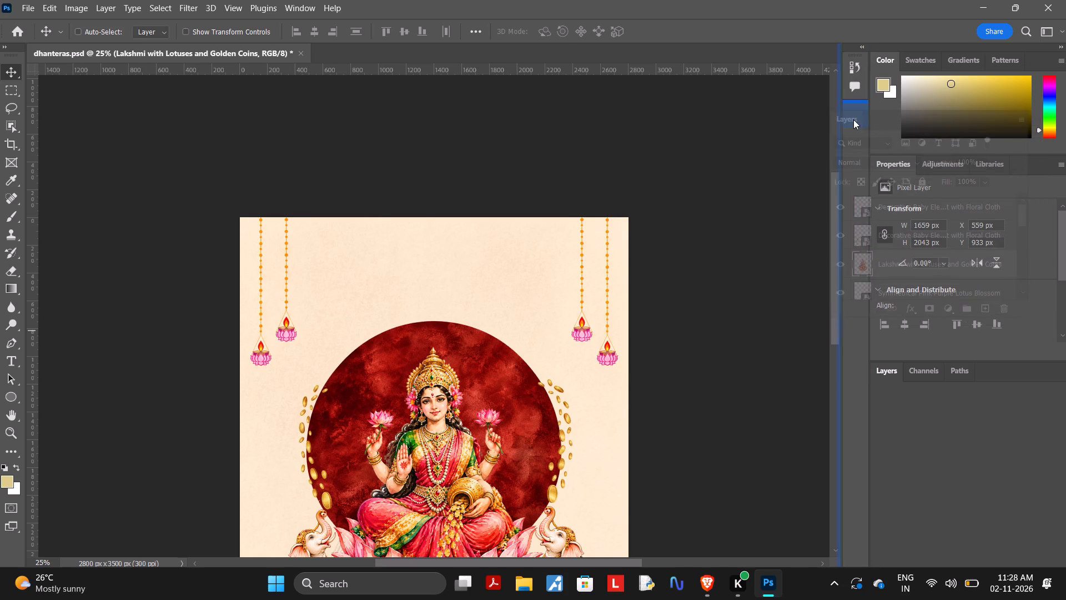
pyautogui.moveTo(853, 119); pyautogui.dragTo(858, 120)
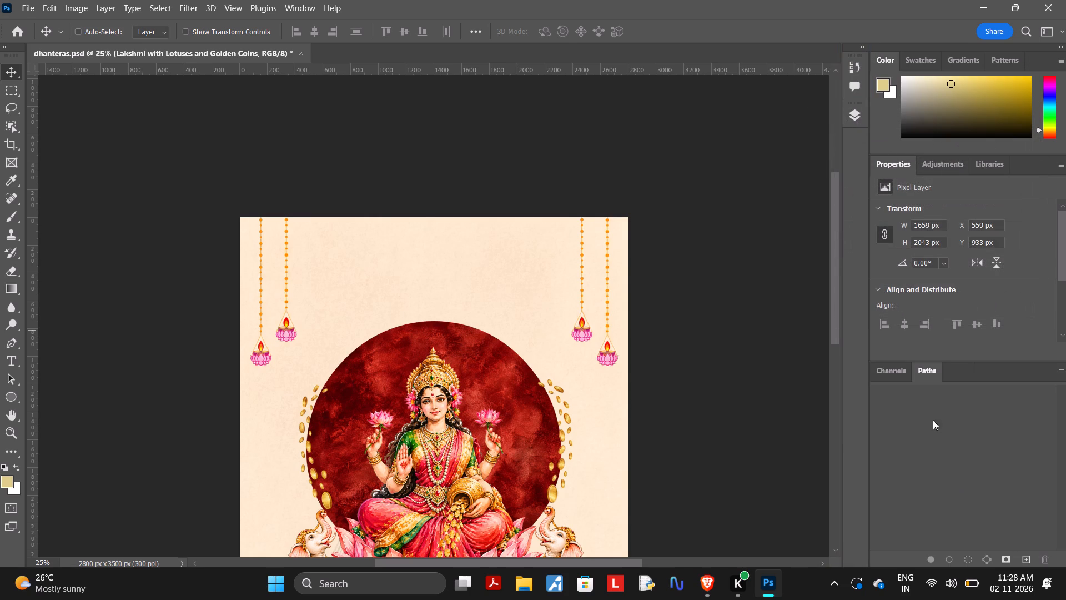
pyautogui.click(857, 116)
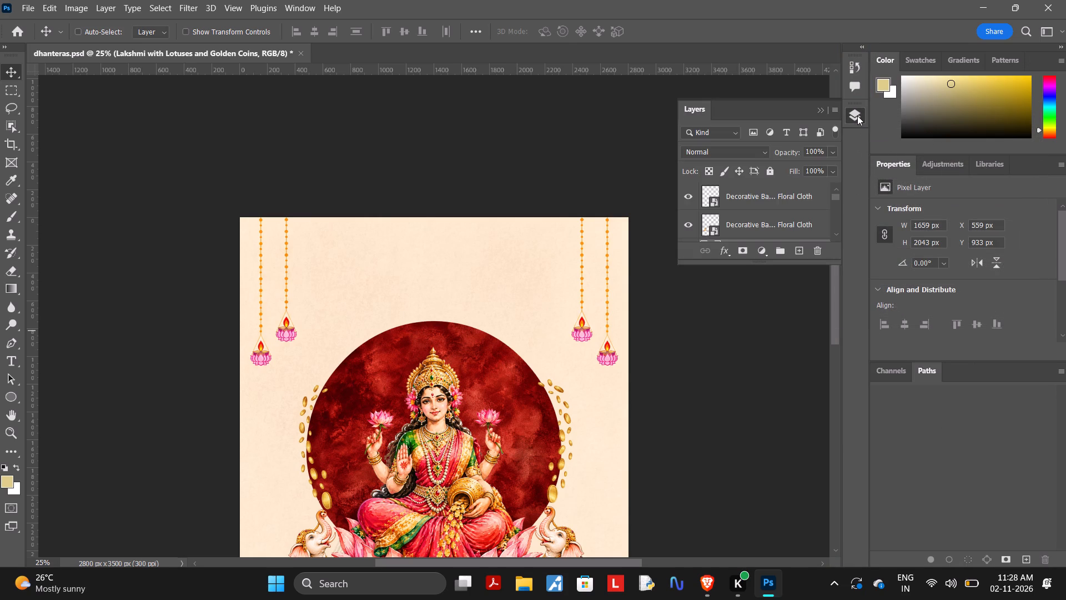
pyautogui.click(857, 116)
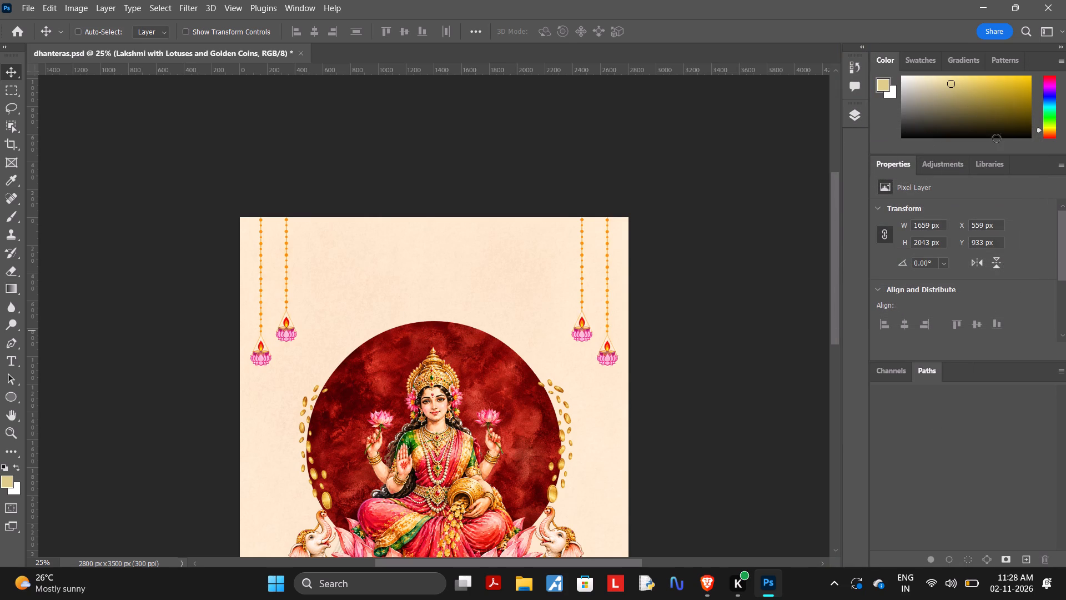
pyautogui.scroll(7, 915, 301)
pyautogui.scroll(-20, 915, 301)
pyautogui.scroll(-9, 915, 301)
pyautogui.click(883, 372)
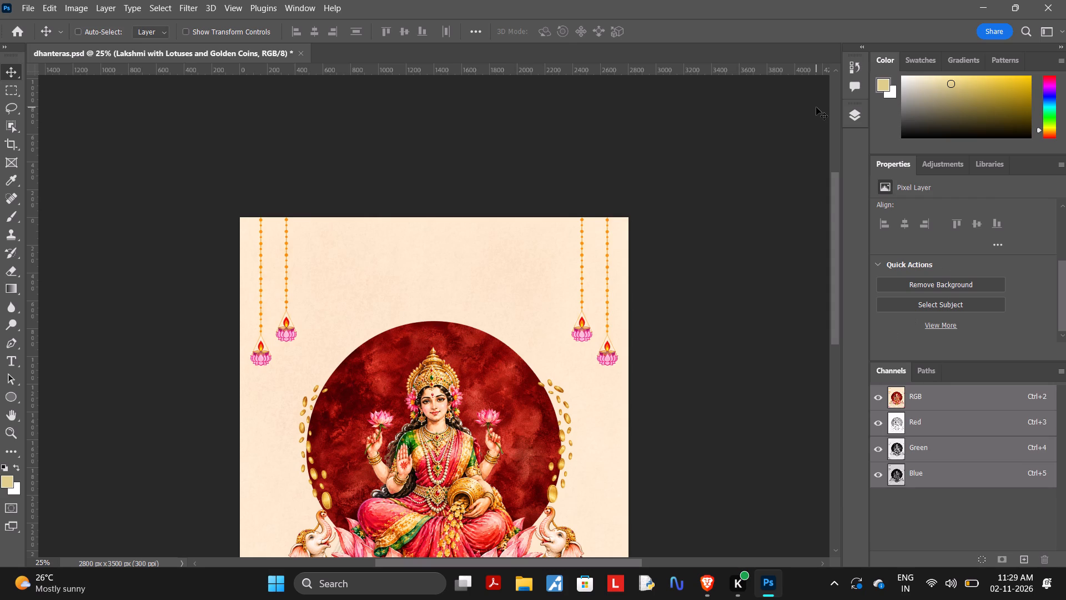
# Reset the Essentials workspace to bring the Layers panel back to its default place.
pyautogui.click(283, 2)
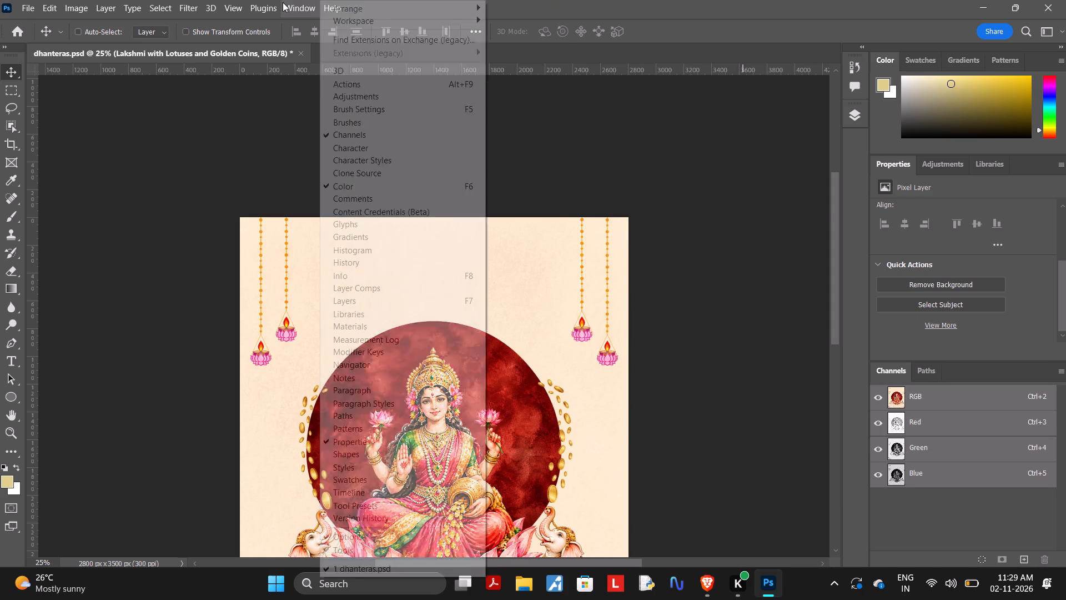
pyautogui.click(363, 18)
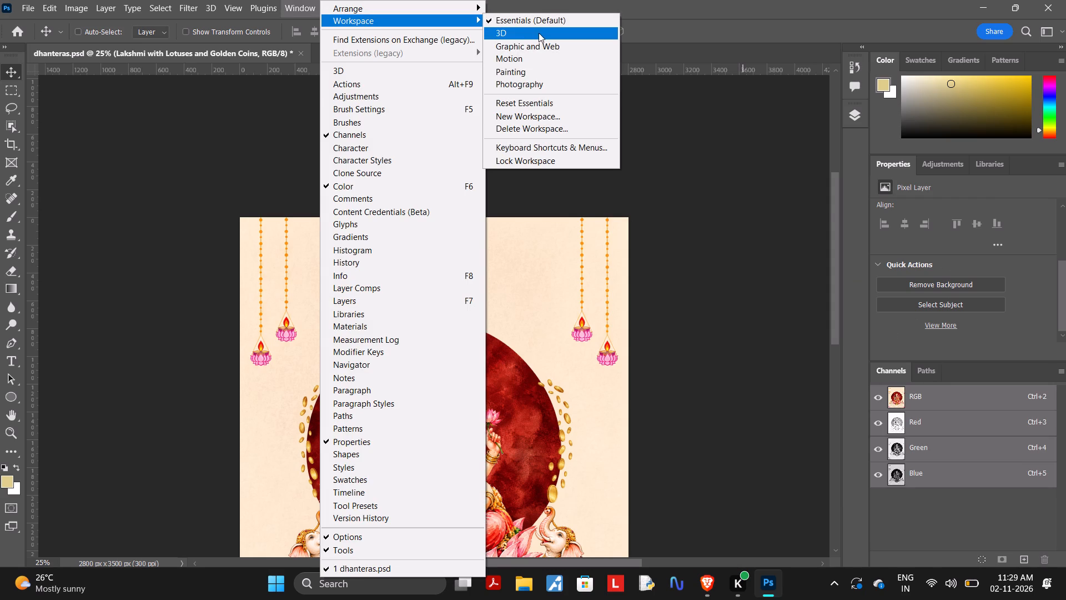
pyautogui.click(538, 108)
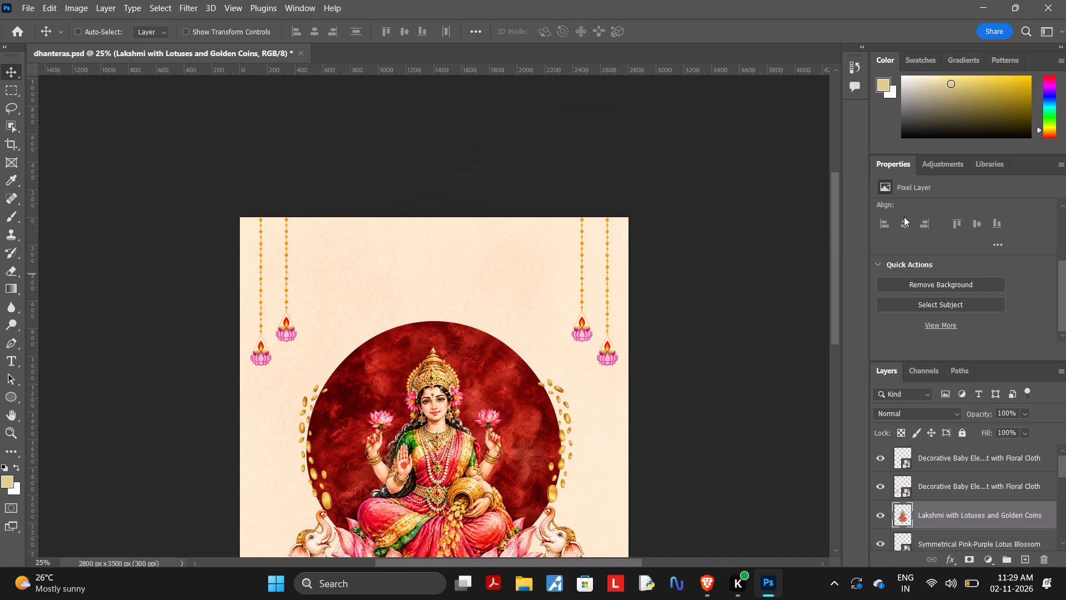
# Dock the Layers panel in the group with Color, Swatches, Gradients and Patterns, and make that group taller.
pyautogui.moveTo(883, 368); pyautogui.dragTo(894, 59)
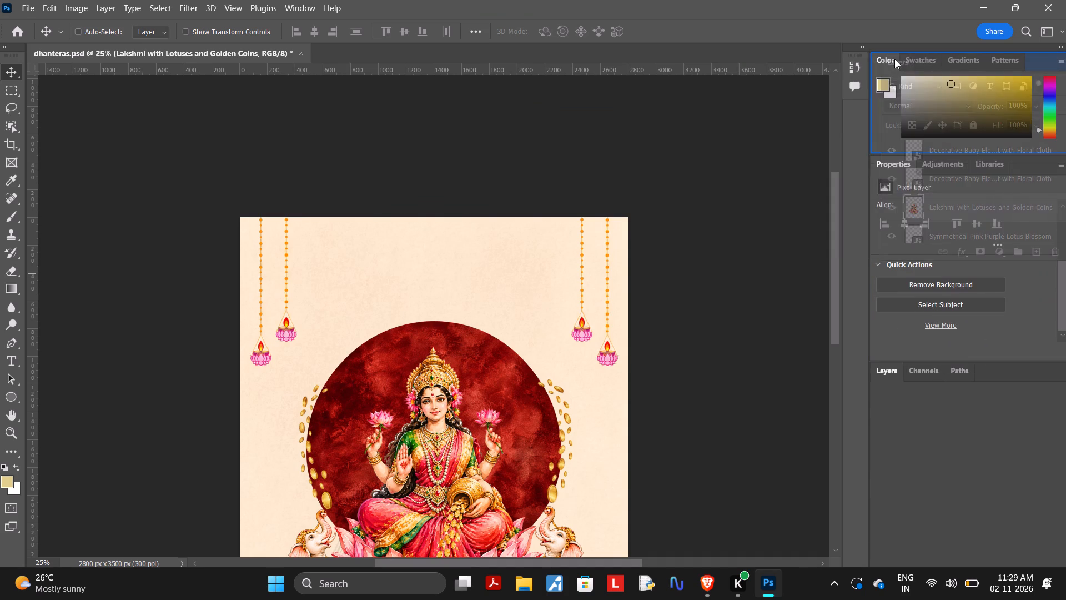
pyautogui.moveTo(894, 59); pyautogui.dragTo(889, 58)
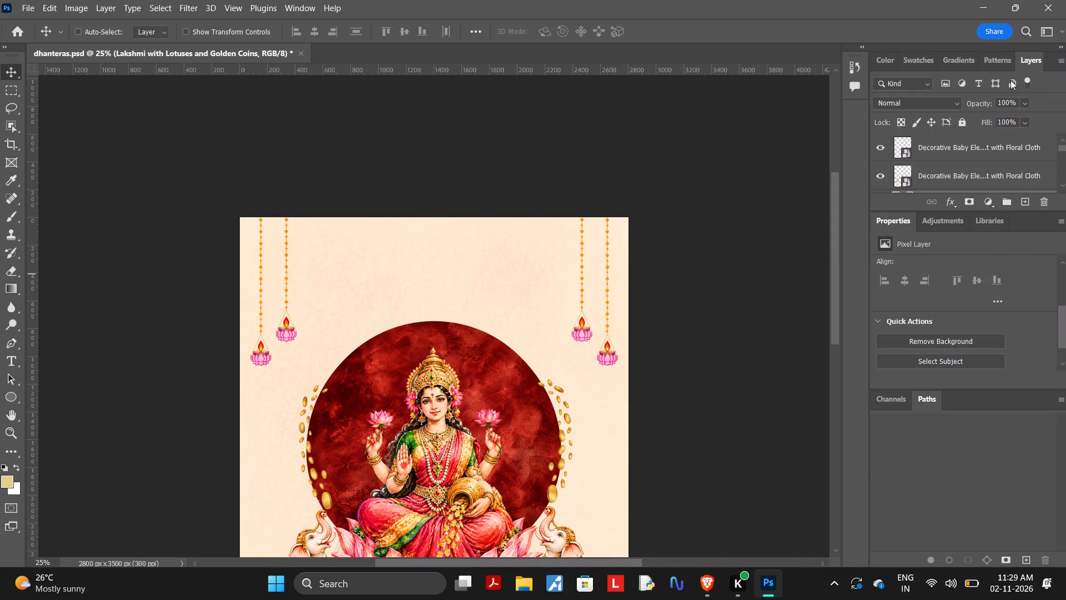
pyautogui.moveTo(964, 213); pyautogui.dragTo(964, 249)
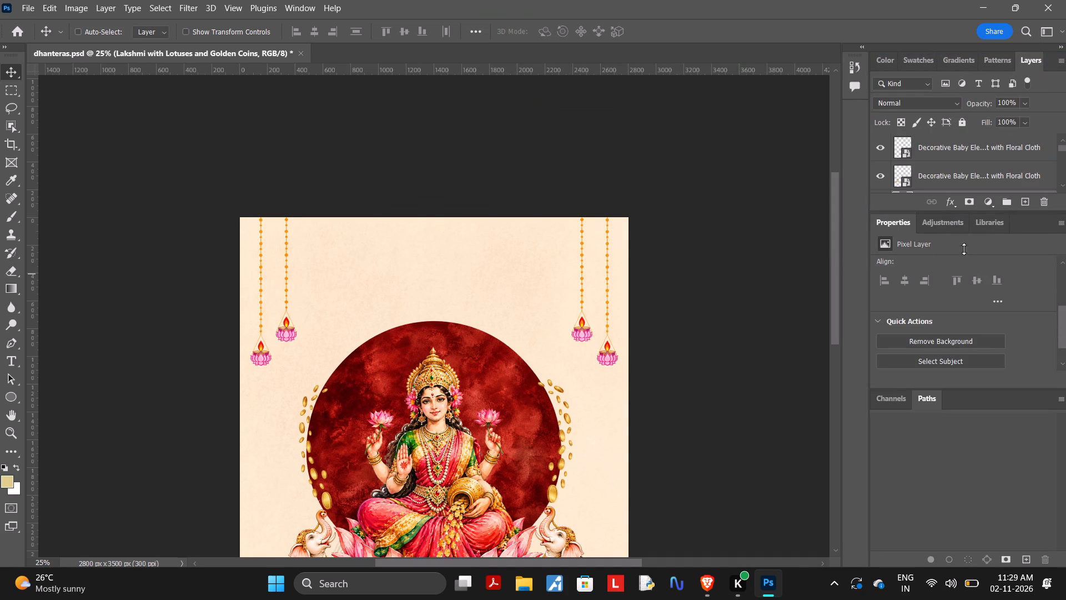
pyautogui.moveTo(964, 249); pyautogui.dragTo(970, 457)
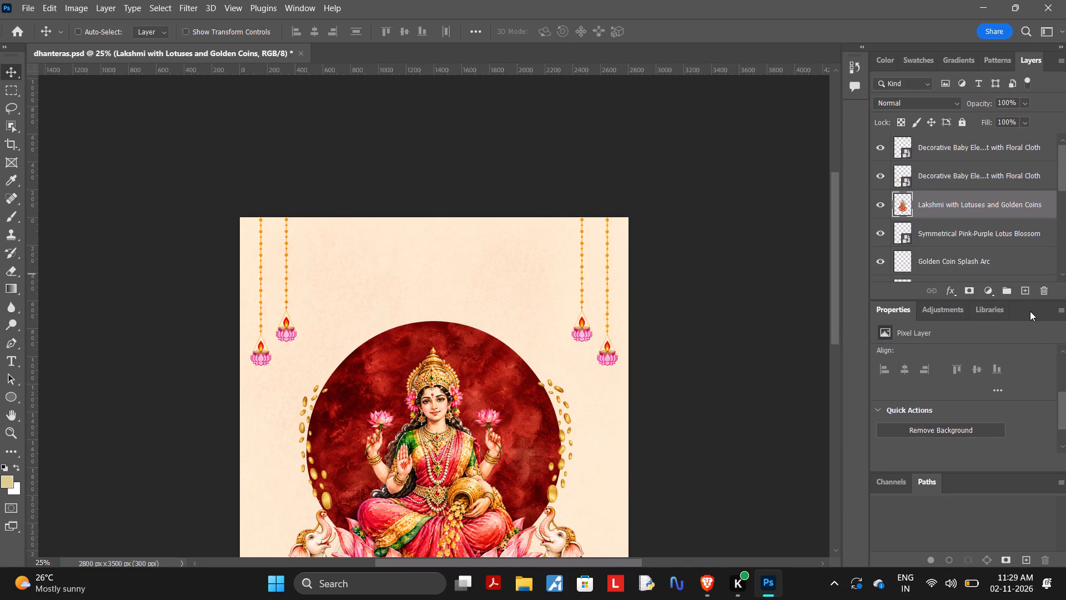
# Float the Properties, Adjustments and Libraries group and merge the Channels and Paths panels into it.
pyautogui.moveTo(1030, 311); pyautogui.dragTo(1031, 444)
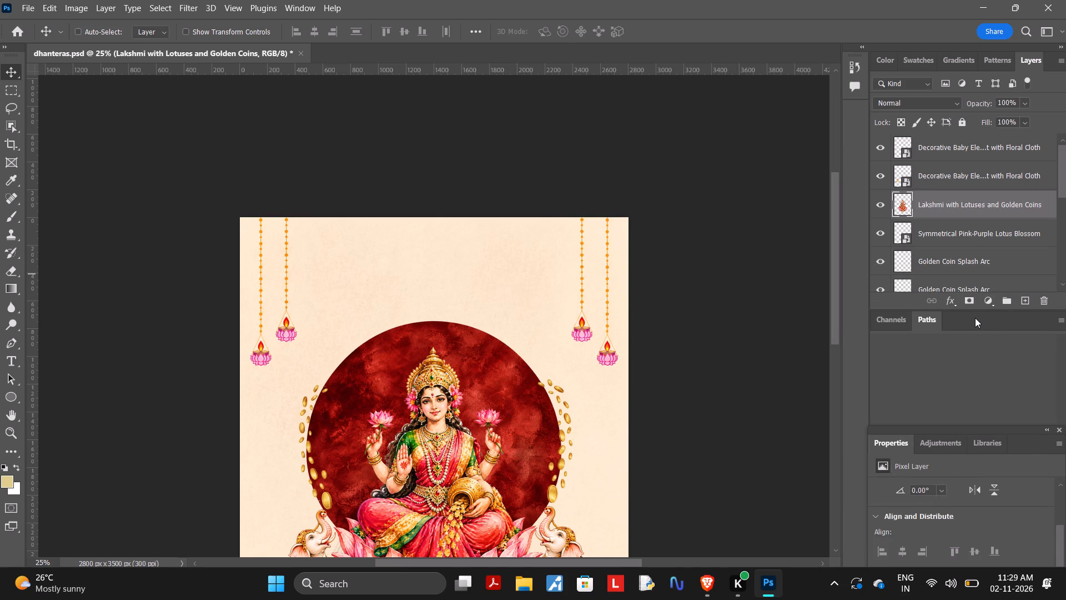
pyautogui.moveTo(975, 318); pyautogui.dragTo(977, 394)
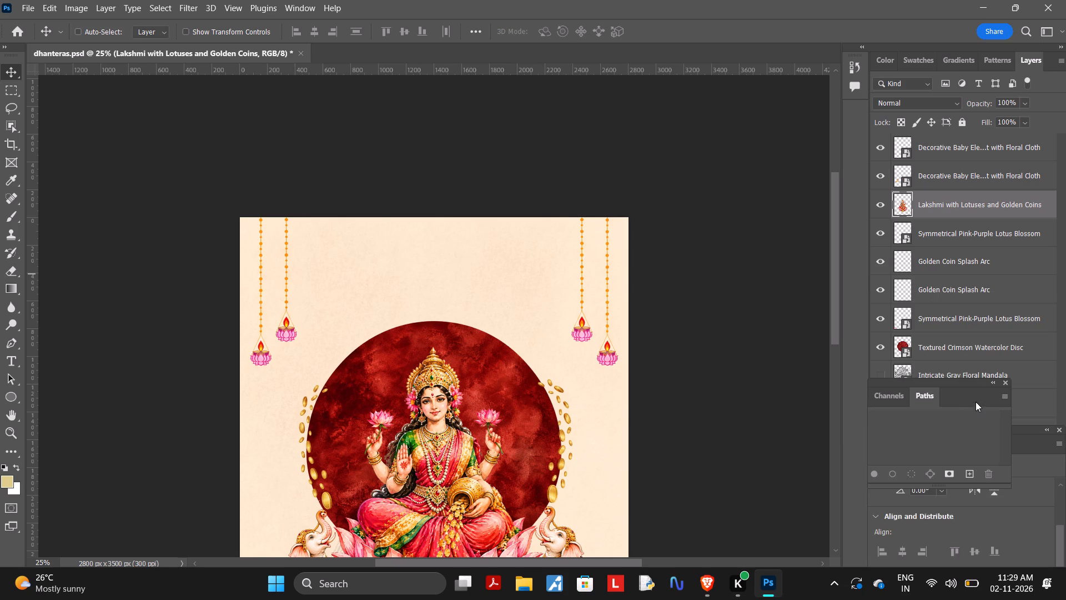
pyautogui.moveTo(977, 397); pyautogui.dragTo(864, 453)
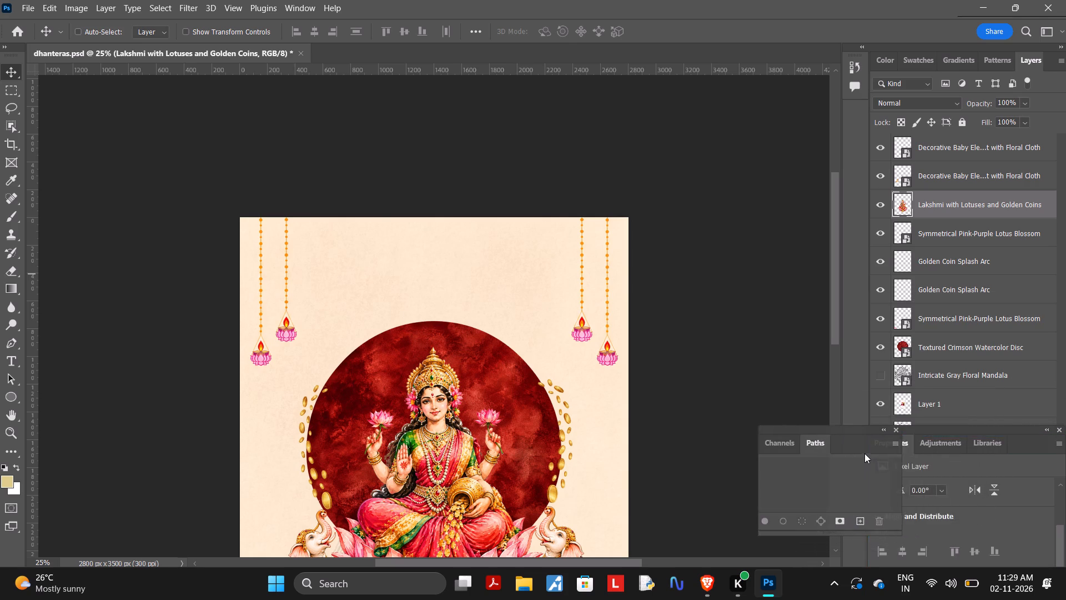
pyautogui.moveTo(864, 453); pyautogui.dragTo(1022, 447)
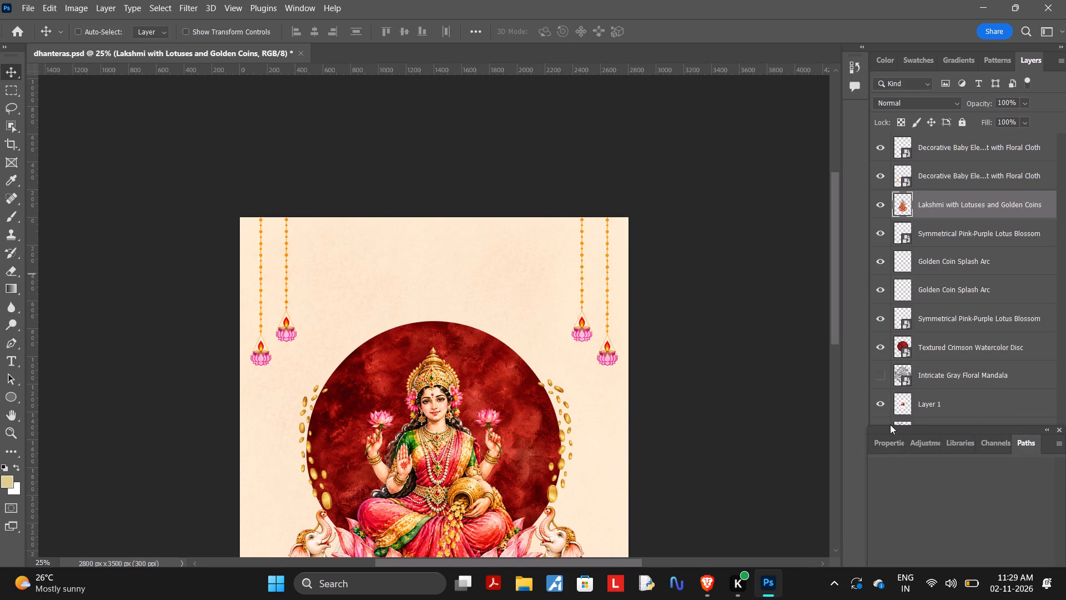
pyautogui.click(893, 454)
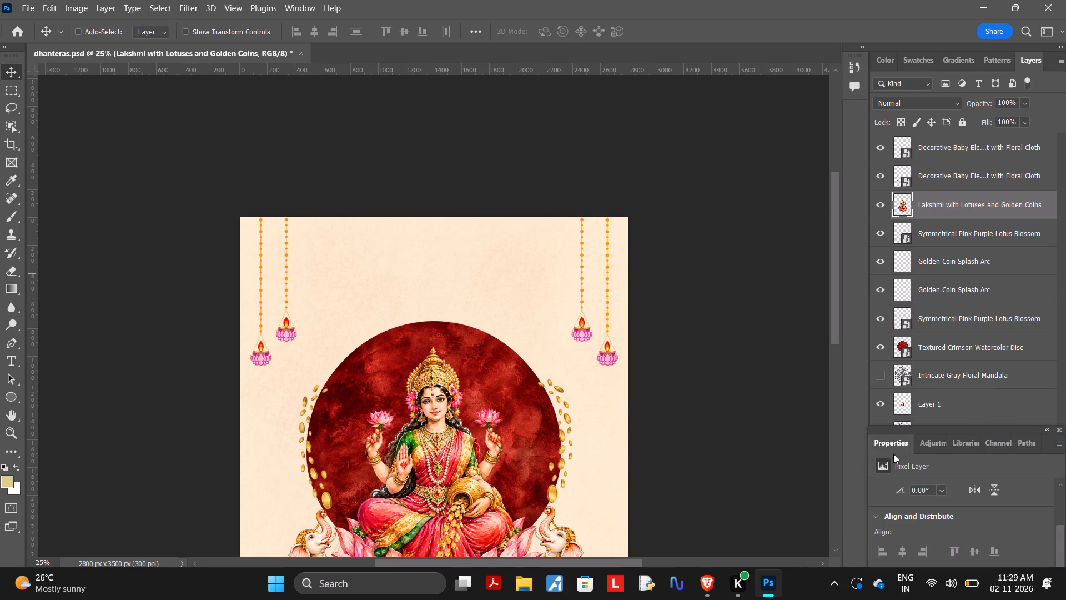
# Dock the combined Properties group as collapsed icons below History and Comments, clear of the full-height Layers panel.
pyautogui.scroll(-1, 951, 507)
pyautogui.scroll(-4, 933, 374)
pyautogui.scroll(1, 933, 374)
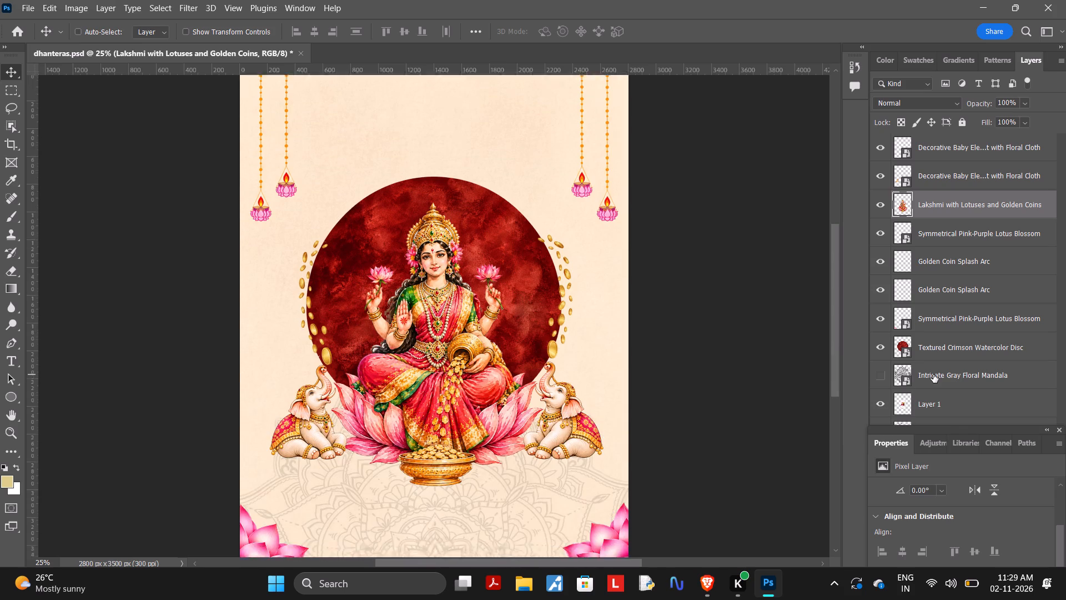
pyautogui.scroll(1, 933, 374)
pyautogui.scroll(-1, 933, 374)
pyautogui.moveTo(1065, 234); pyautogui.dragTo(1063, 260)
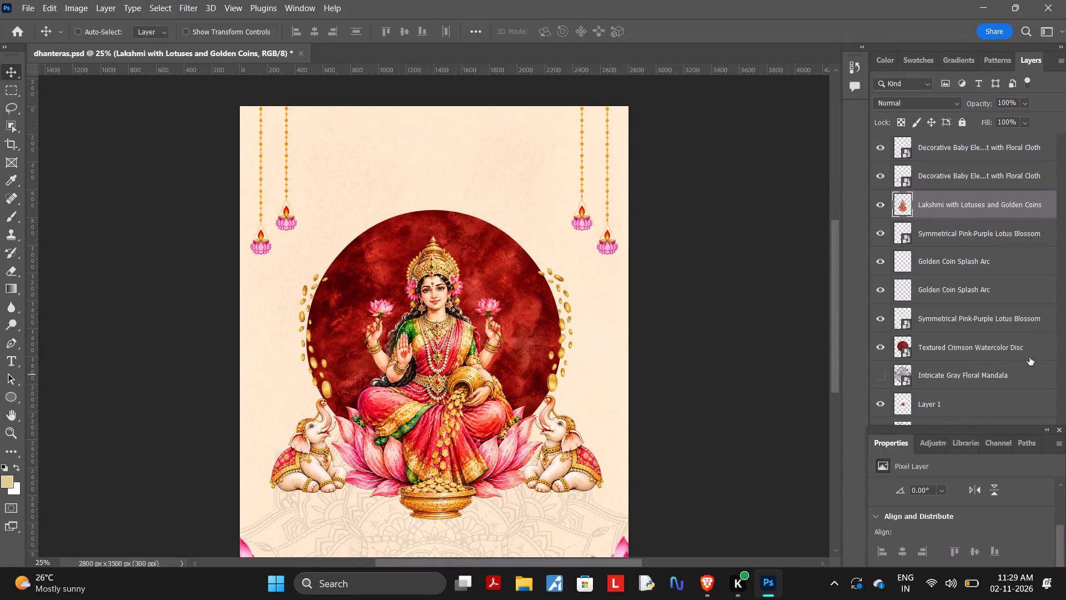
pyautogui.moveTo(975, 432); pyautogui.dragTo(963, 586)
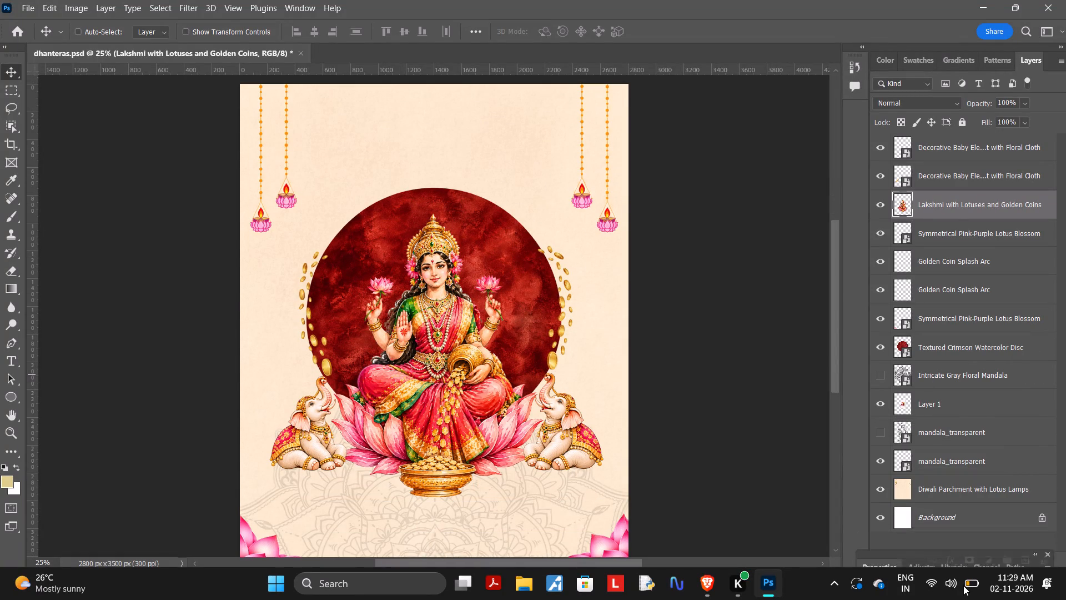
pyautogui.moveTo(963, 586); pyautogui.dragTo(856, 367)
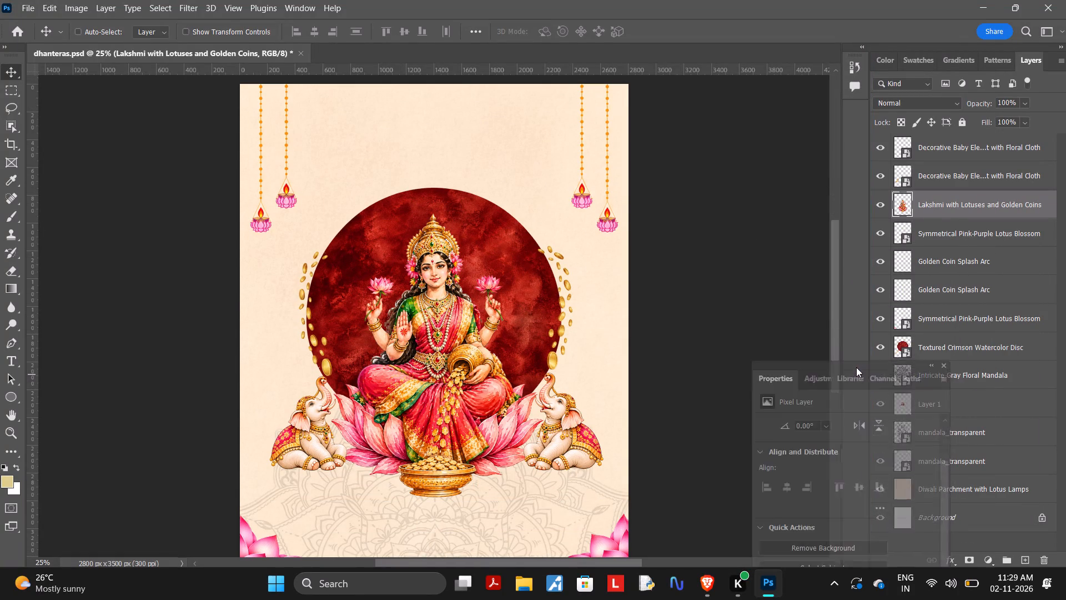
pyautogui.moveTo(856, 367); pyautogui.dragTo(859, 113)
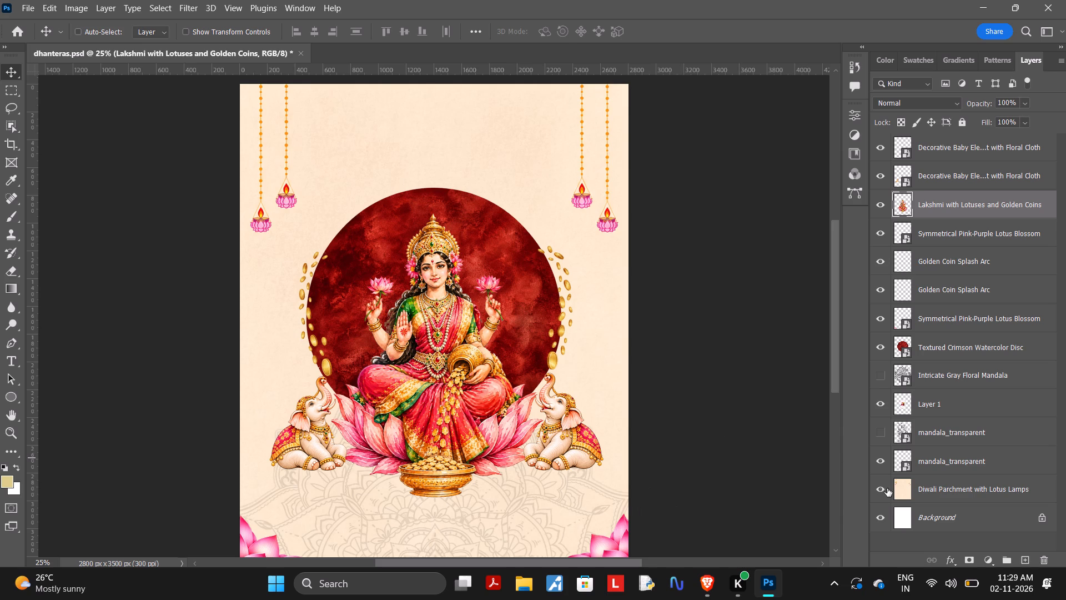
# Paste the Hindi heading धन्तेरास as a new dark red Yatra One 100 pt text layer above the Lakshmi layer.
pyautogui.click(9, 361)
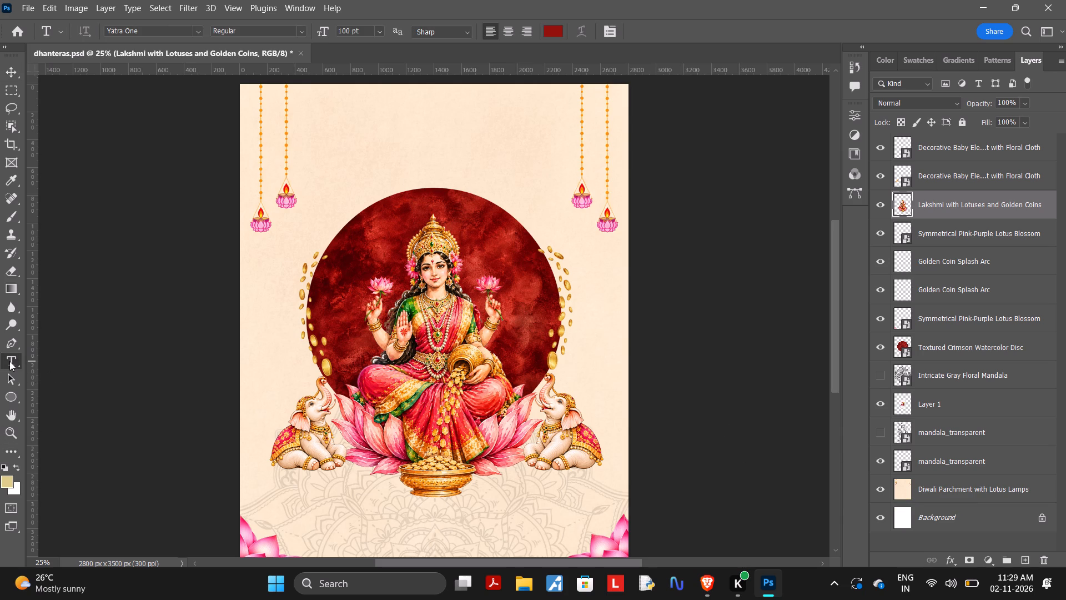
pyautogui.click(465, 223)
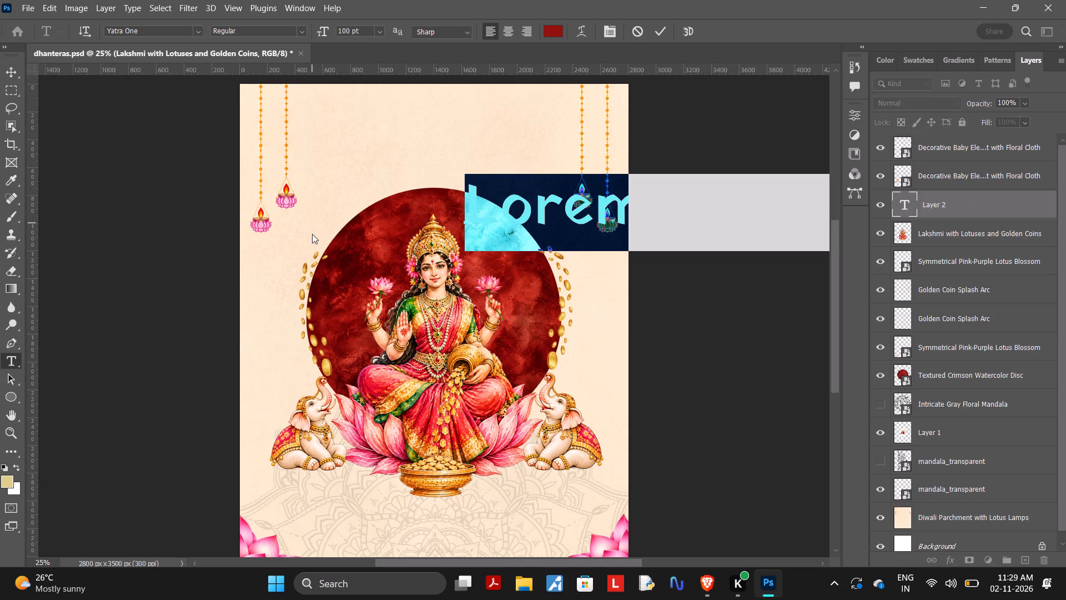
pyautogui.hotkey('ctrl', 'v')
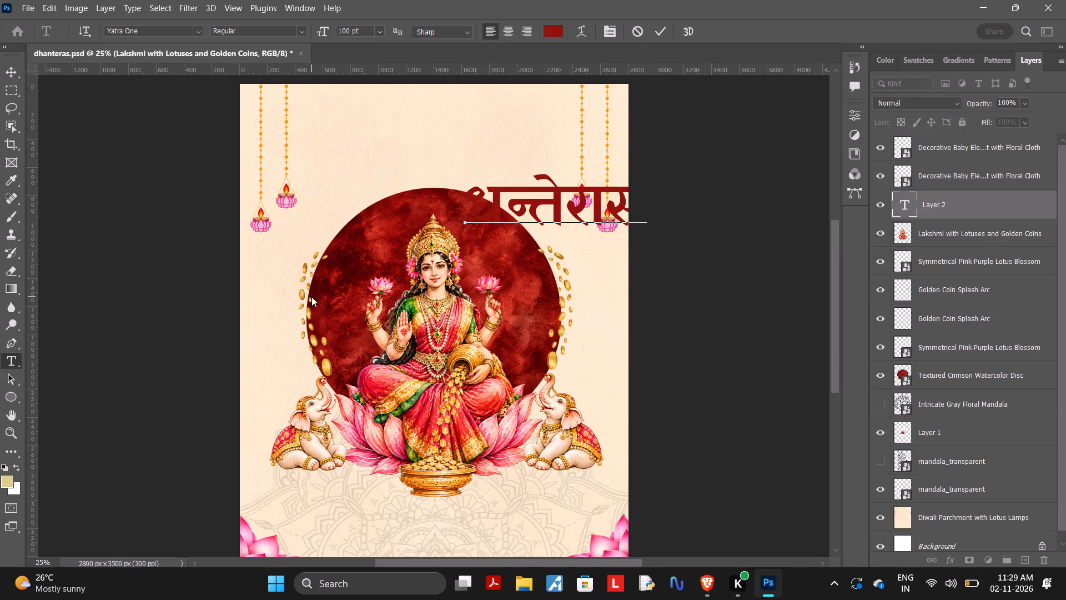
pyautogui.click(655, 32)
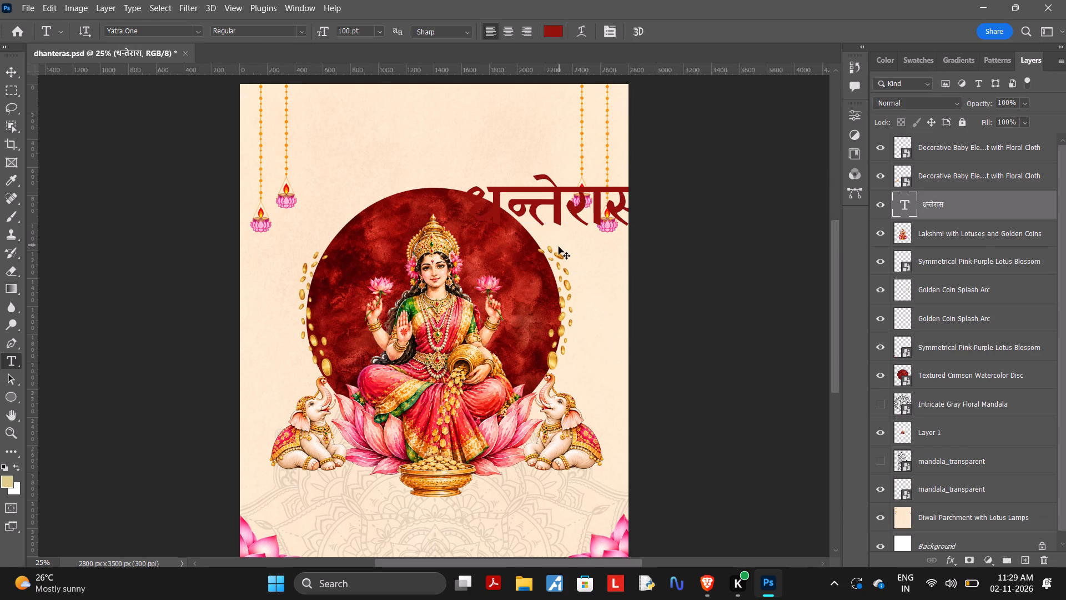
# Move the धन्तेरास heading into the blank area just above the crimson disc, centred at about X 1679 px, Y 609 px.
pyautogui.hotkey('ctrl', 't')
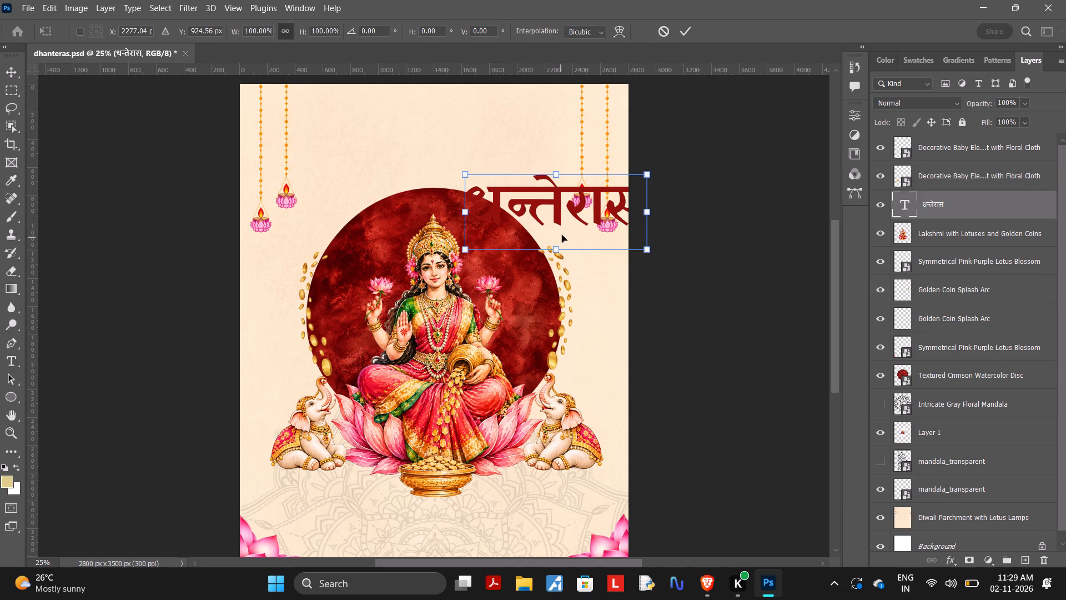
pyautogui.moveTo(569, 226); pyautogui.dragTo(482, 174)
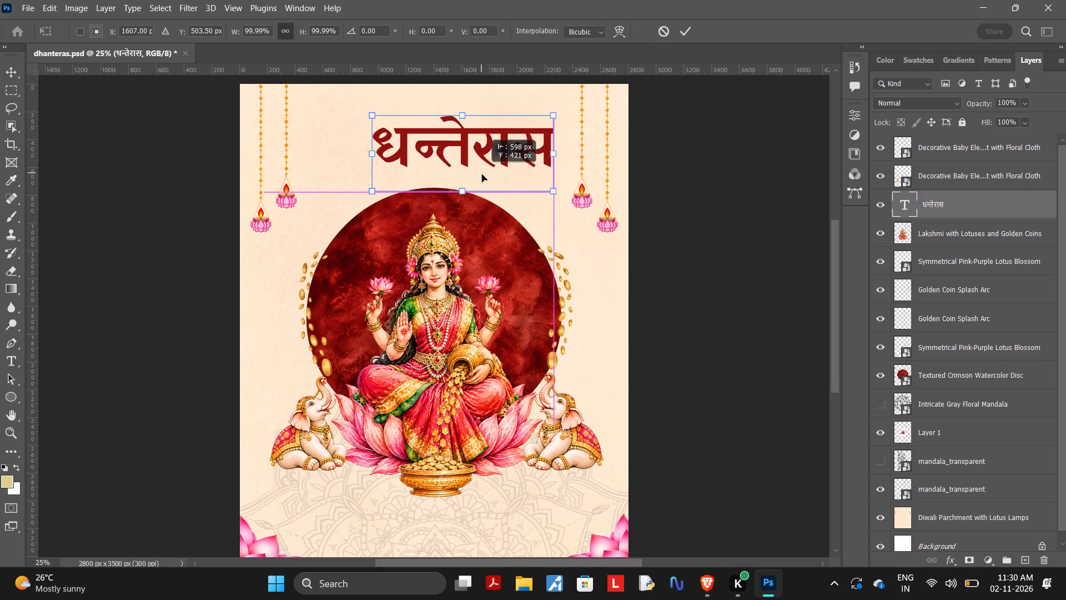
pyautogui.moveTo(482, 174); pyautogui.dragTo(483, 182)
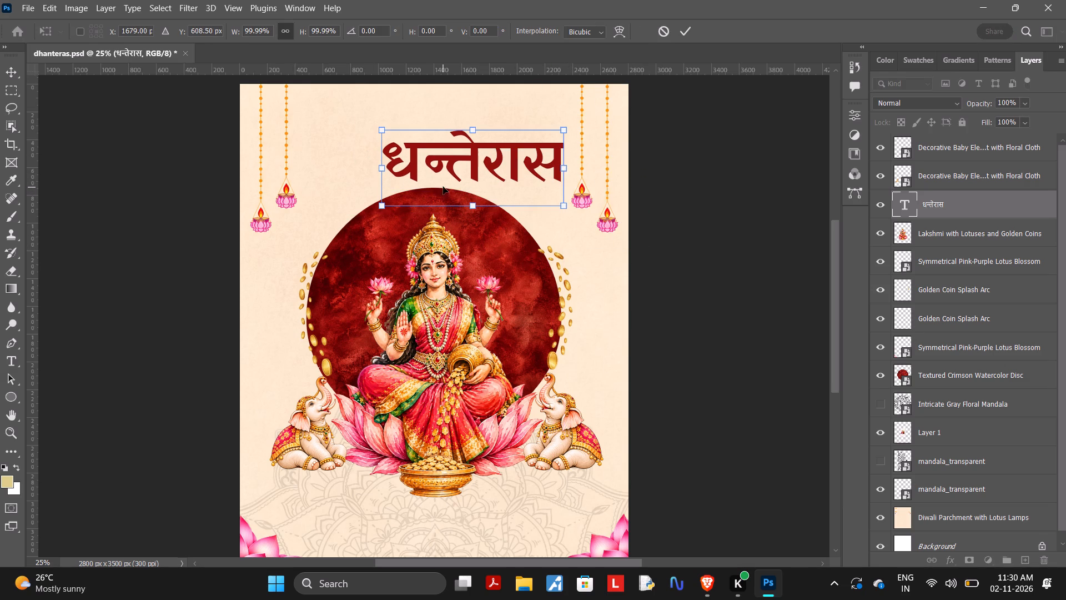
# Preview Devanagari fonts such as Tiro Devanagari Hindi and Adobe Devanagari on the धन्तेरास heading, keeping Yatra One.
pyautogui.doubleClick(440, 146)
pyautogui.doubleClick(440, 146)
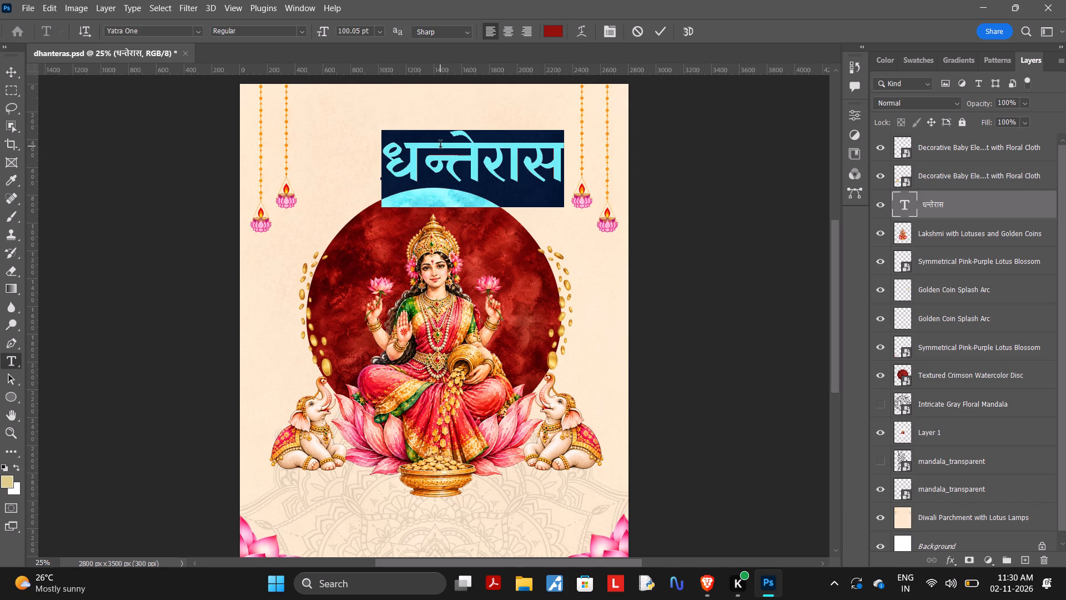
pyautogui.click(197, 30)
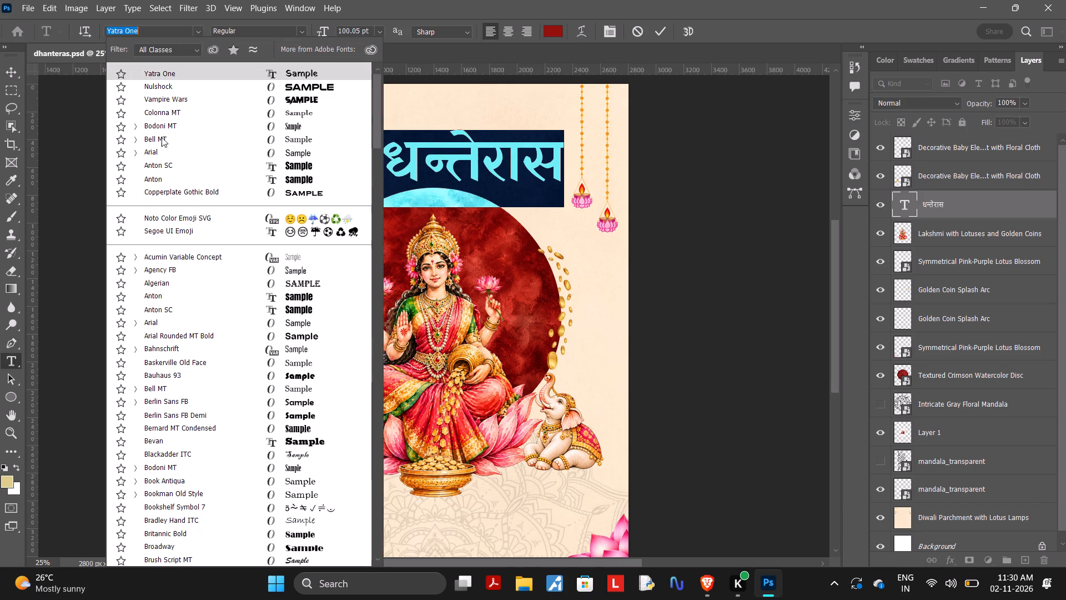
pyautogui.scroll(-13, 162, 356)
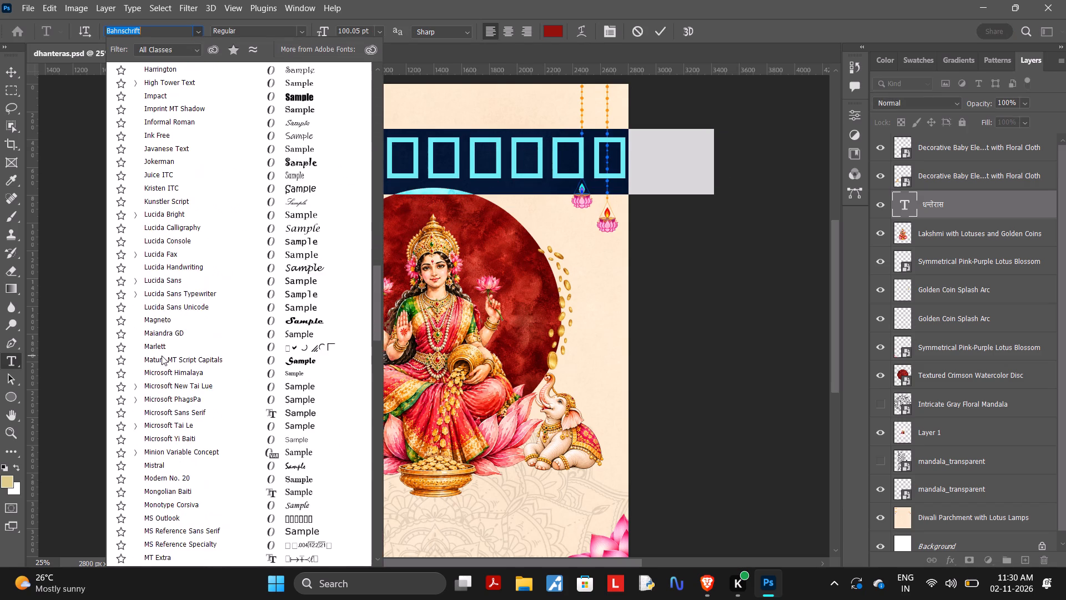
pyautogui.scroll(-8, 162, 356)
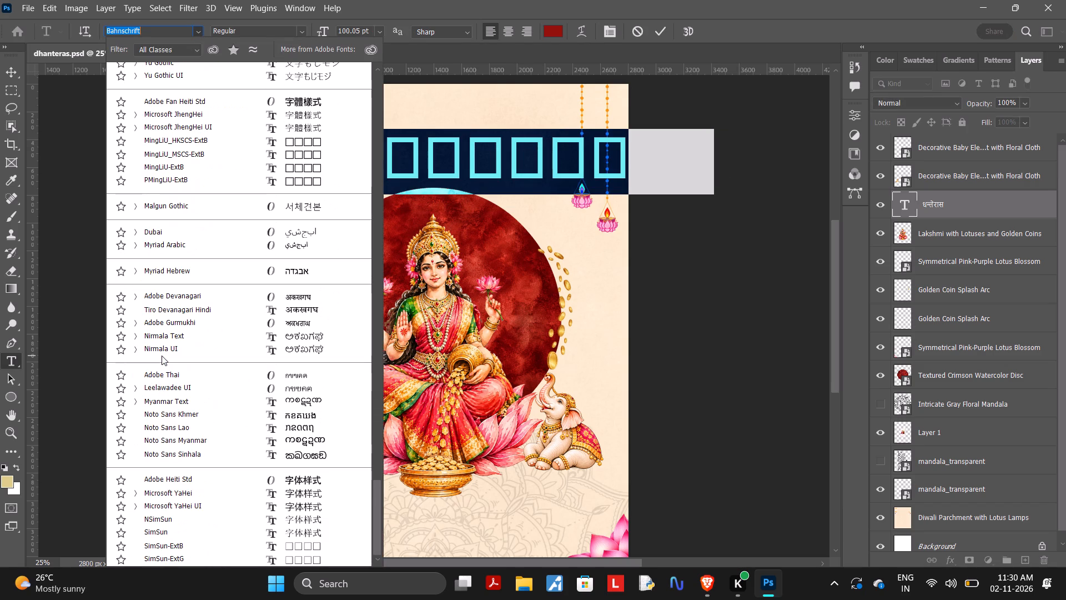
pyautogui.scroll(-1, 162, 356)
pyautogui.scroll(-1, 191, 311)
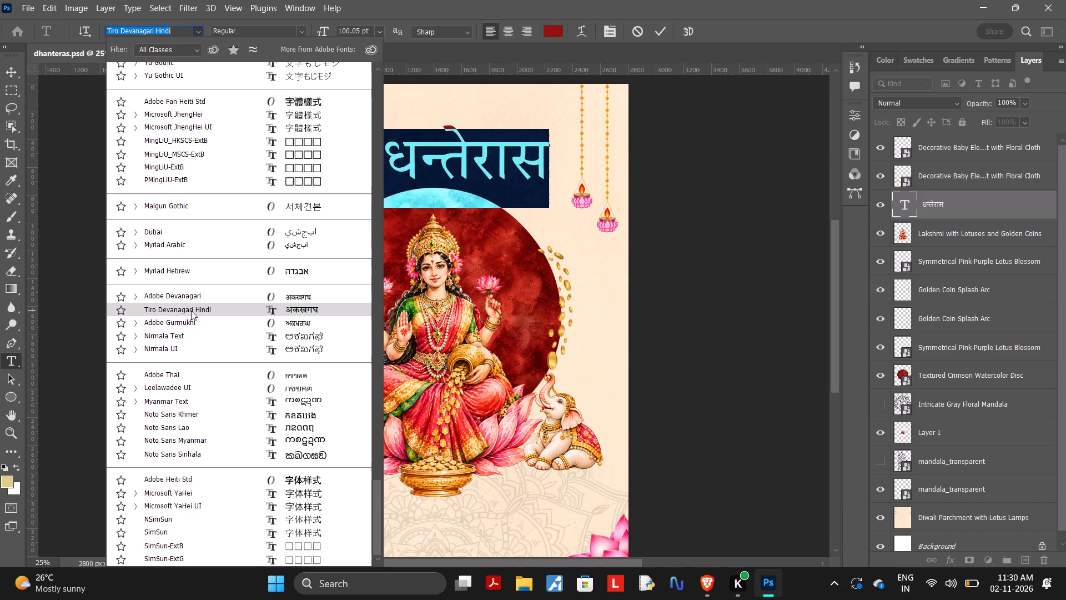
pyautogui.scroll(-2, 191, 311)
pyautogui.scroll(2, 191, 311)
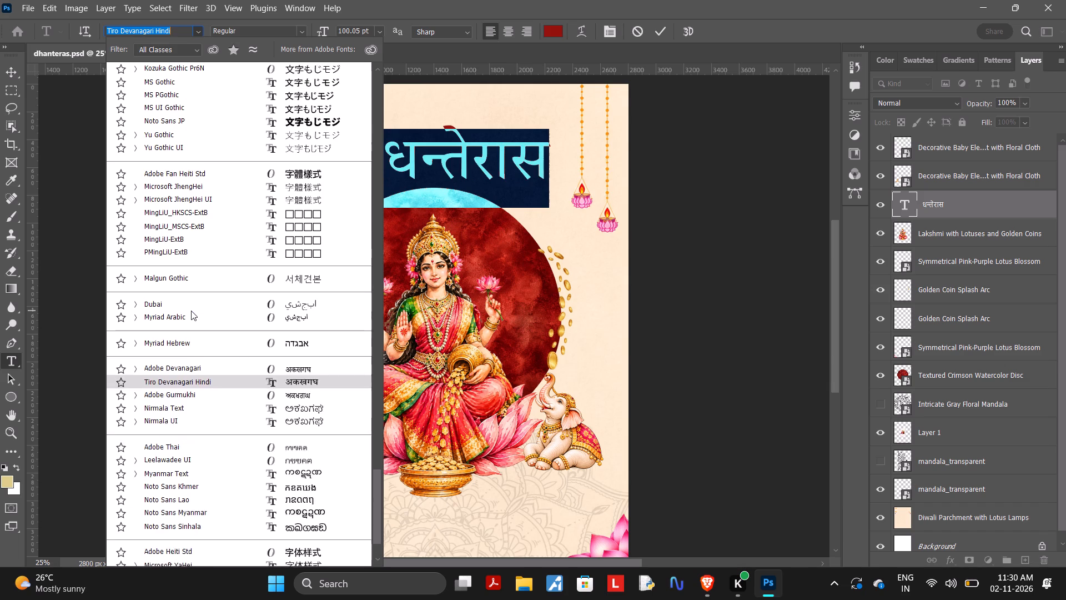
pyautogui.scroll(1, 191, 311)
pyautogui.scroll(-3, 191, 311)
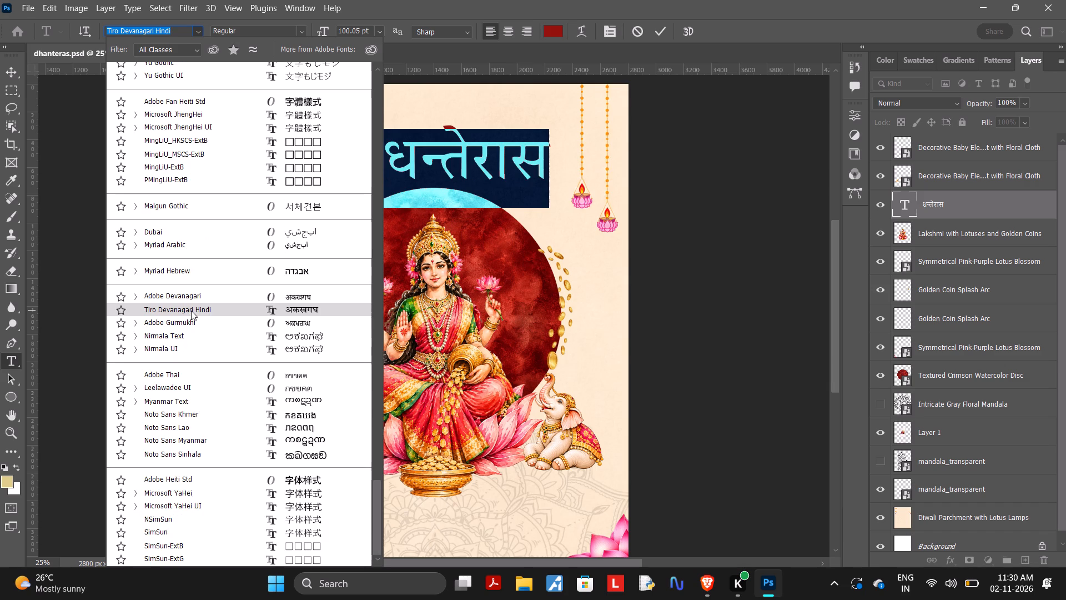
pyautogui.scroll(-4, 191, 311)
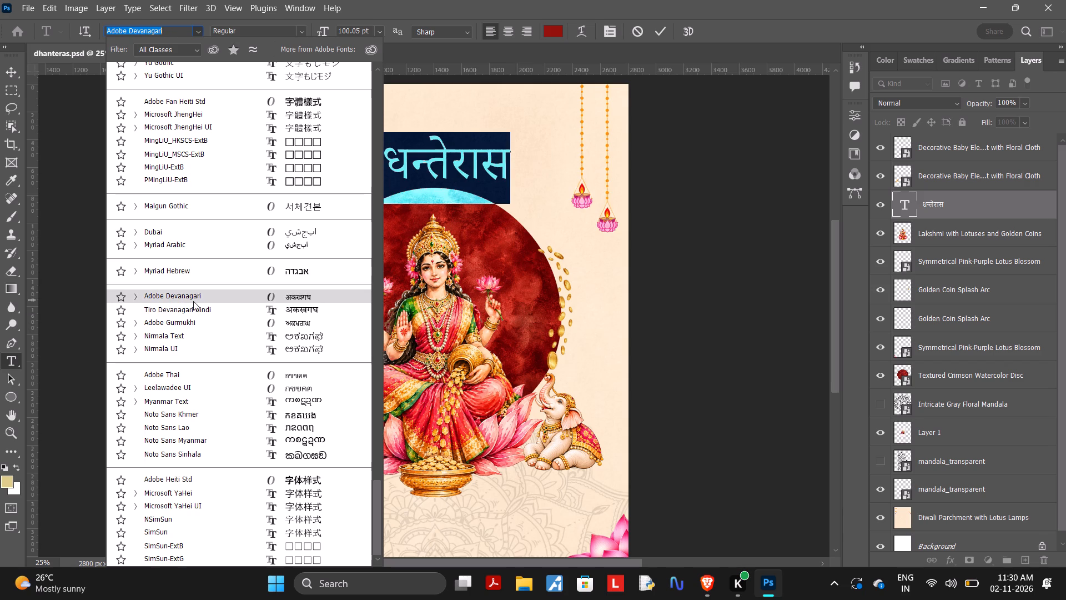
pyautogui.scroll(12, 222, 246)
pyautogui.scroll(13, 222, 246)
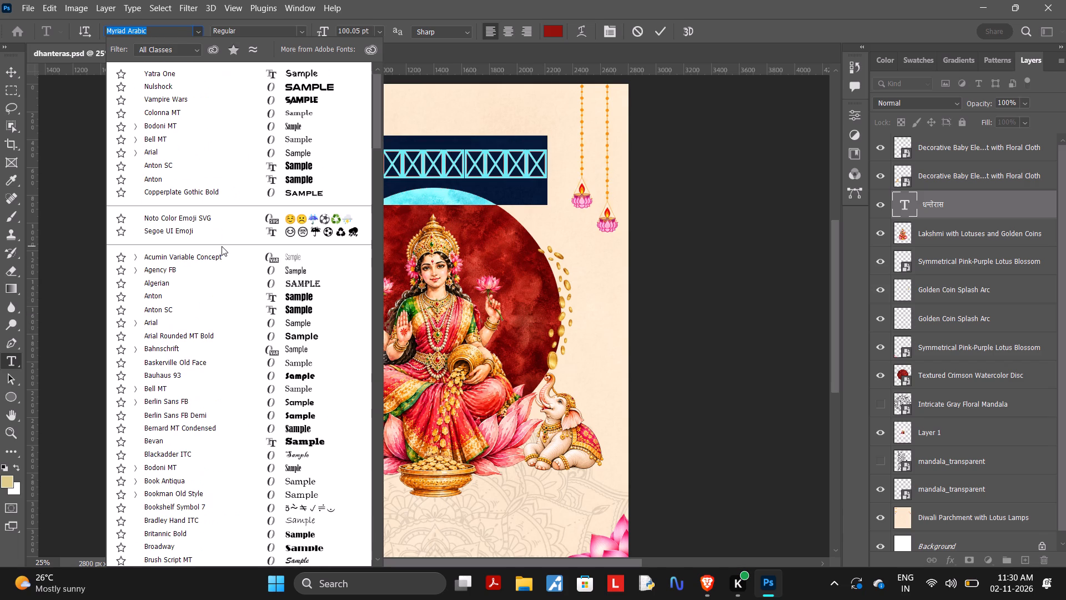
pyautogui.scroll(5, 222, 246)
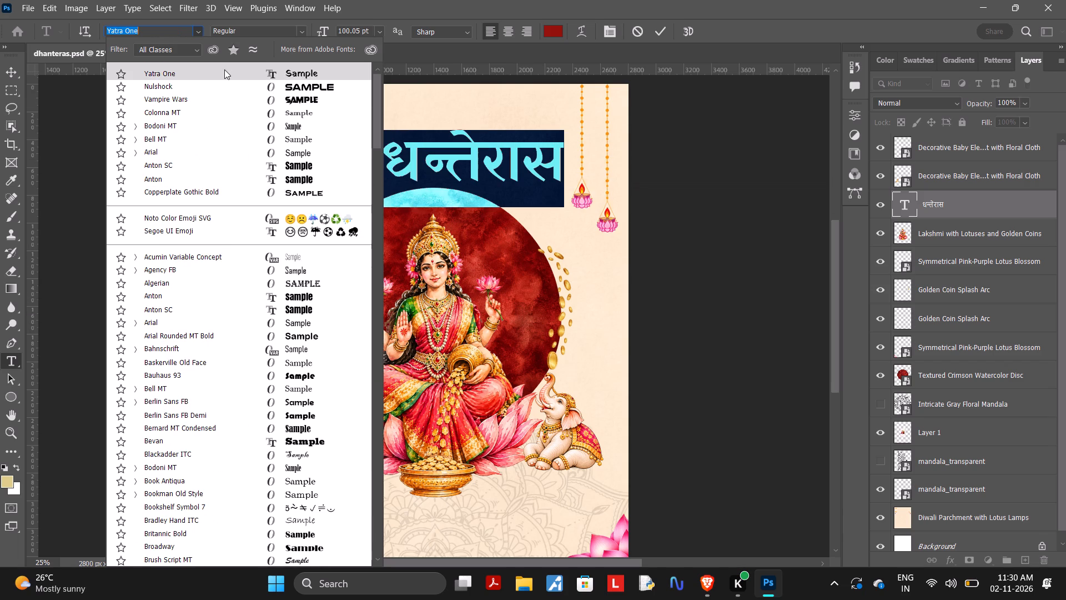
pyautogui.click(224, 69)
pyautogui.click(659, 32)
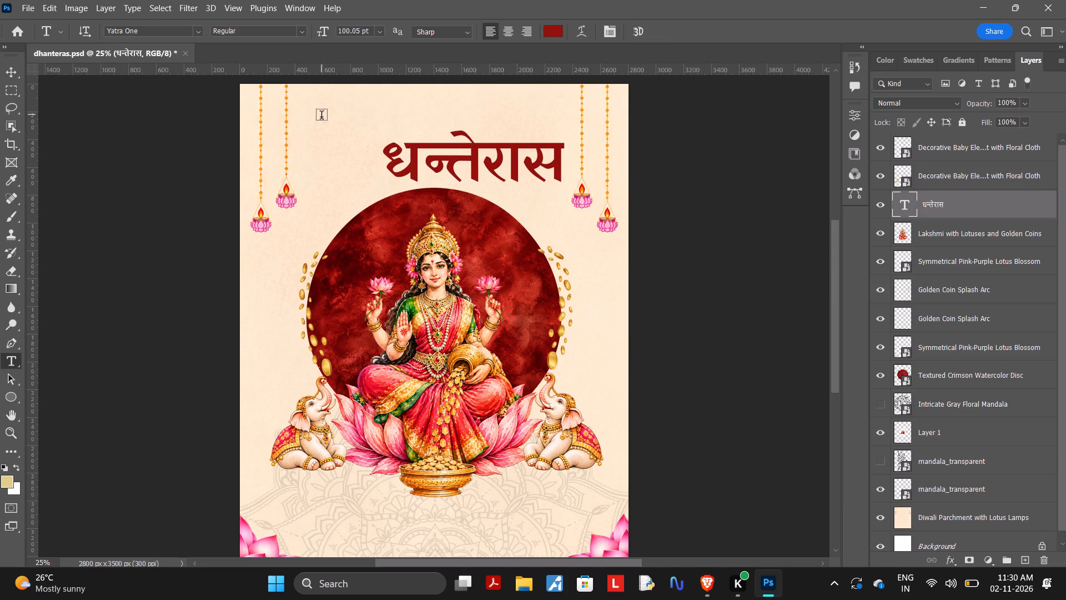
# Add a separate dark red text layer reading "happy" in Yatra One at 100 pt above the Hindi heading.
pyautogui.click(343, 127)
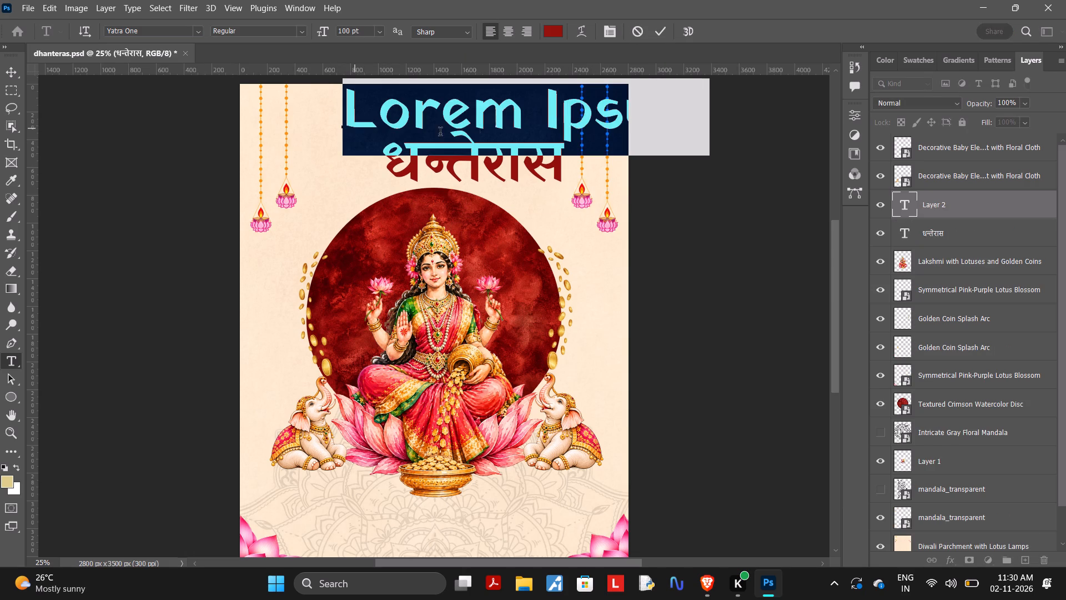
pyautogui.press('BackSpace')
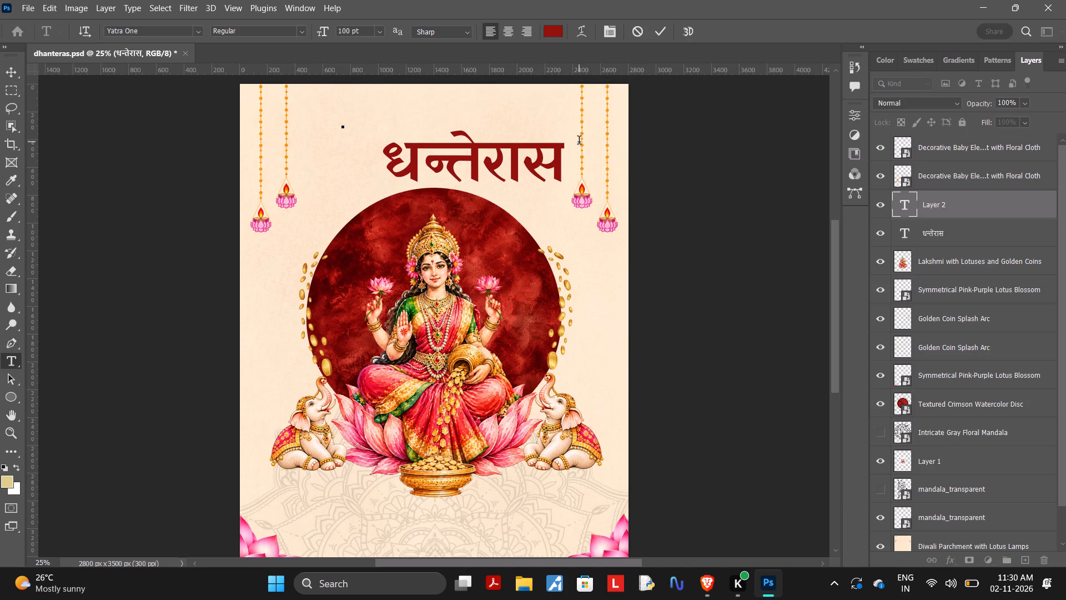
pyautogui.write('ha')
pyautogui.write('ppy')
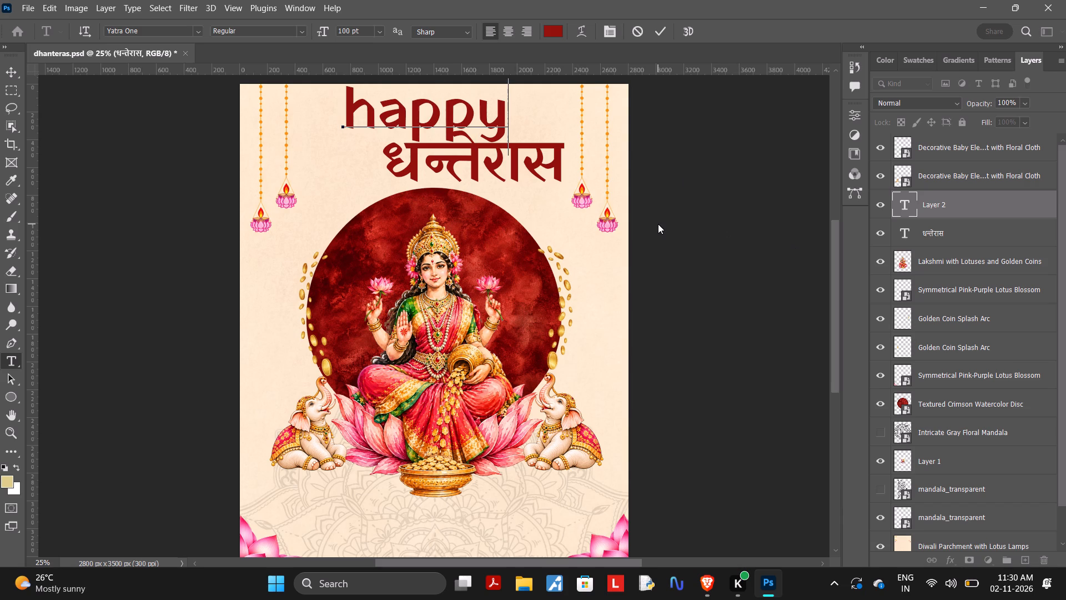
# Change the font of the word "happy" to Tiro Devanagari Hindi.
pyautogui.doubleClick(494, 127)
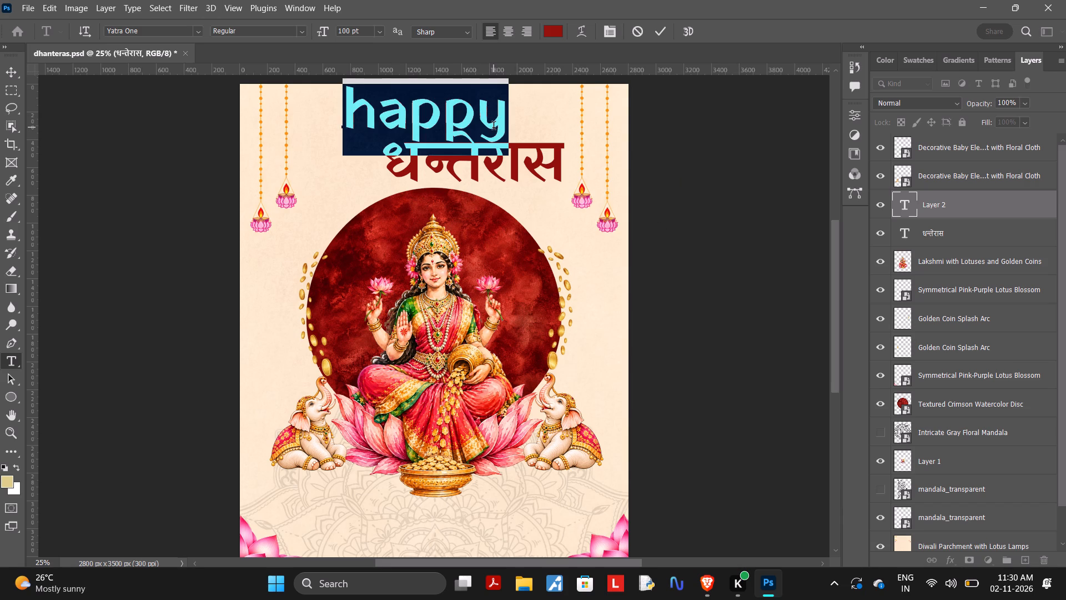
pyautogui.click(200, 29)
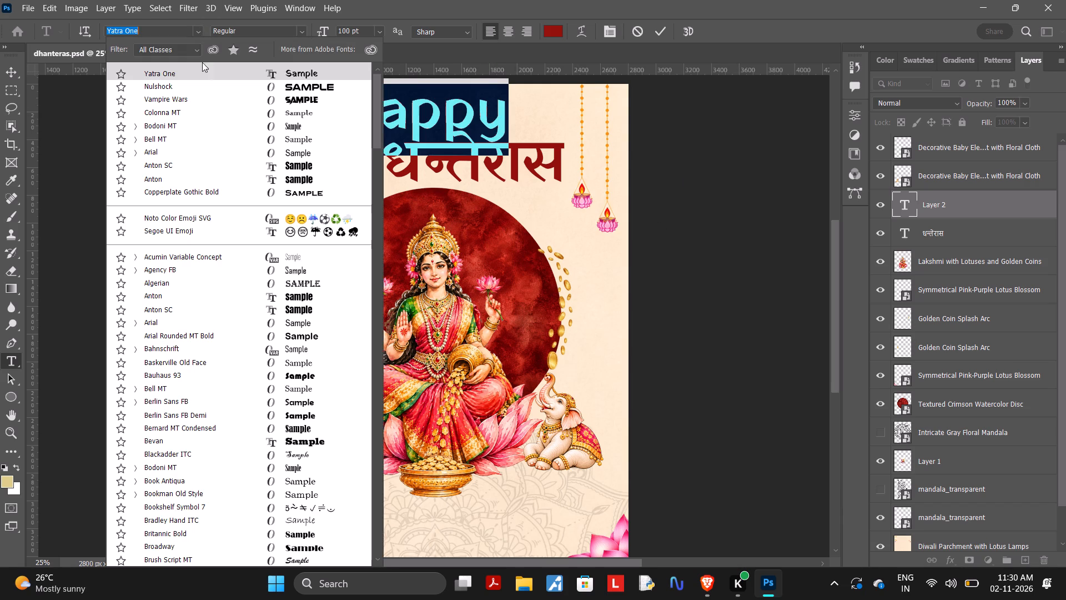
pyautogui.scroll(-1, 224, 306)
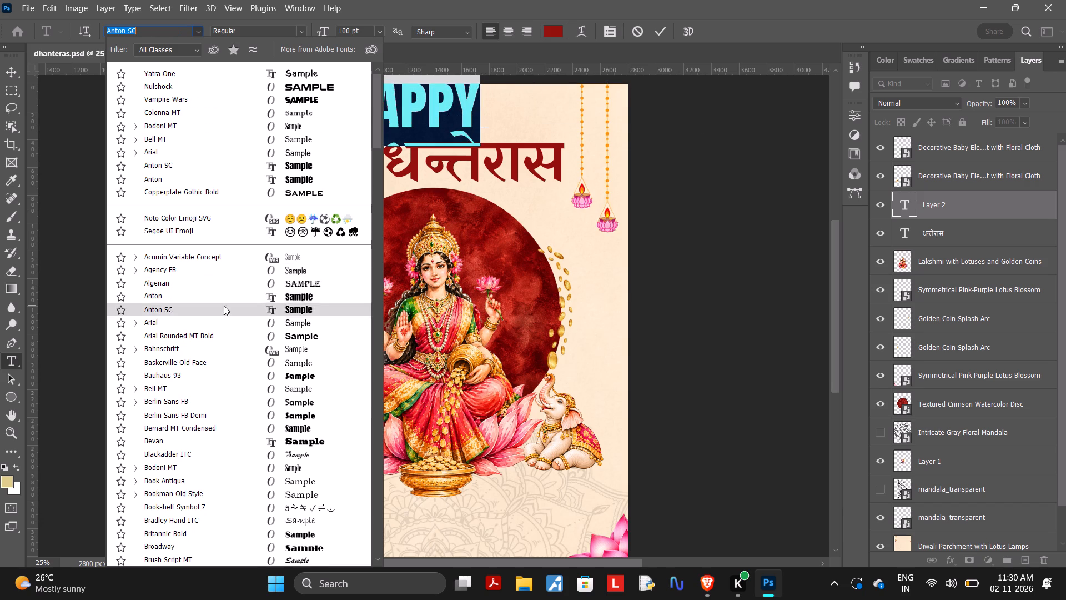
pyautogui.scroll(-5, 224, 306)
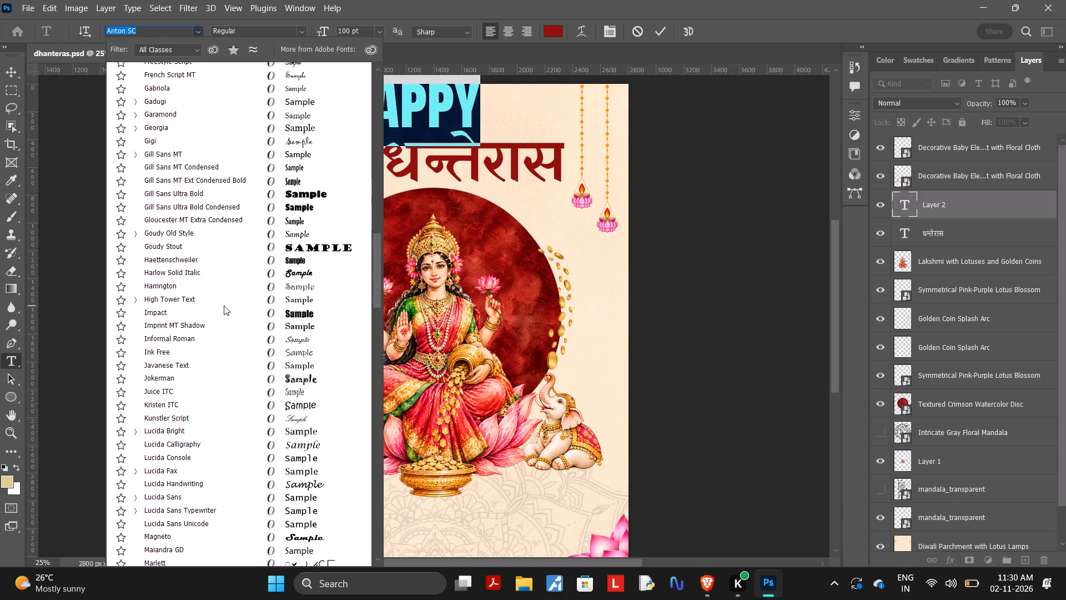
pyautogui.scroll(-3, 224, 306)
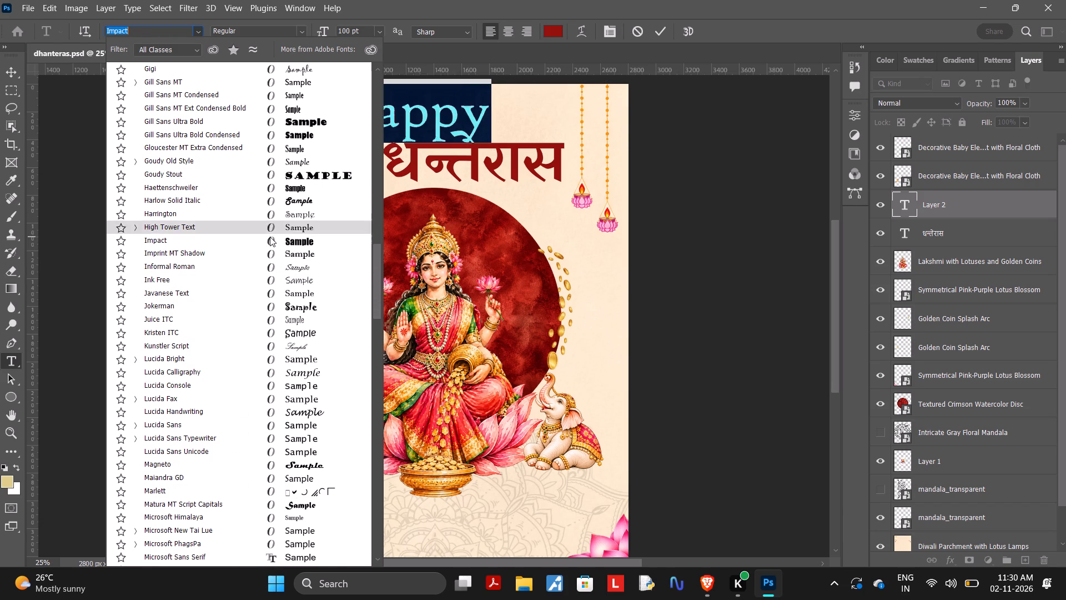
pyautogui.scroll(-2, 269, 238)
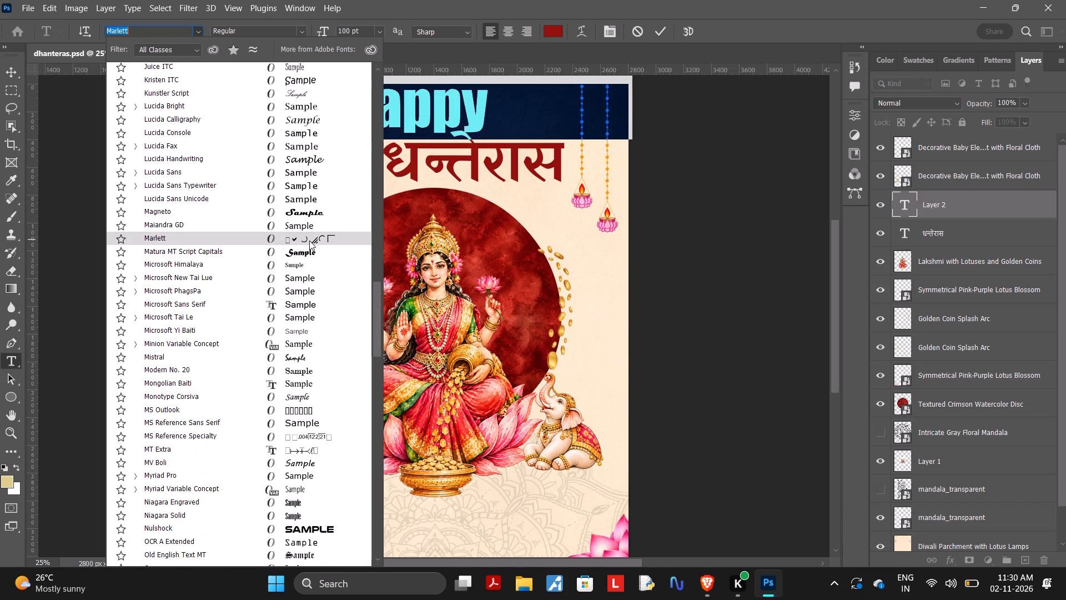
pyautogui.scroll(-1, 307, 249)
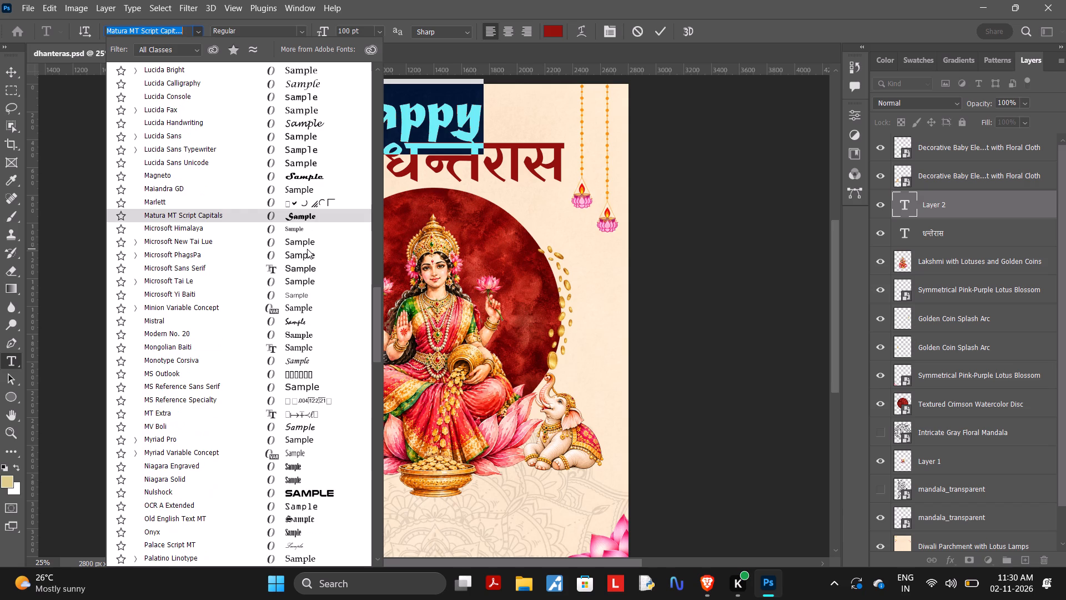
pyautogui.scroll(-1, 305, 440)
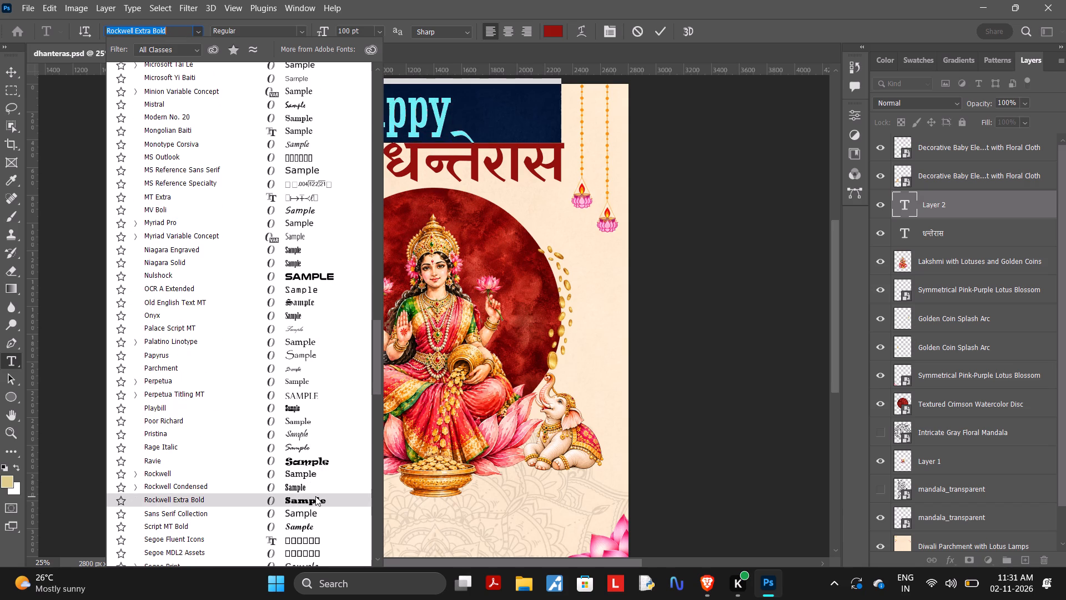
pyautogui.scroll(-3, 315, 496)
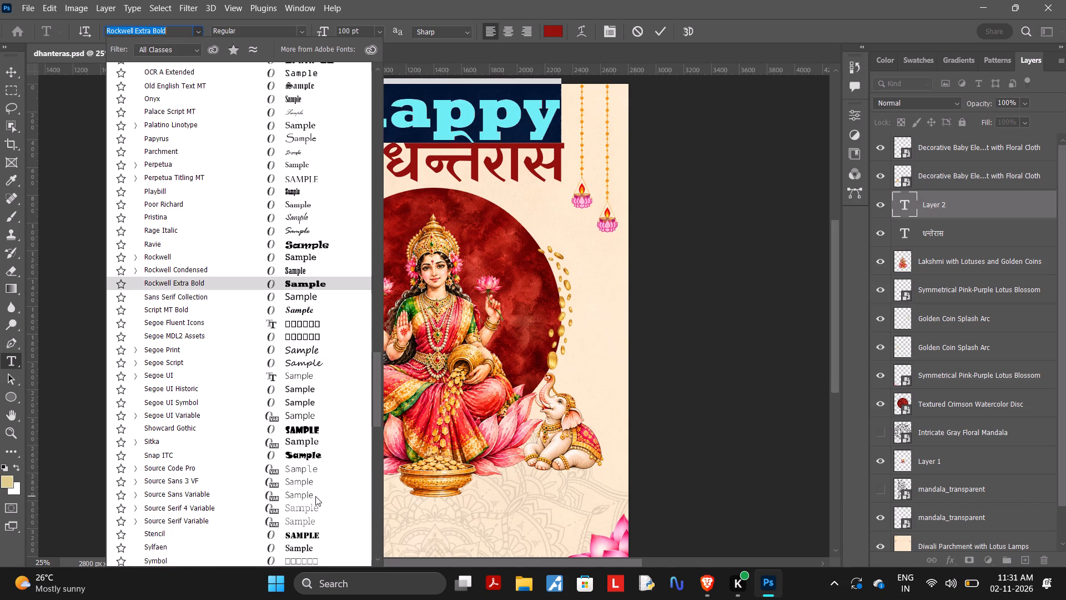
pyautogui.scroll(-3, 315, 496)
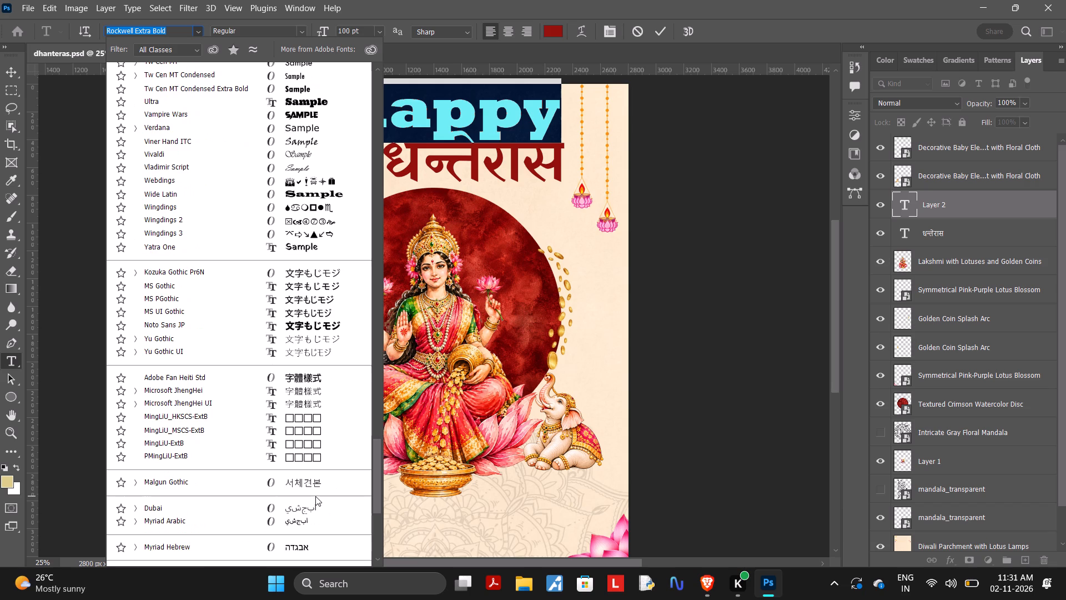
pyautogui.scroll(-1, 315, 496)
pyautogui.scroll(-1, 215, 431)
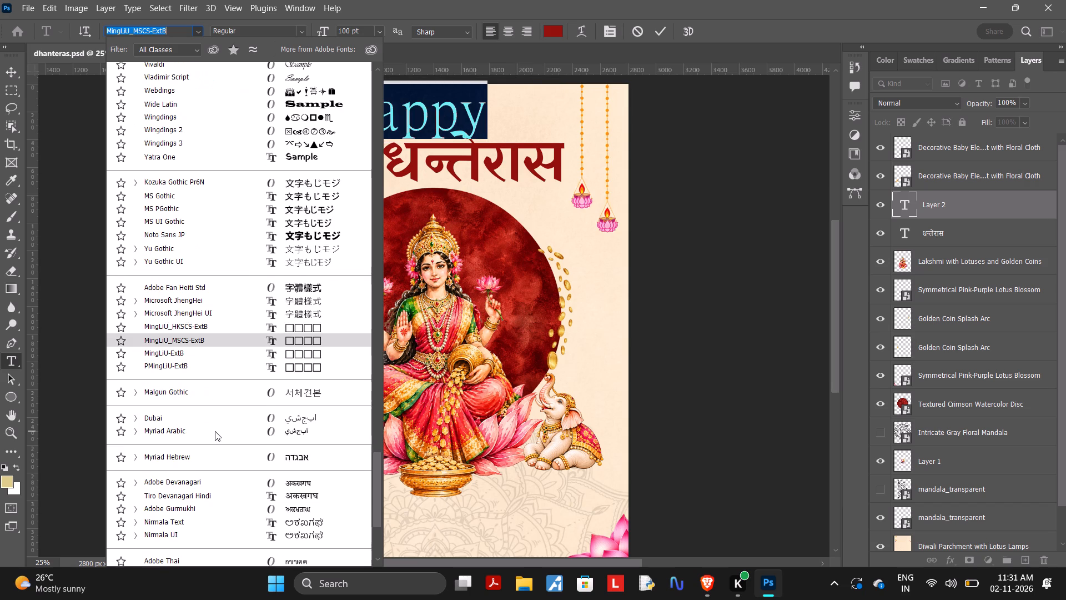
pyautogui.scroll(-2, 215, 431)
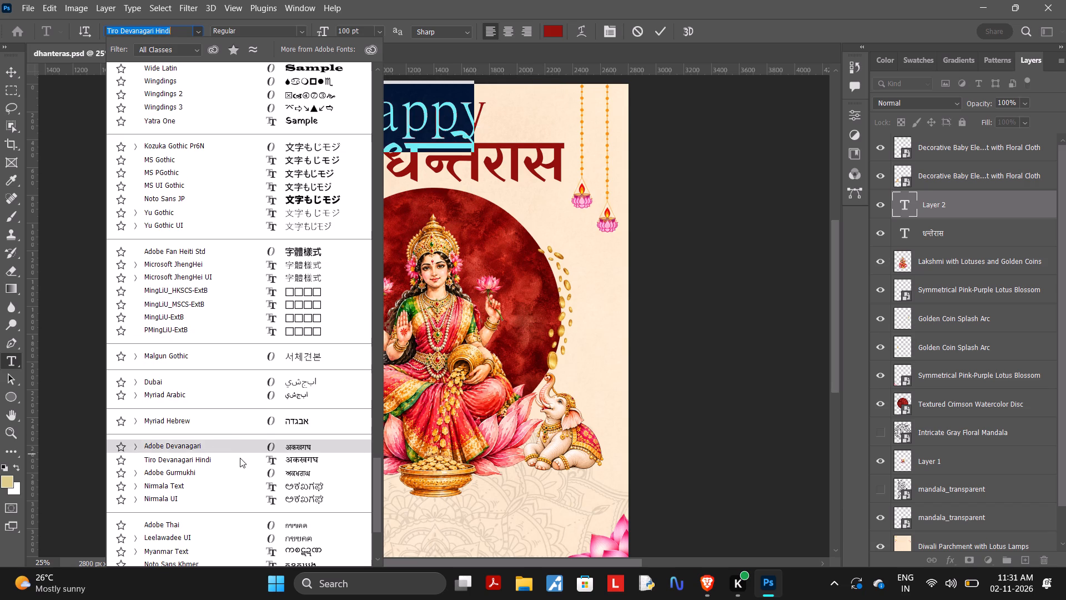
pyautogui.click(240, 462)
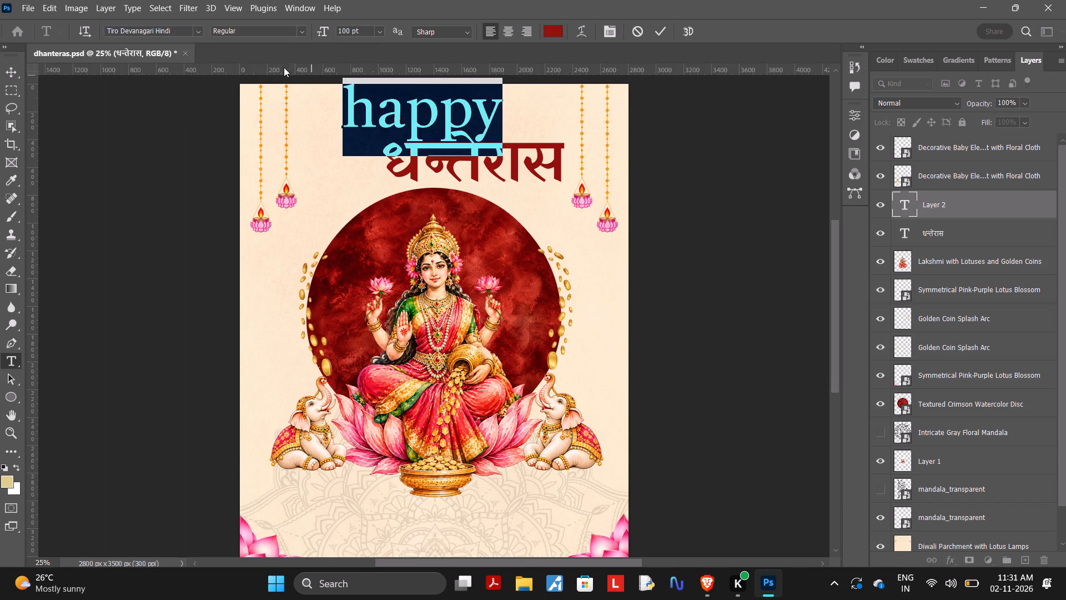
# Set the font size of the word "happy" above the Hindi heading to 48 pt.
pyautogui.click(381, 29)
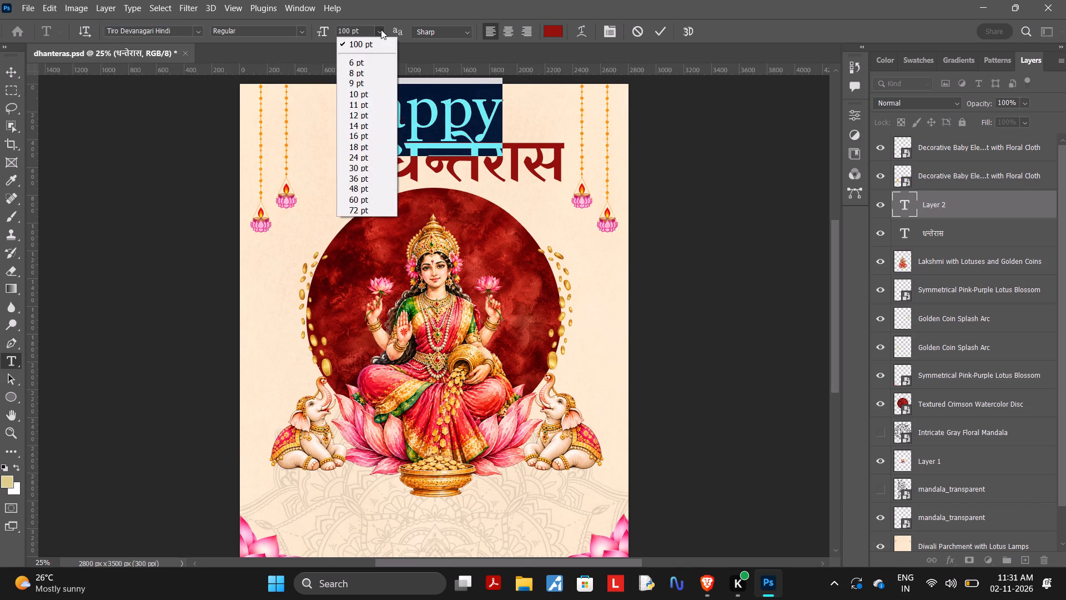
pyautogui.click(353, 188)
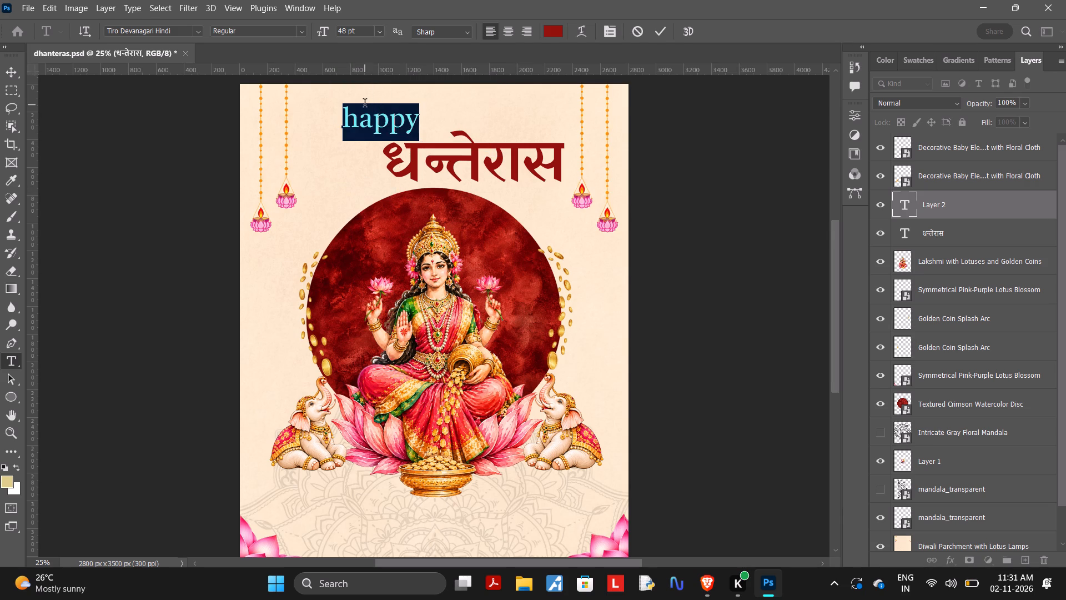
# Replace the lowercase first letter of "happy" with a capital so the text reads "Happy".
pyautogui.click(453, 118)
pyautogui.click(355, 122)
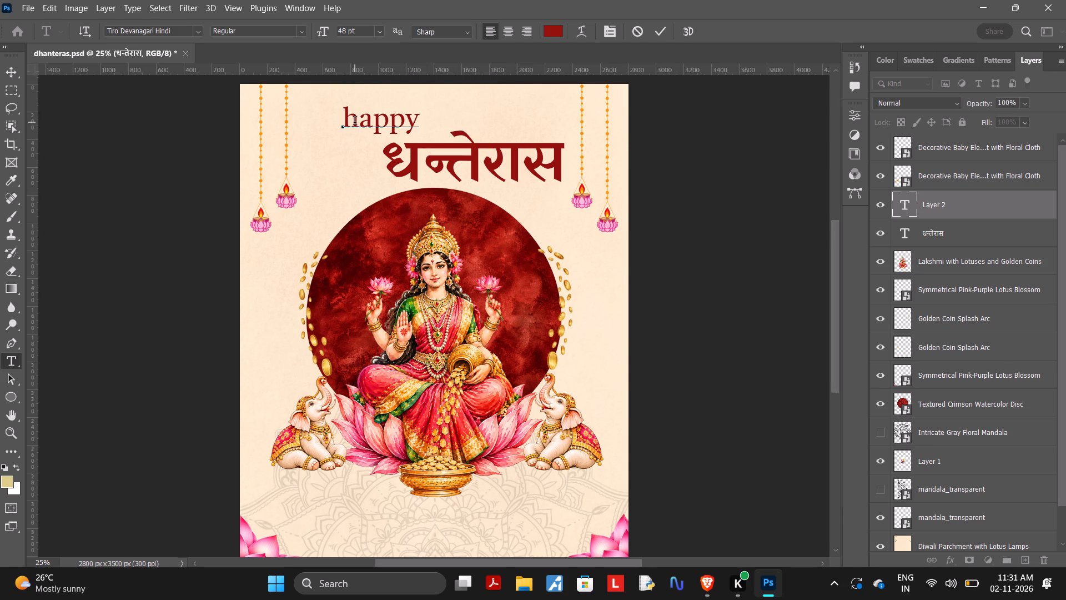
pyautogui.press('BackSpace')
pyautogui.hotkey('shift', 'h')
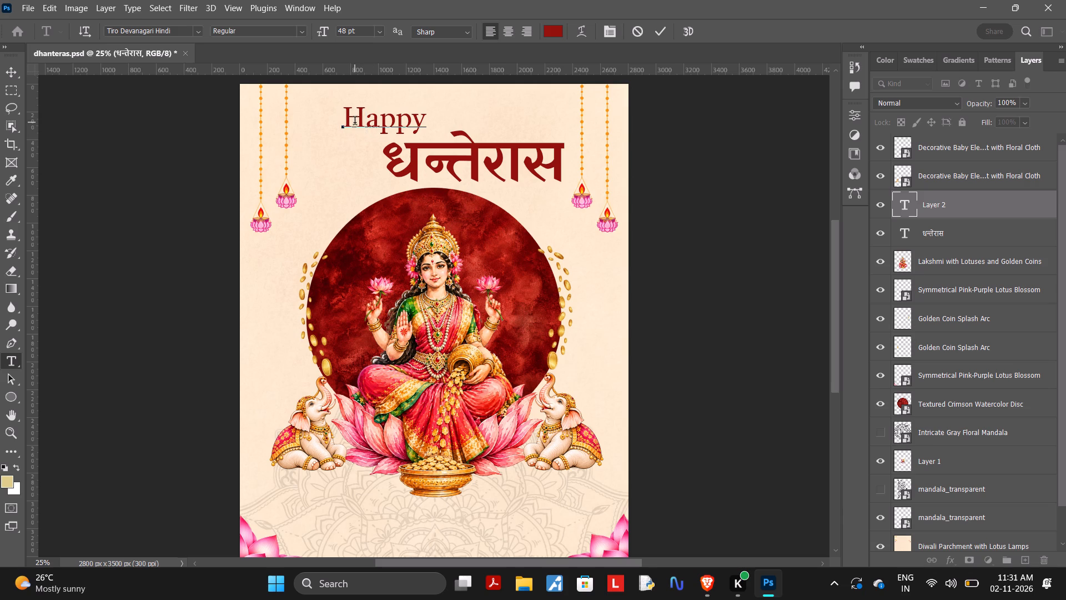
# Change the font of the whole word "Happy" to Yatra One and commit the text edit.
pyautogui.click(428, 121)
pyautogui.moveTo(428, 121); pyautogui.dragTo(144, 75)
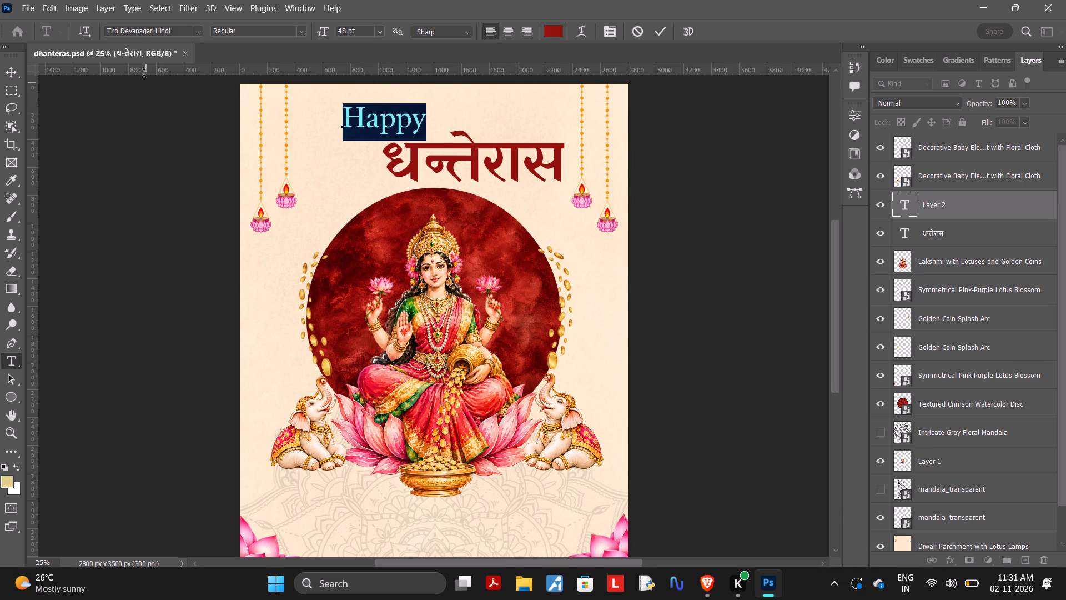
pyautogui.moveTo(144, 75); pyautogui.dragTo(429, 319)
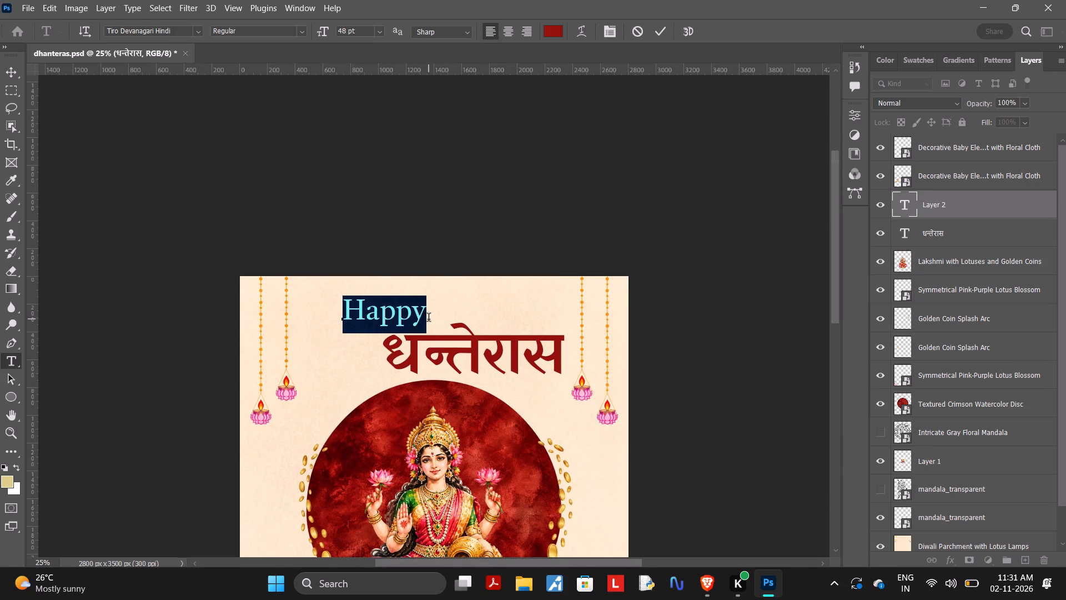
pyautogui.click(429, 319)
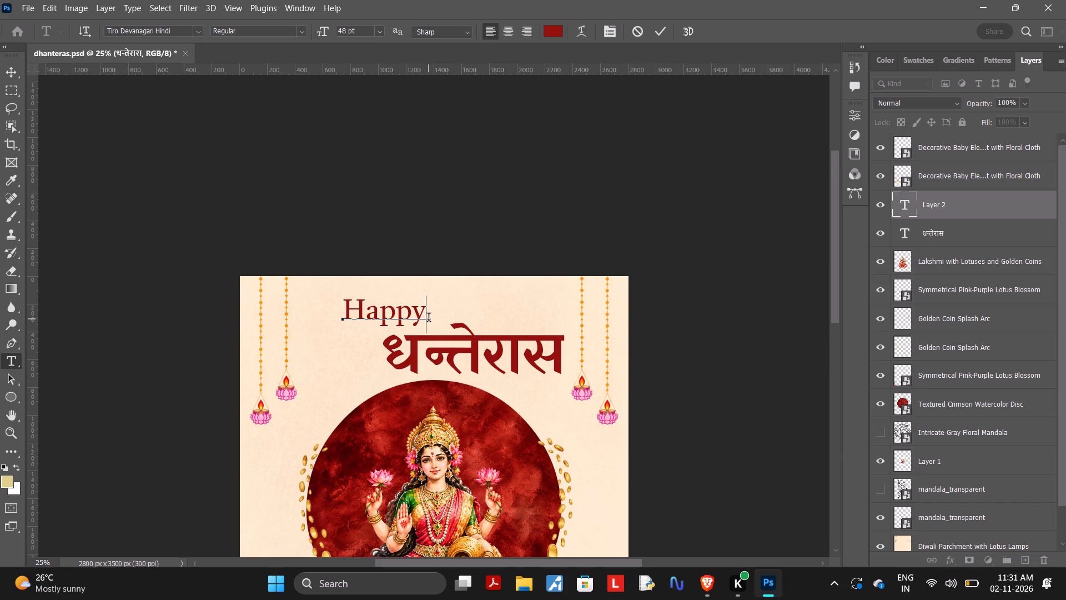
pyautogui.moveTo(429, 319); pyautogui.dragTo(341, 314)
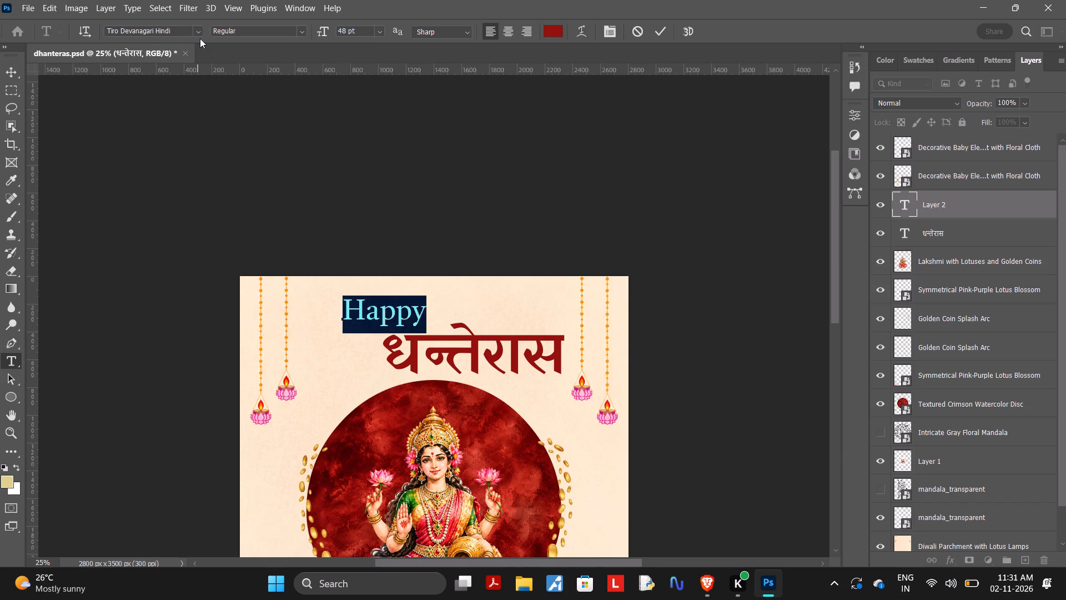
pyautogui.click(198, 30)
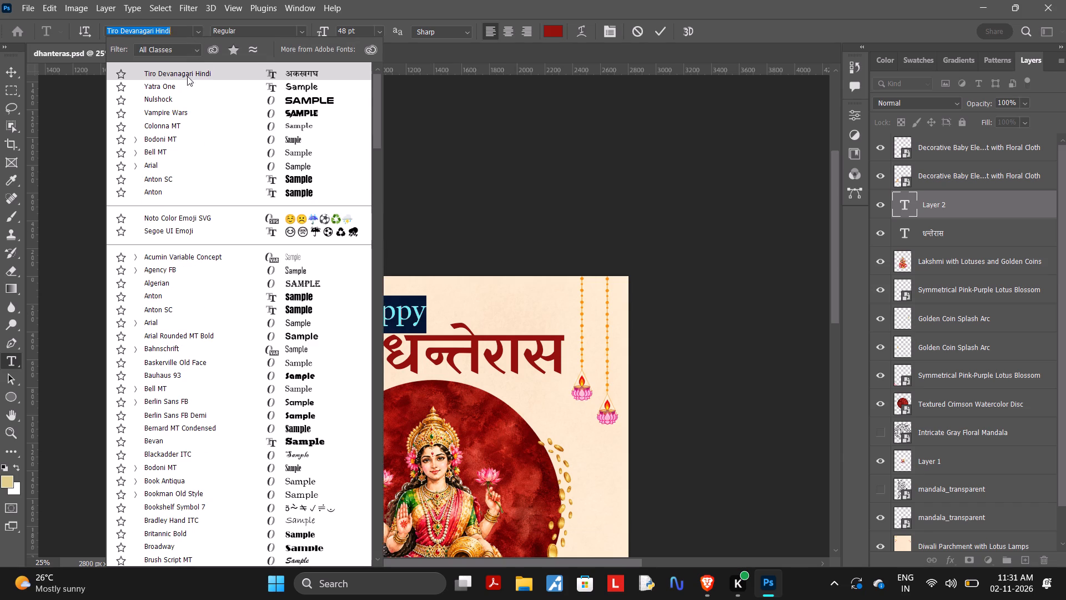
pyautogui.click(184, 86)
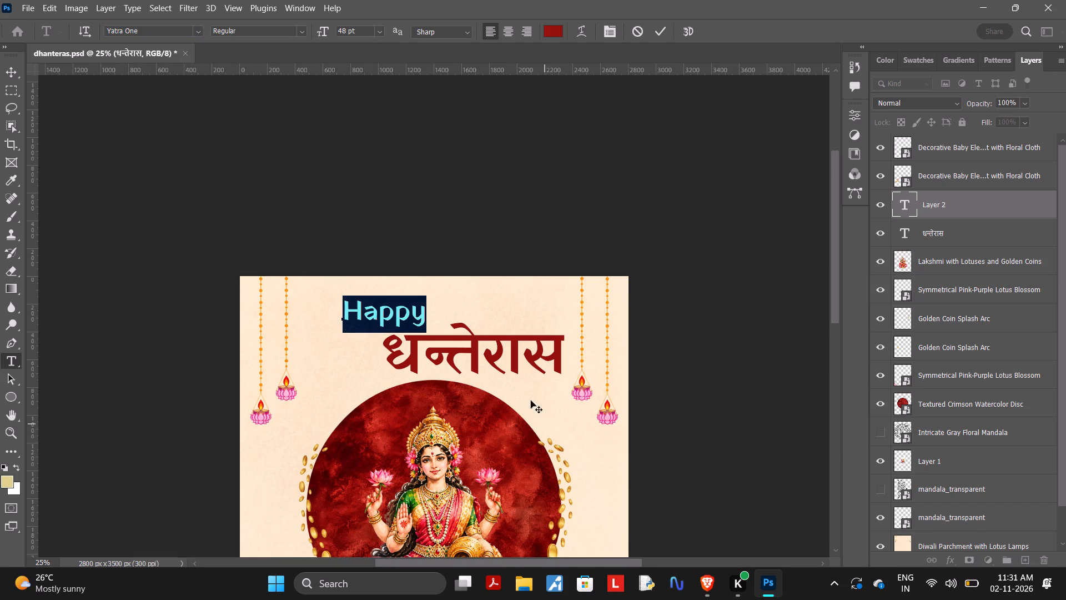
pyautogui.doubleClick(514, 362)
pyautogui.click(474, 351)
pyautogui.click(668, 139)
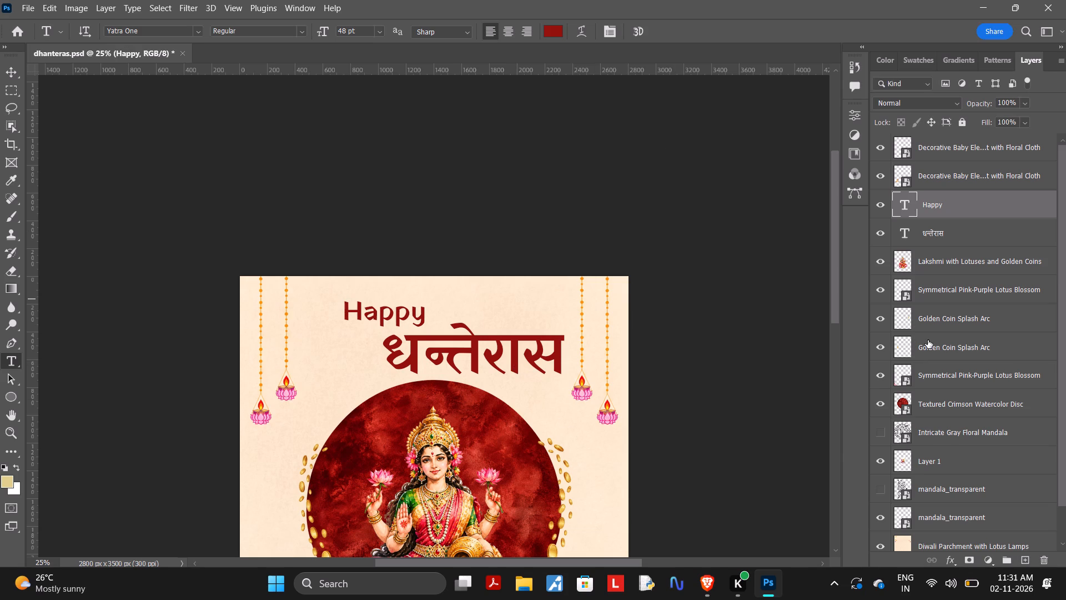
# Select the धन्तेरास heading's text and look through the available character properties, colours, swatches, patterns, adjustments and paths.
pyautogui.click(972, 229)
pyautogui.doubleClick(485, 364)
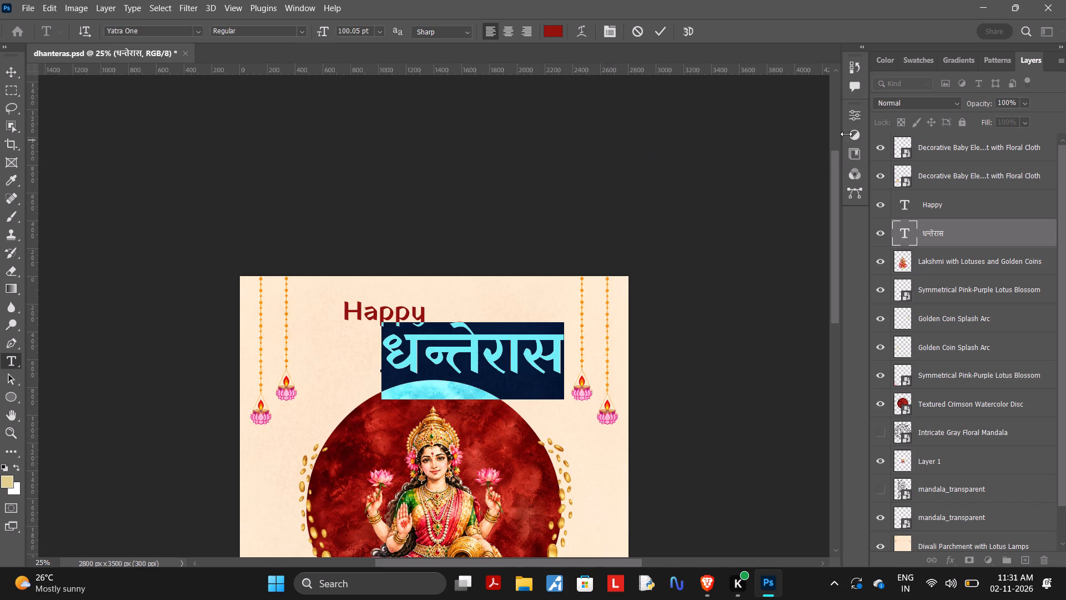
pyautogui.click(855, 119)
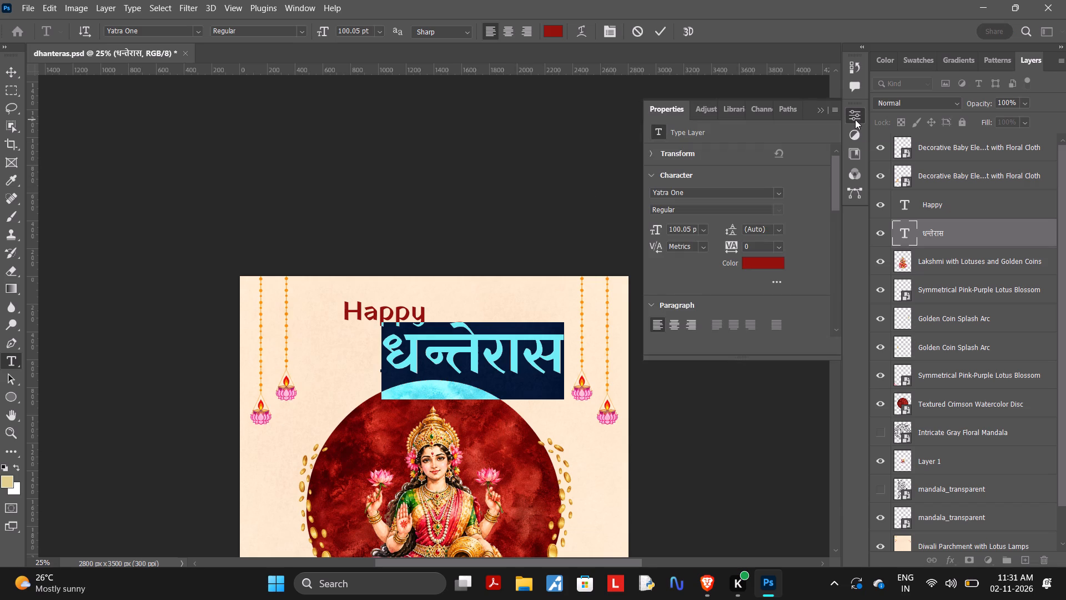
pyautogui.click(853, 111)
pyautogui.scroll(-3, 1000, 451)
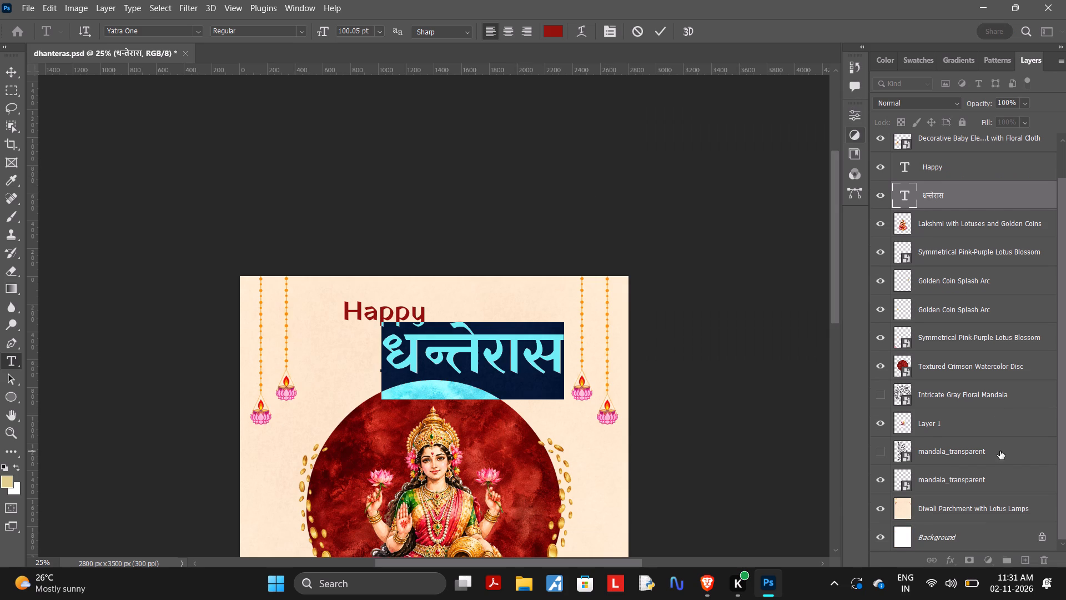
pyautogui.scroll(-3, 1000, 451)
pyautogui.click(999, 66)
pyautogui.click(952, 56)
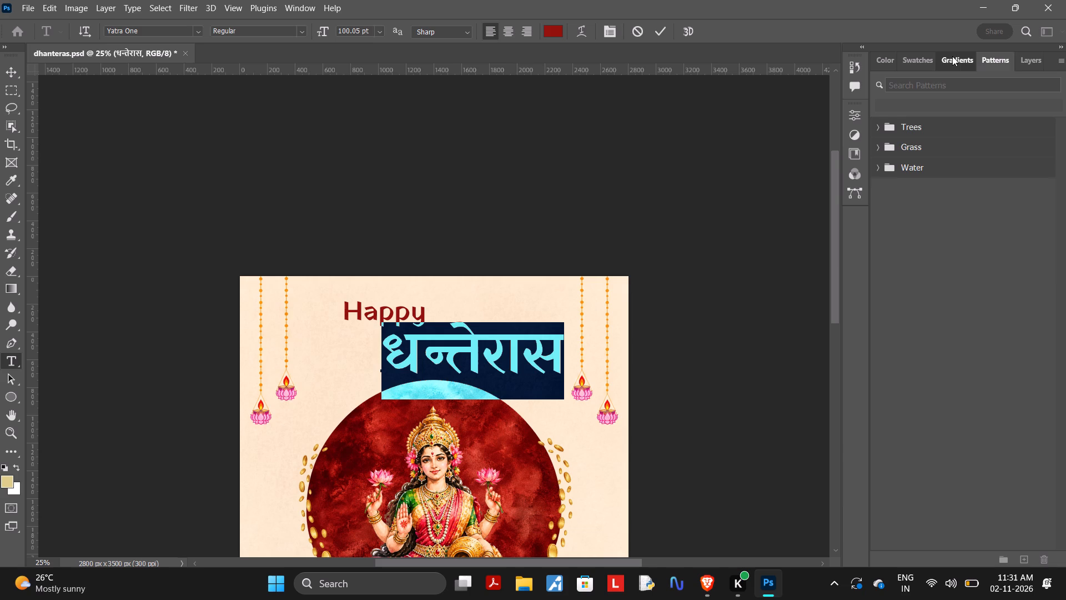
pyautogui.click(914, 61)
pyautogui.click(897, 62)
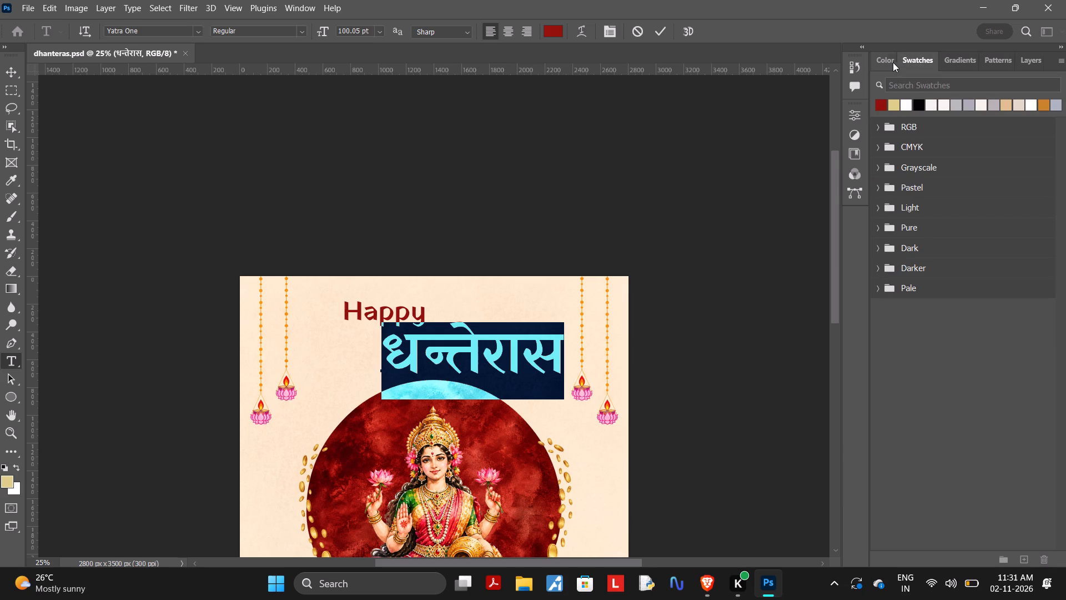
pyautogui.click(886, 63)
pyautogui.click(849, 69)
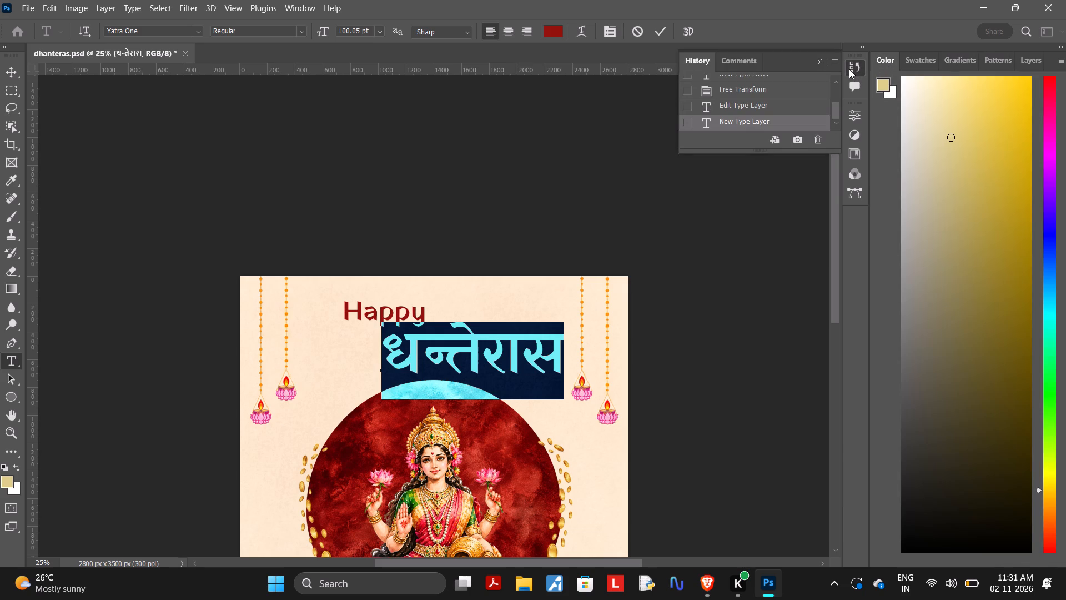
pyautogui.click(853, 86)
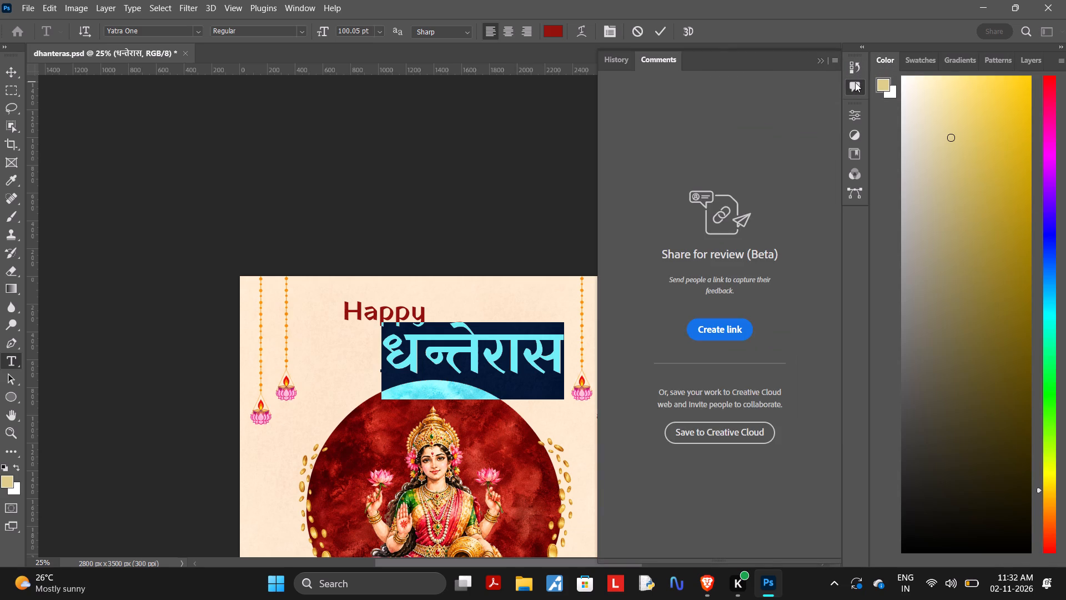
pyautogui.click(855, 87)
pyautogui.click(851, 117)
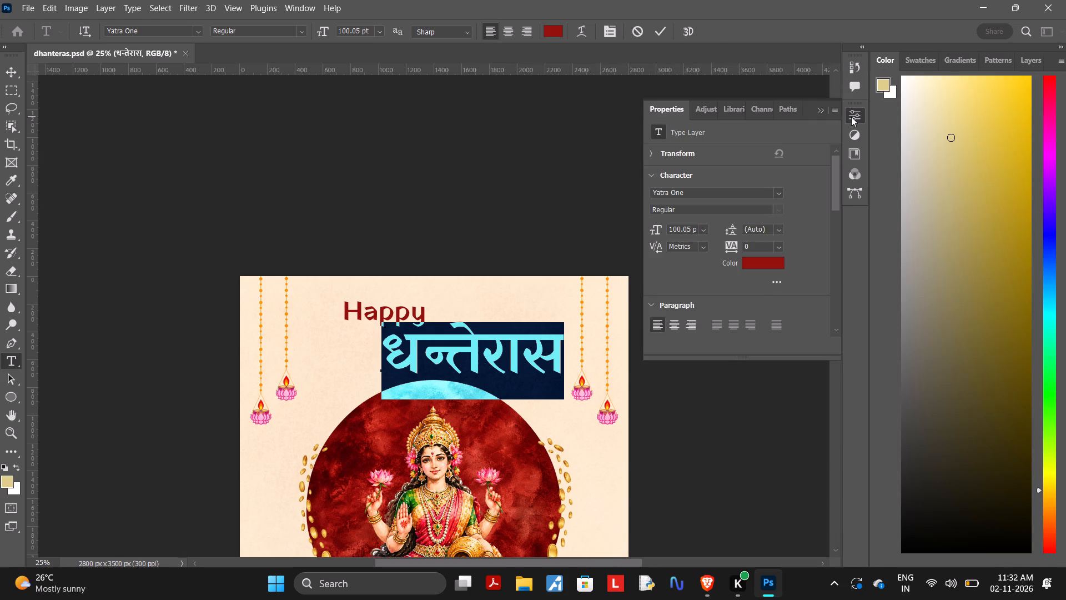
pyautogui.click(710, 109)
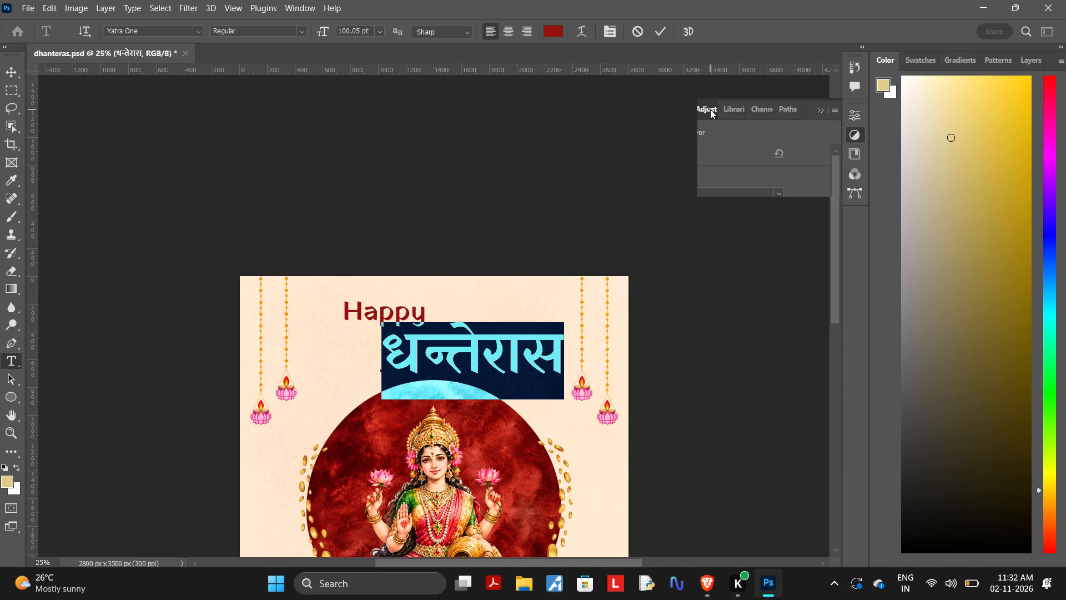
pyautogui.click(702, 112)
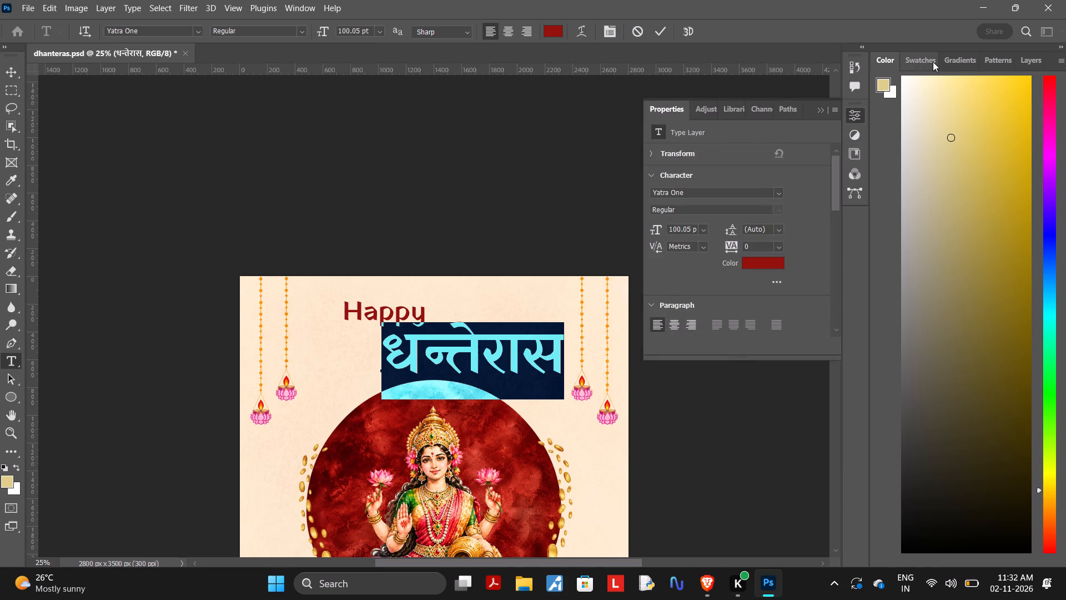
pyautogui.click(1020, 61)
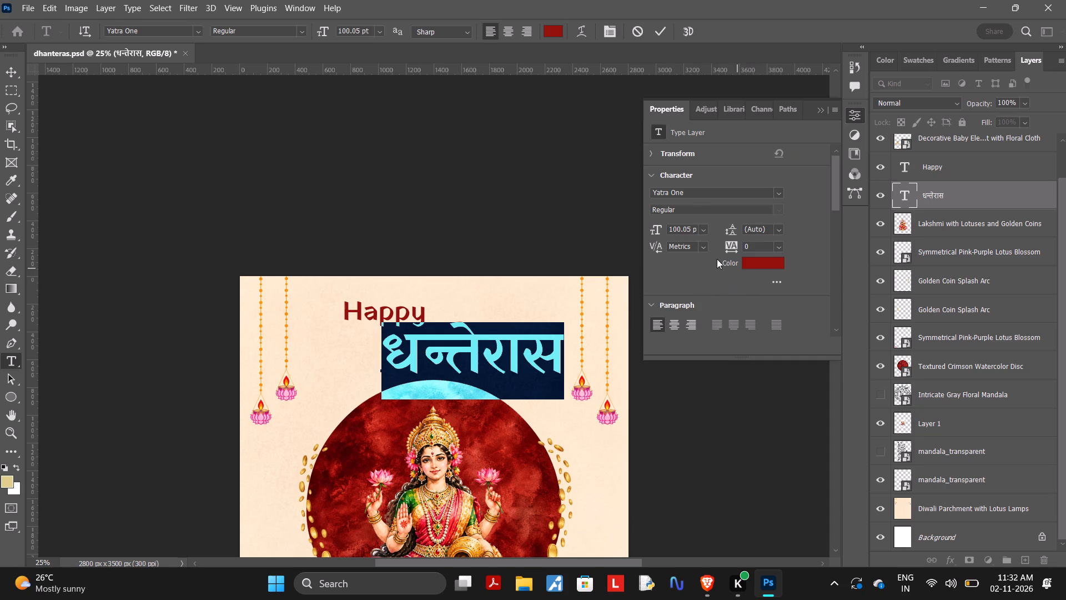
pyautogui.click(698, 109)
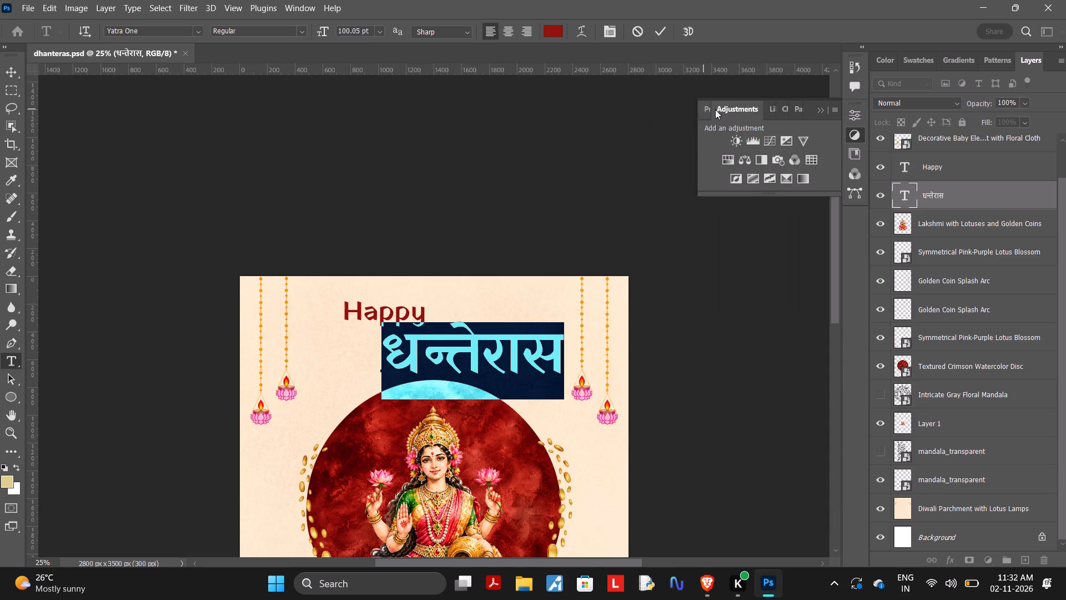
pyautogui.click(769, 104)
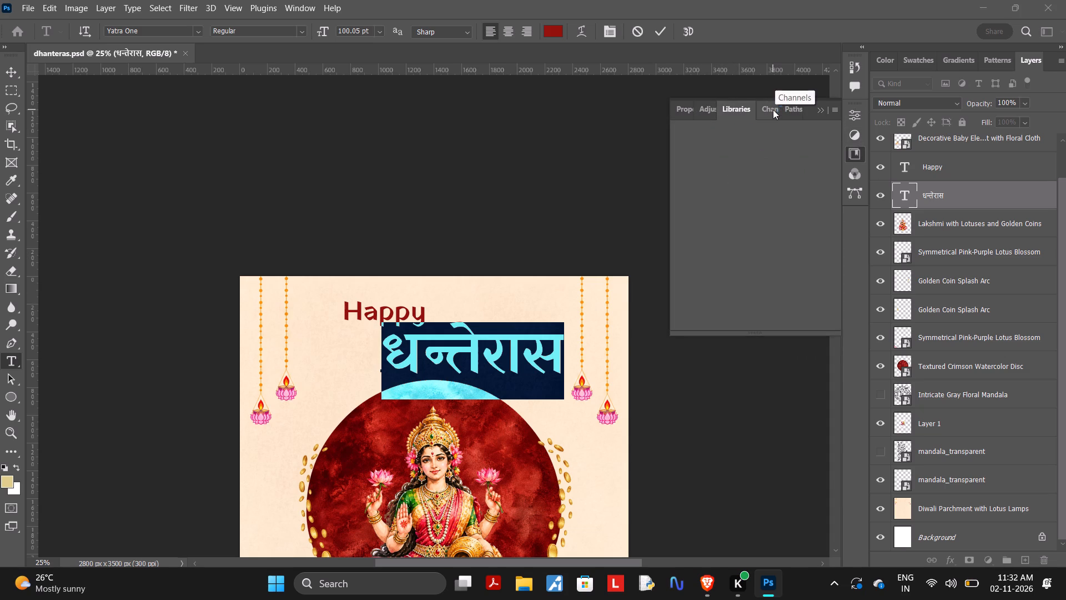
pyautogui.click(773, 109)
pyautogui.click(788, 109)
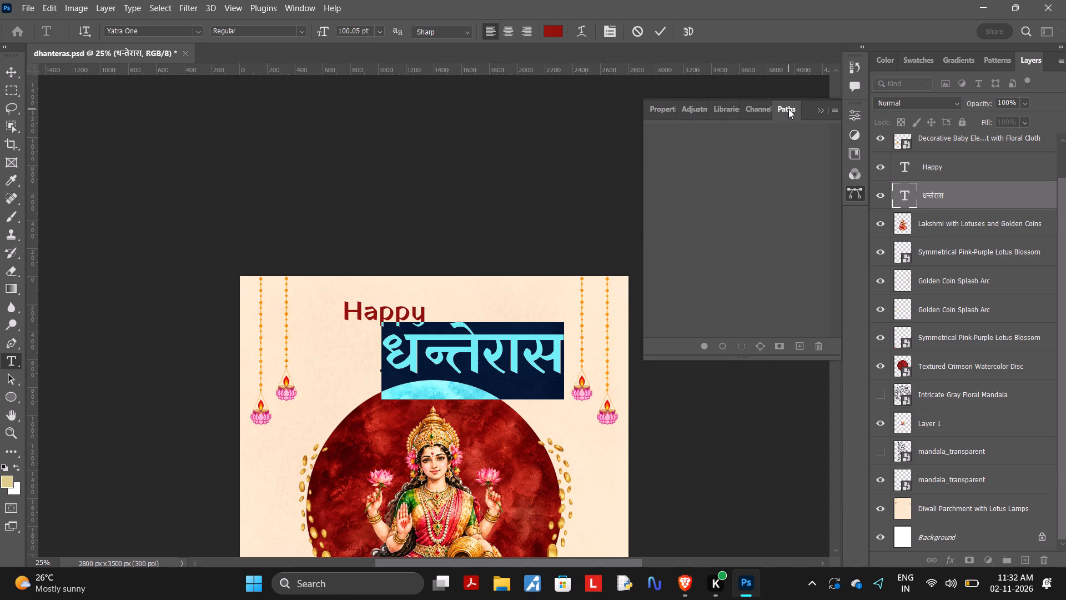
pyautogui.click(707, 108)
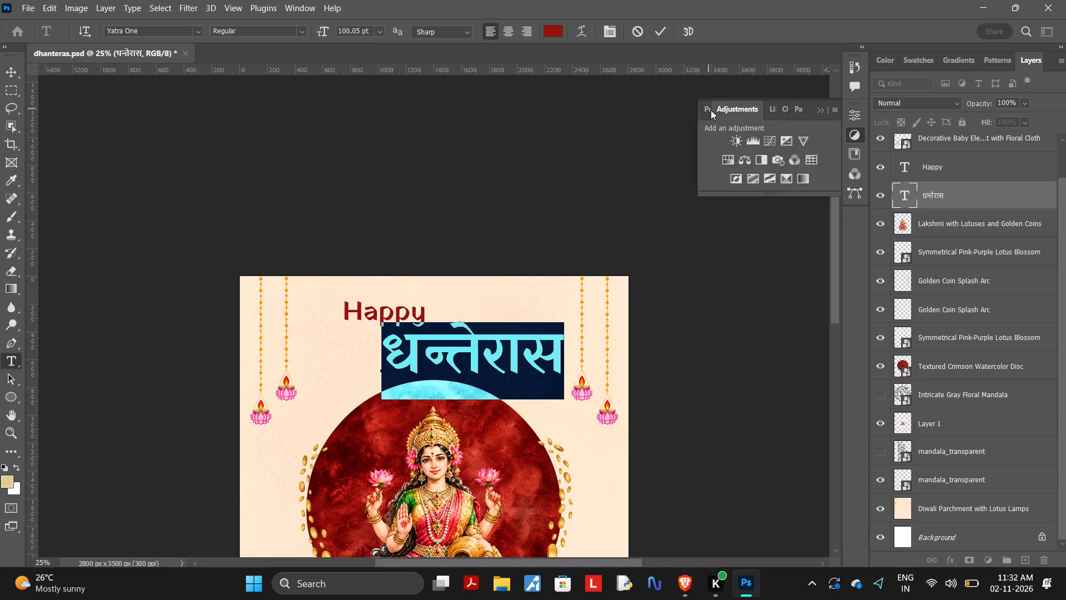
pyautogui.click(711, 111)
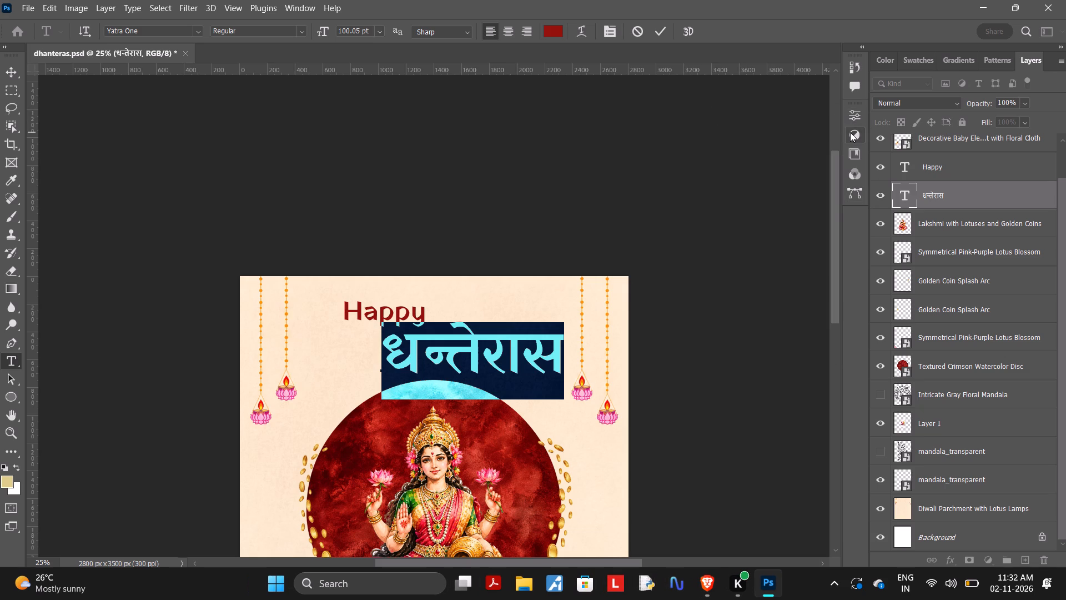
pyautogui.click(854, 136)
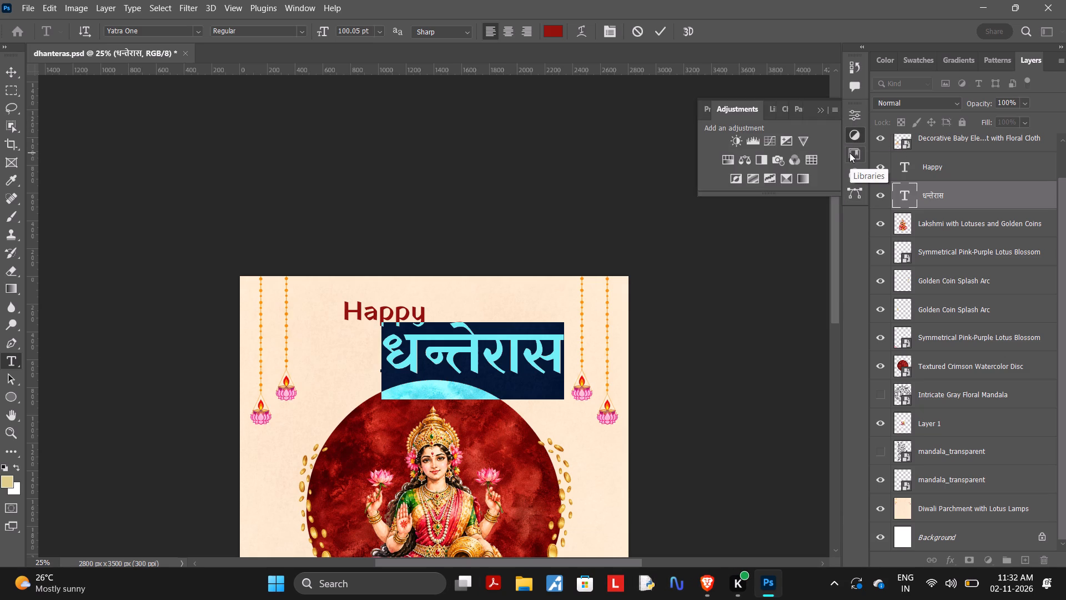
pyautogui.click(852, 111)
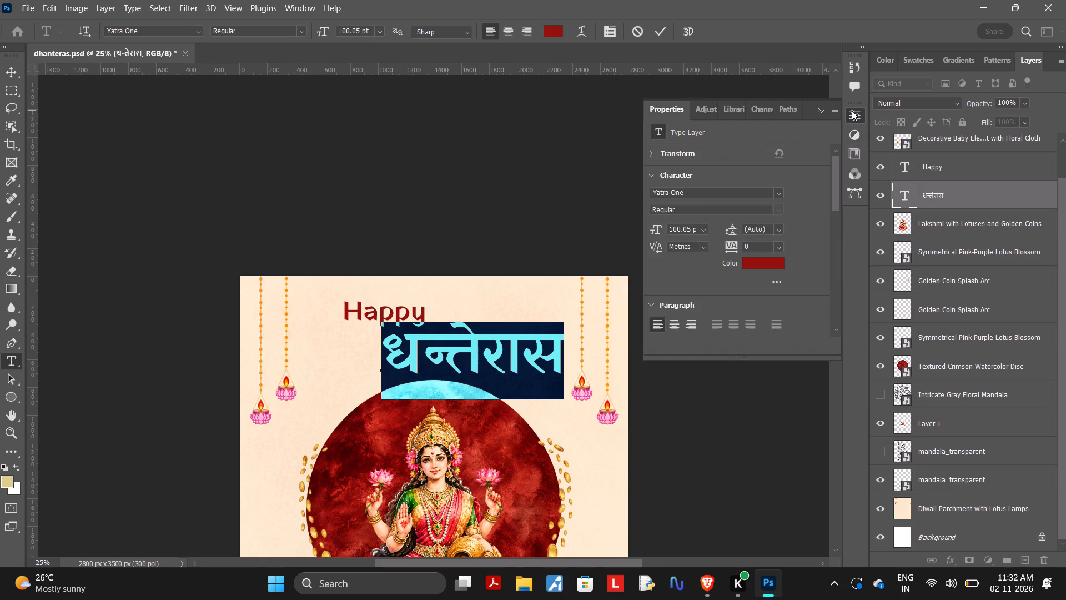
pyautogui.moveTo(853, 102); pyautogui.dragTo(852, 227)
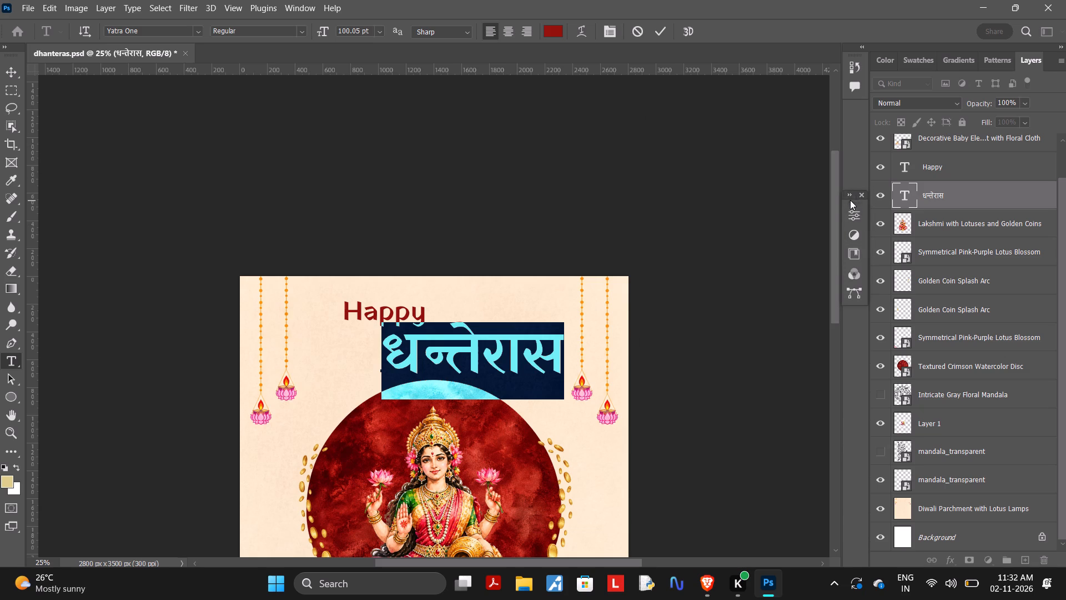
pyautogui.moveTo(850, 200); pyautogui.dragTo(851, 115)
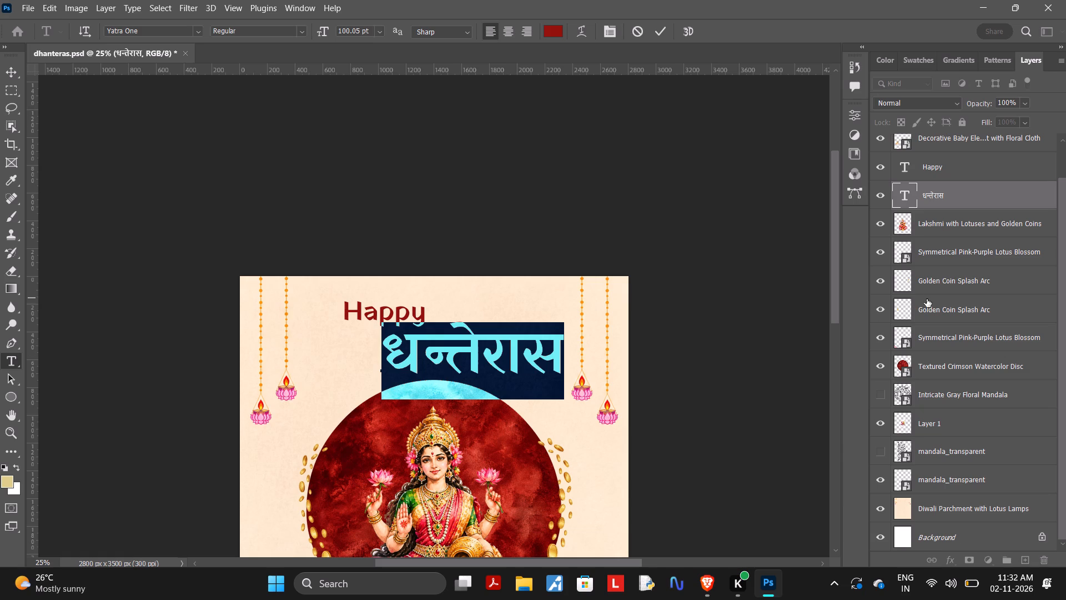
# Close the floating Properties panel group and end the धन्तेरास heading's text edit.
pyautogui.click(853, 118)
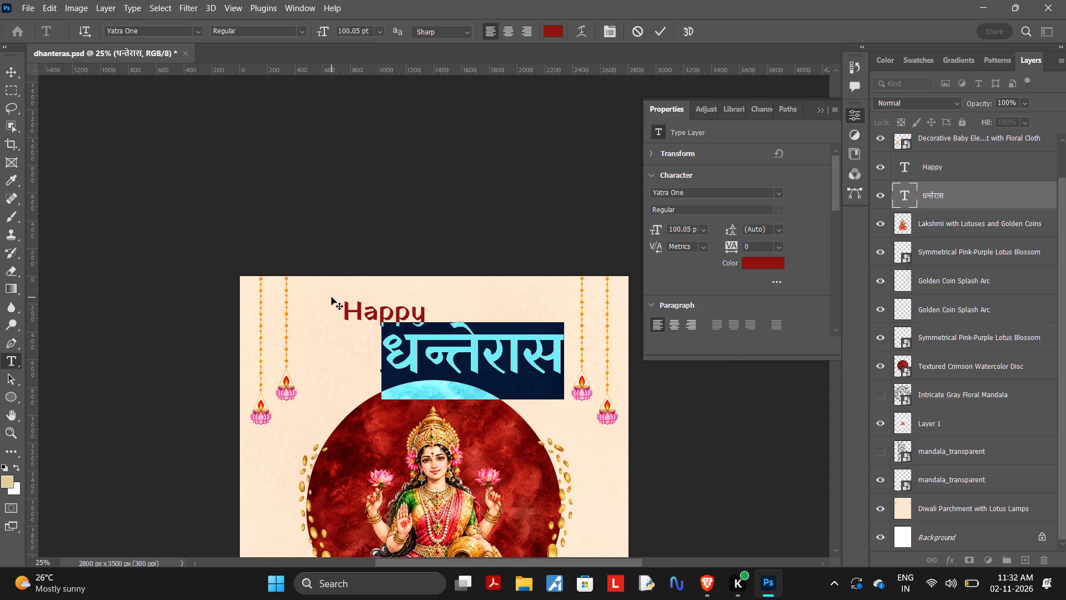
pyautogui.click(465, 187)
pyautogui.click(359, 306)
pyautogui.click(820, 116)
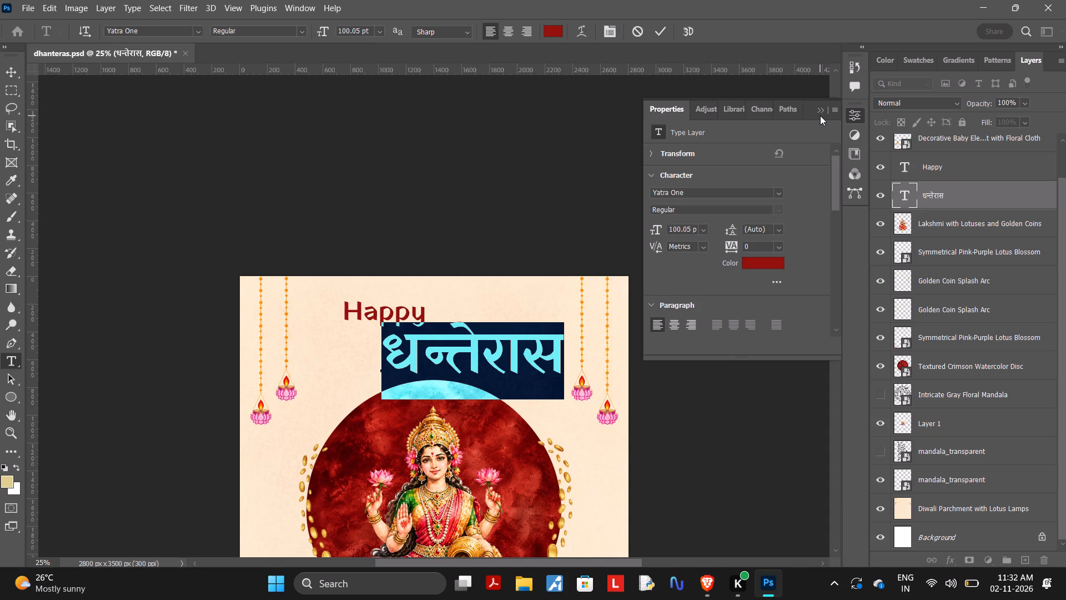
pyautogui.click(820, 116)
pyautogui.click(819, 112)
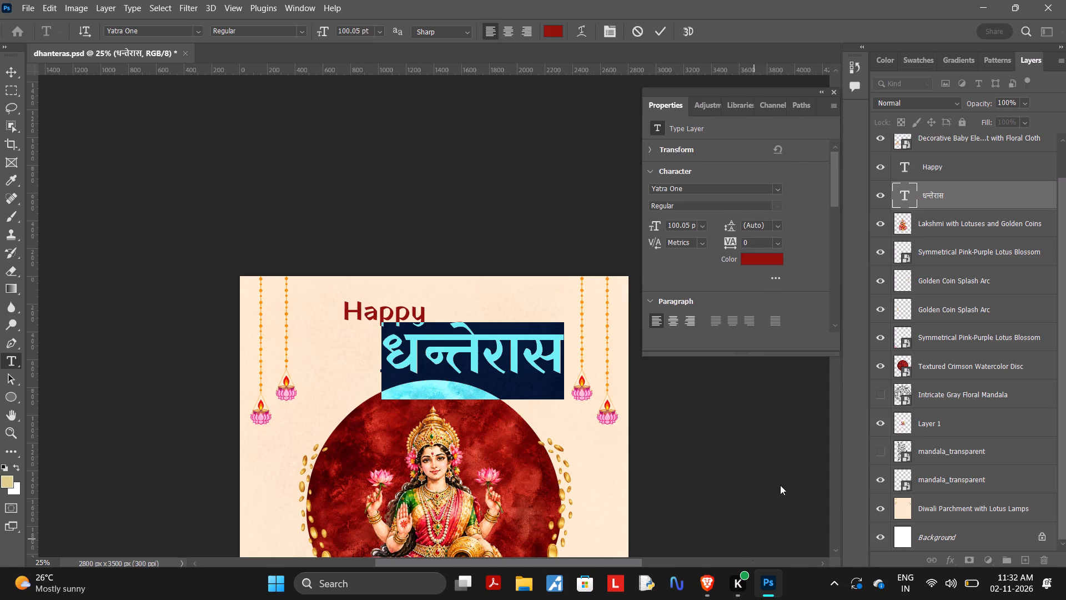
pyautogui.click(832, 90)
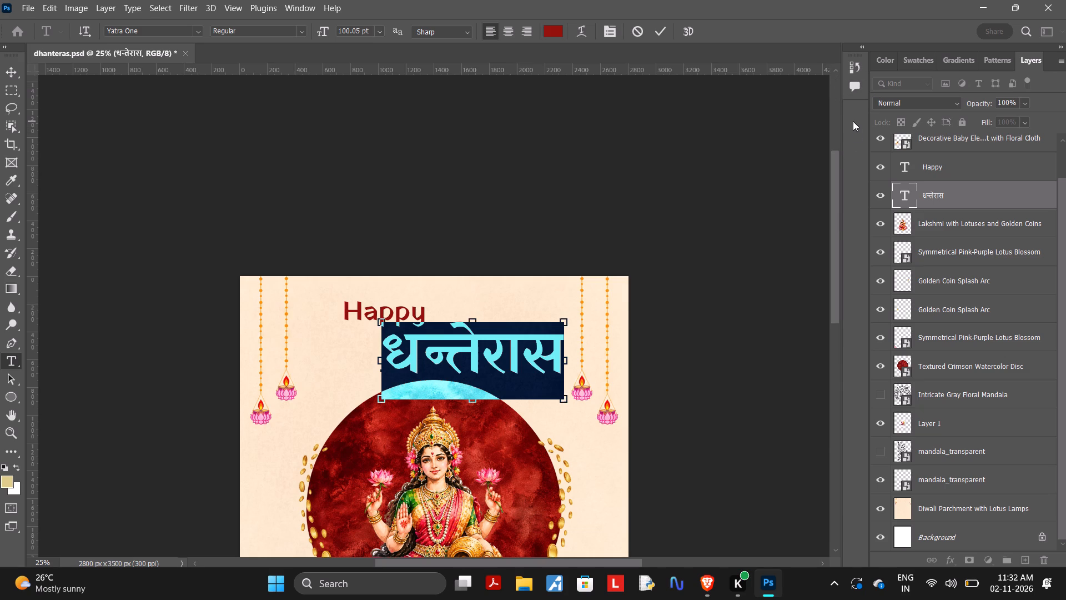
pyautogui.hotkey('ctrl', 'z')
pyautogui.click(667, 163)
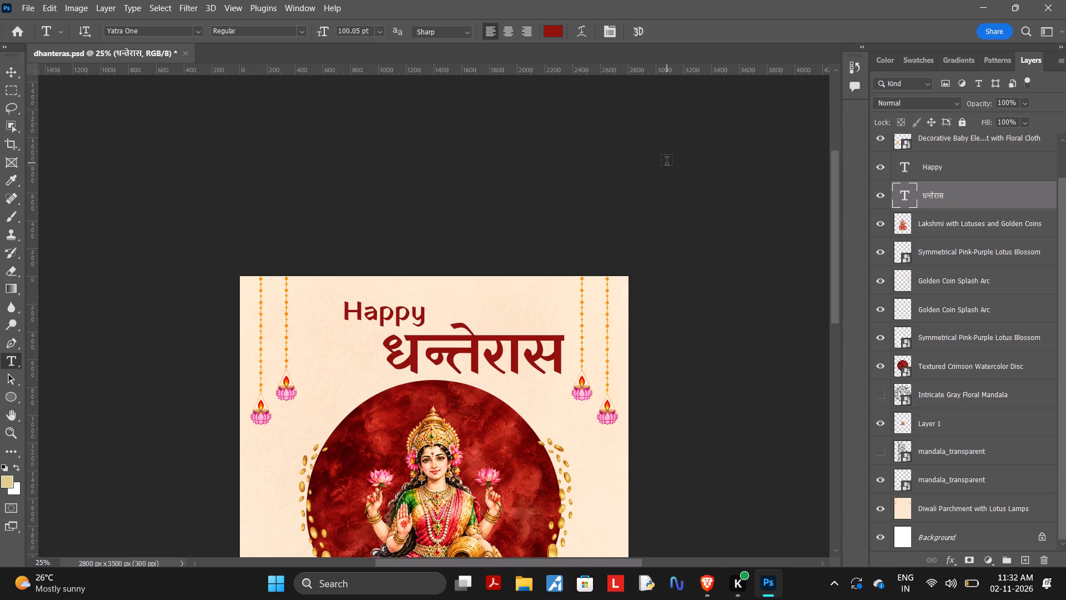
# Reset the Essentials workspace to its default layout.
pyautogui.click(319, 7)
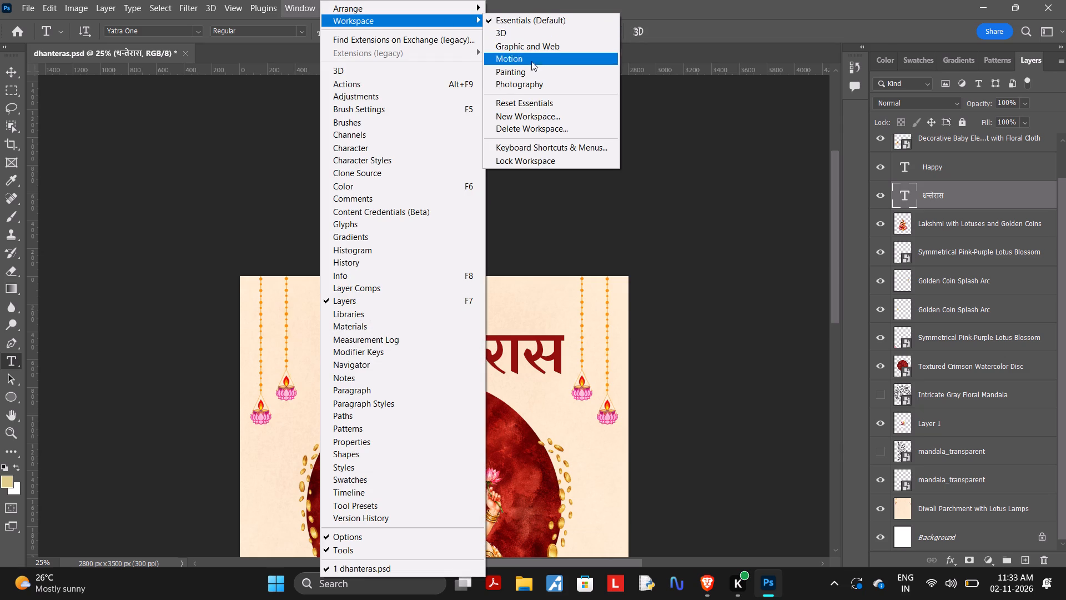
pyautogui.click(572, 107)
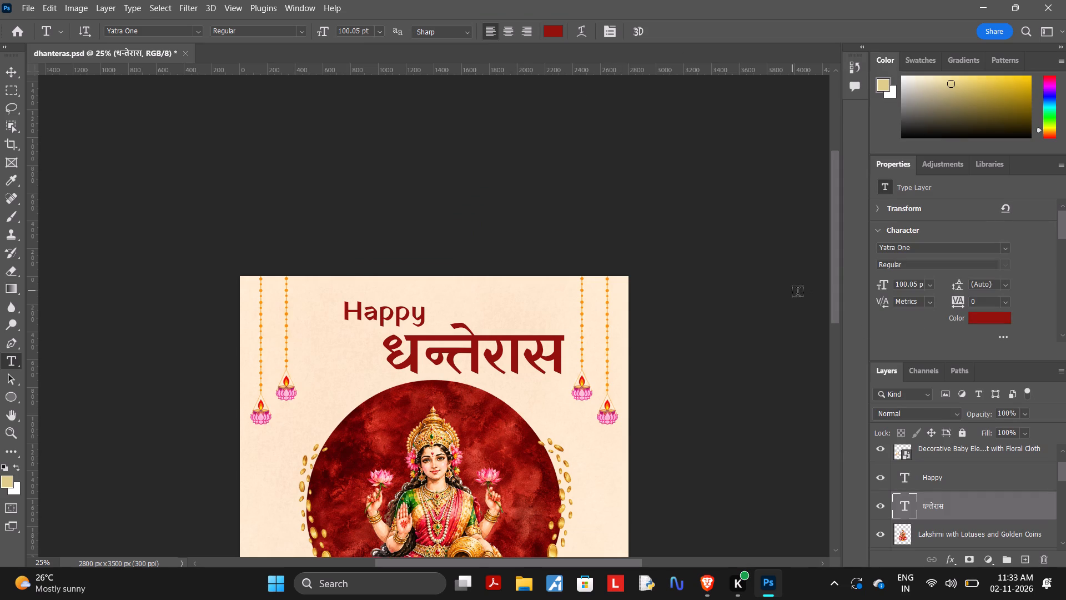
# Look through the धन्तेरास heading's paragraph settings, type options and quick actions.
pyautogui.scroll(-4, 919, 253)
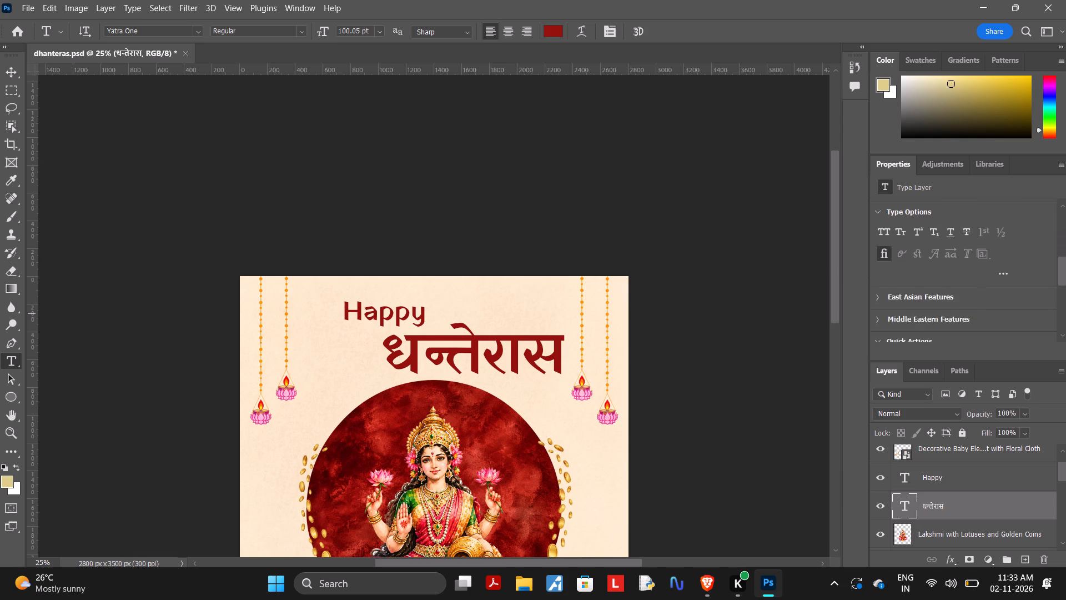
pyautogui.scroll(2, 916, 252)
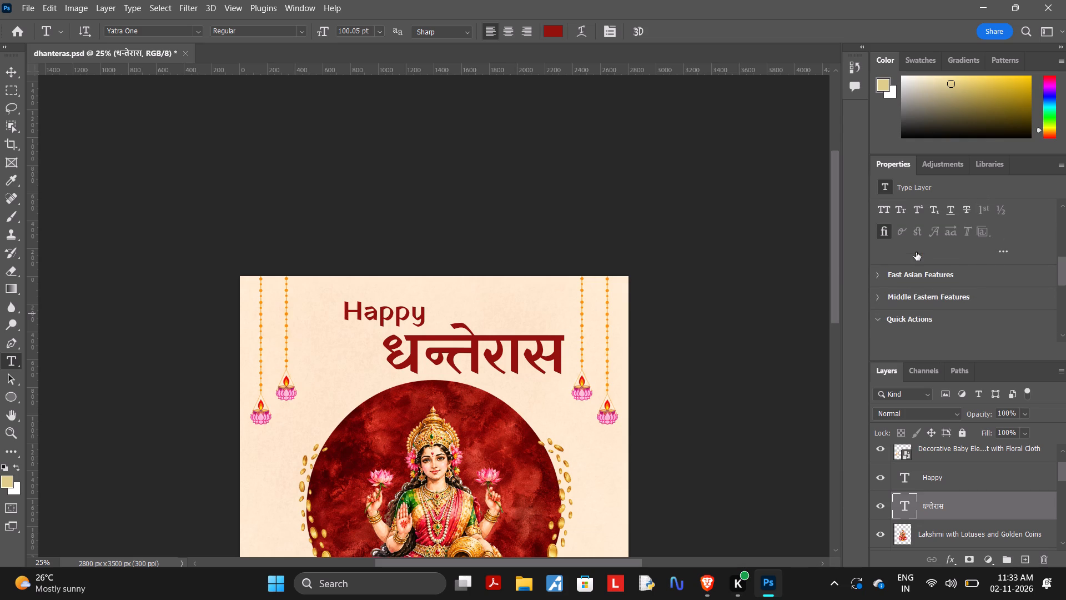
pyautogui.scroll(2, 916, 252)
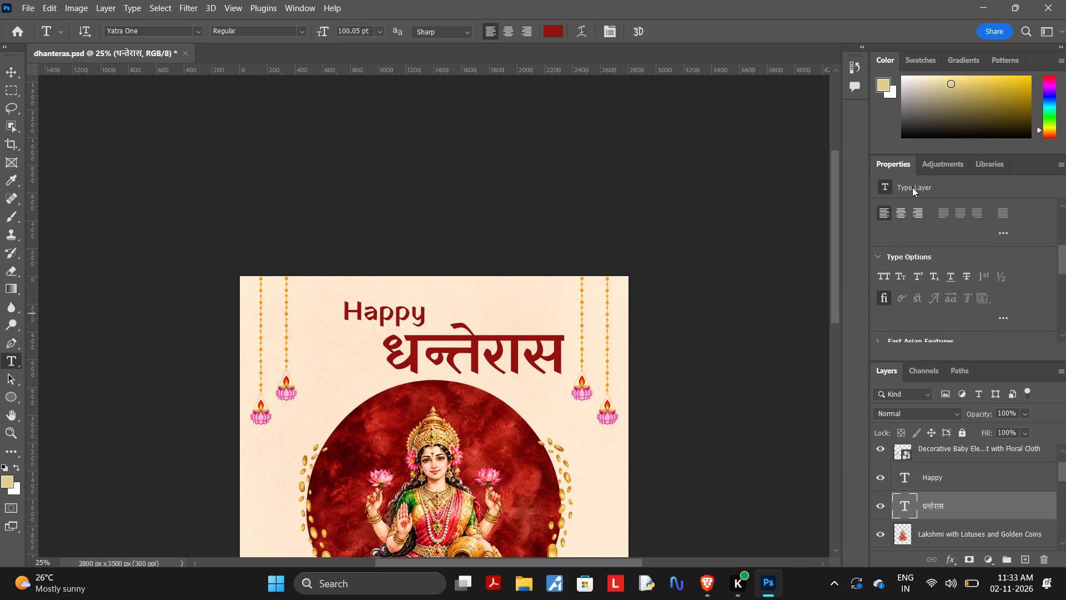
# Move Properties into the collapsed icon strip beside the canvas, check the heading's type settings there and collapse it again.
pyautogui.moveTo(898, 165); pyautogui.dragTo(857, 117)
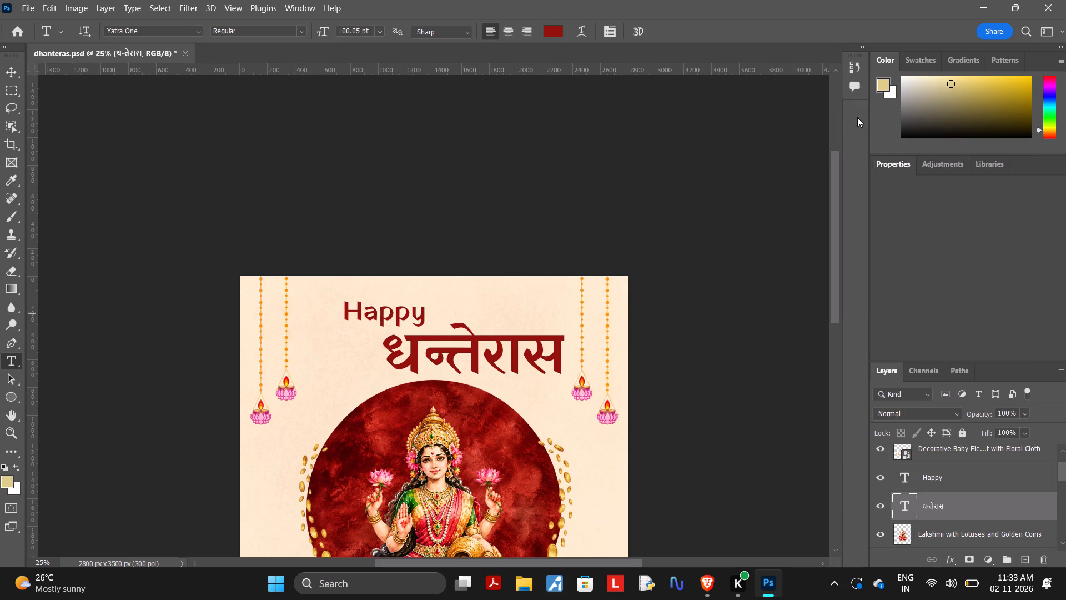
pyautogui.click(857, 117)
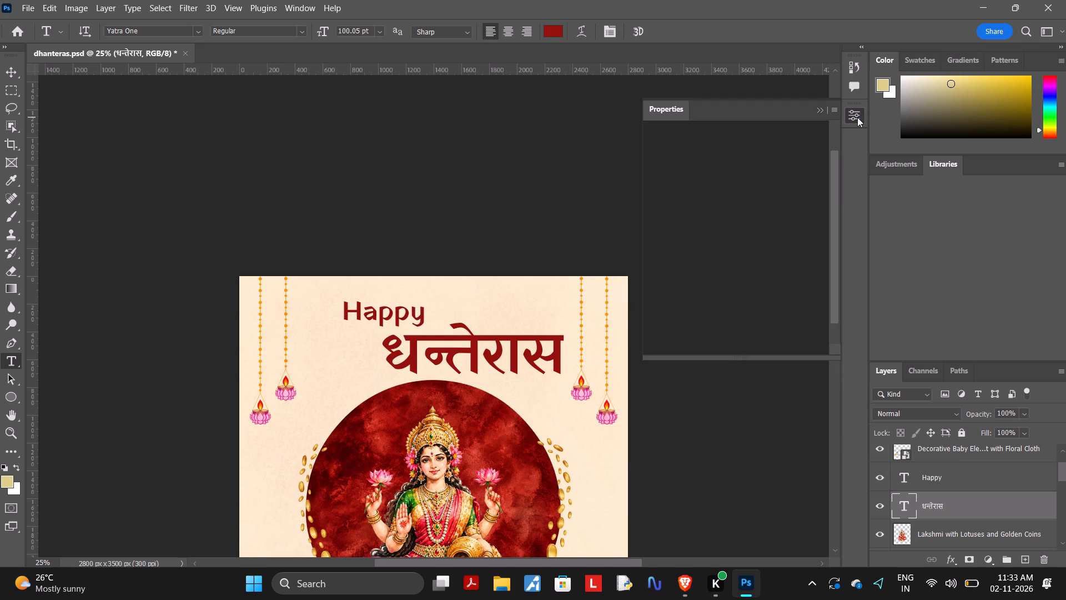
pyautogui.scroll(14, 742, 241)
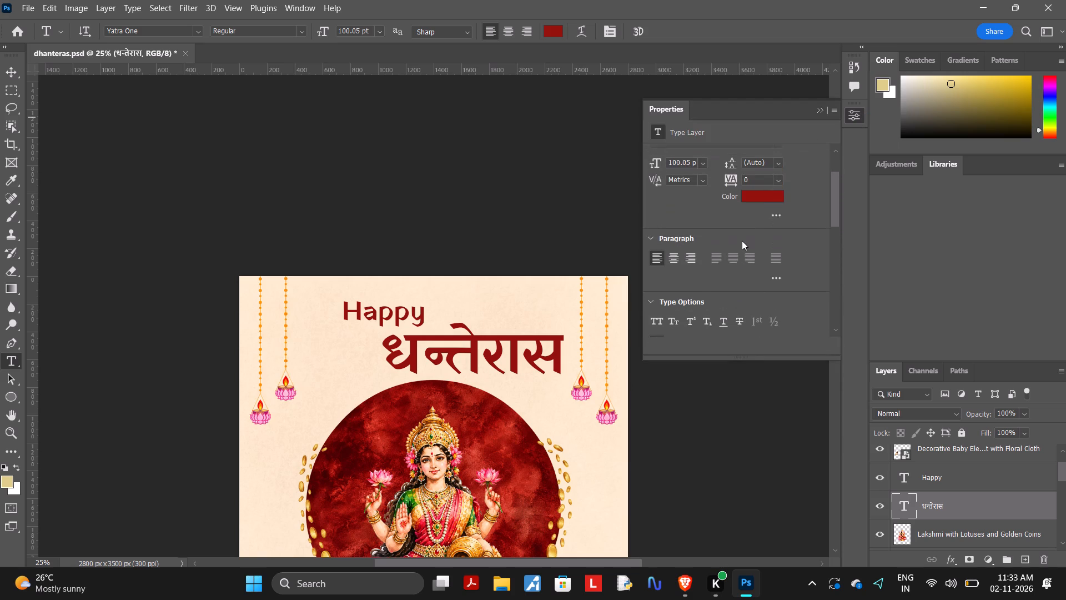
pyautogui.scroll(-6, 742, 241)
pyautogui.scroll(-20, 742, 241)
pyautogui.scroll(-5, 742, 241)
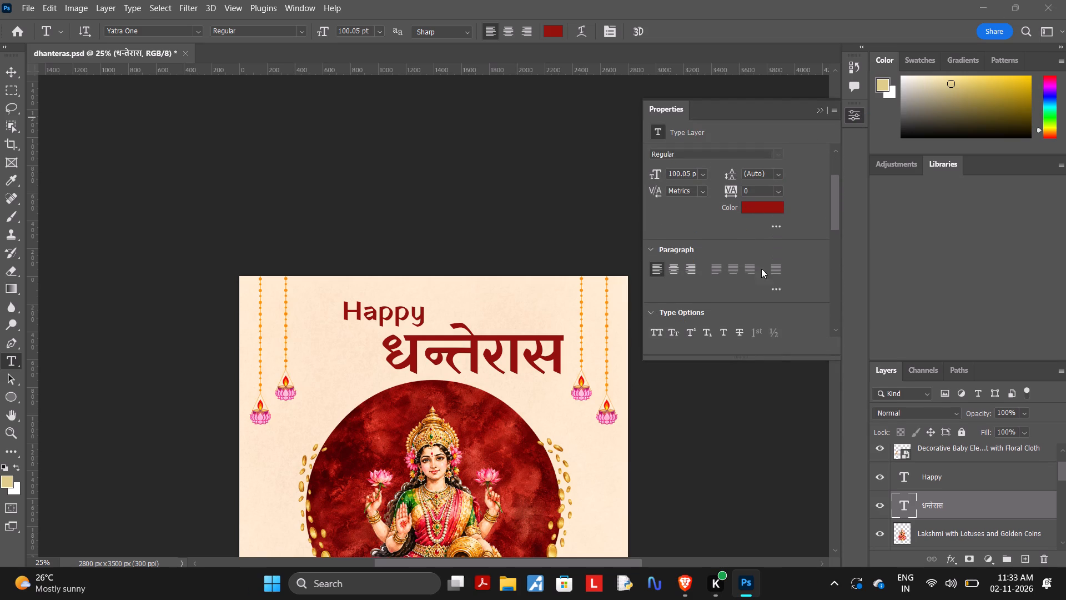
pyautogui.click(734, 418)
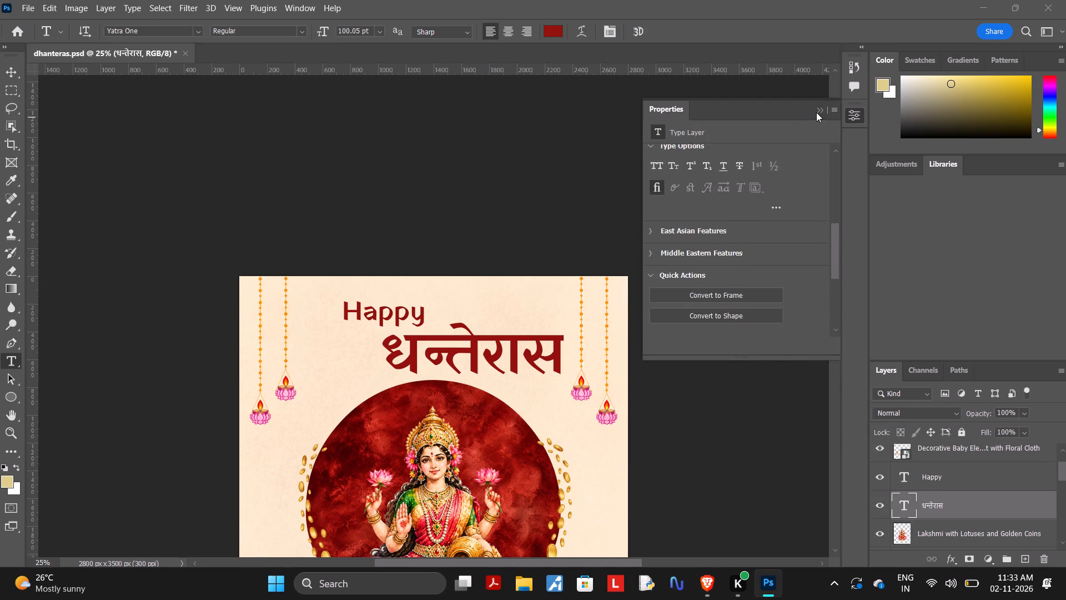
pyautogui.click(816, 112)
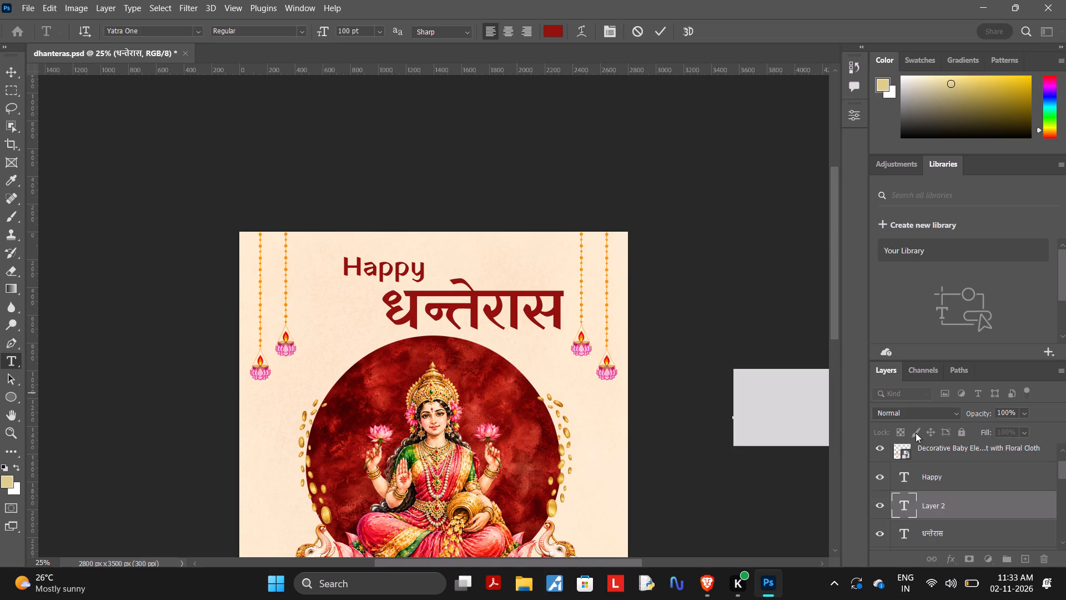
# Group Layers with Adjustments and Libraries, and dock Channels and Paths as icons with Properties.
pyautogui.moveTo(883, 368); pyautogui.dragTo(959, 226)
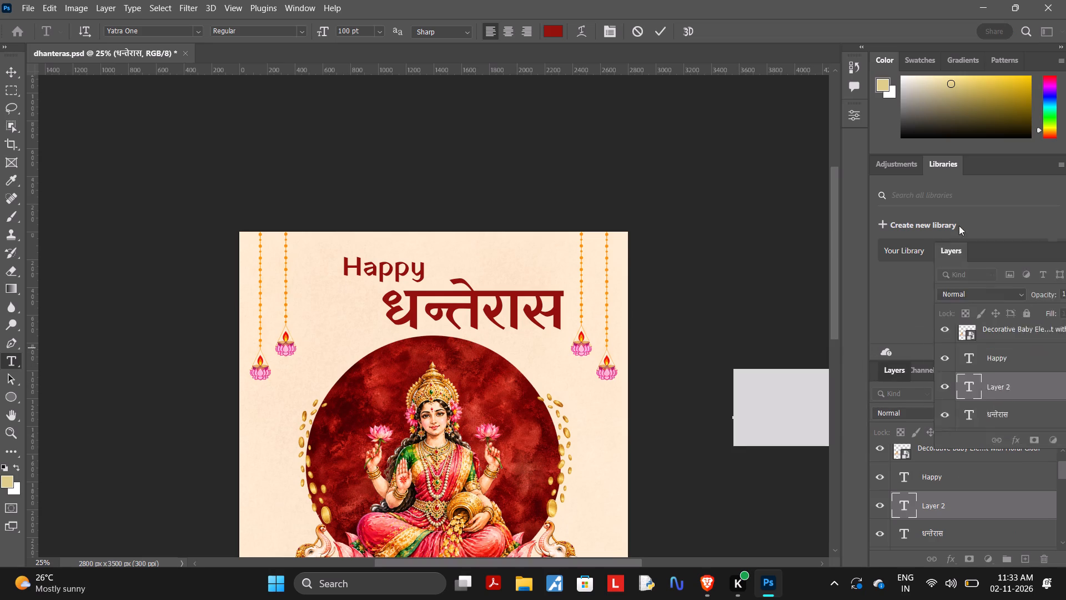
pyautogui.moveTo(959, 226); pyautogui.dragTo(979, 163)
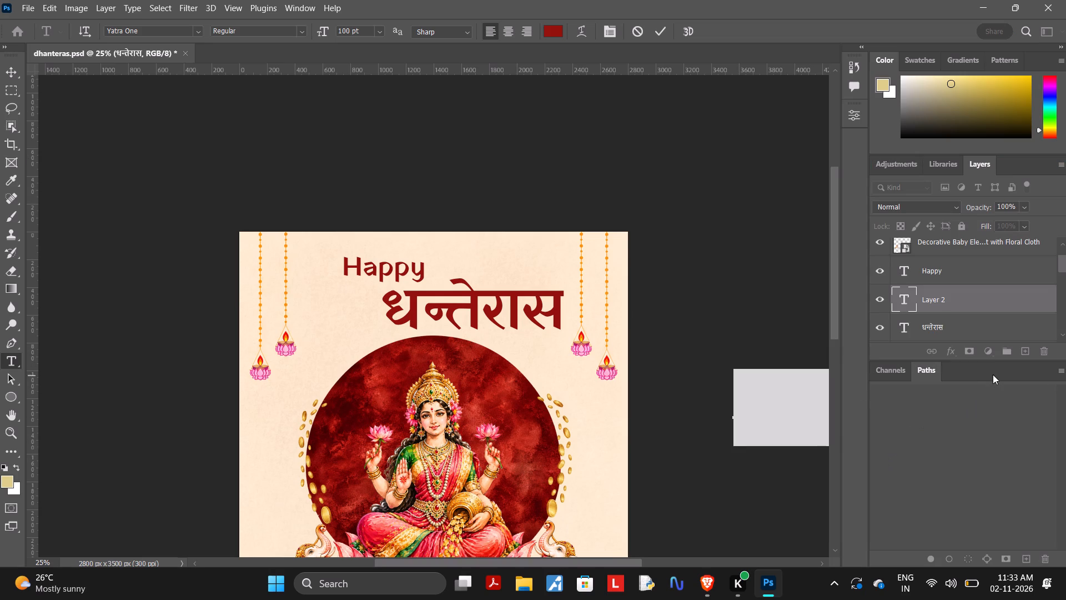
pyautogui.moveTo(993, 374); pyautogui.dragTo(855, 118)
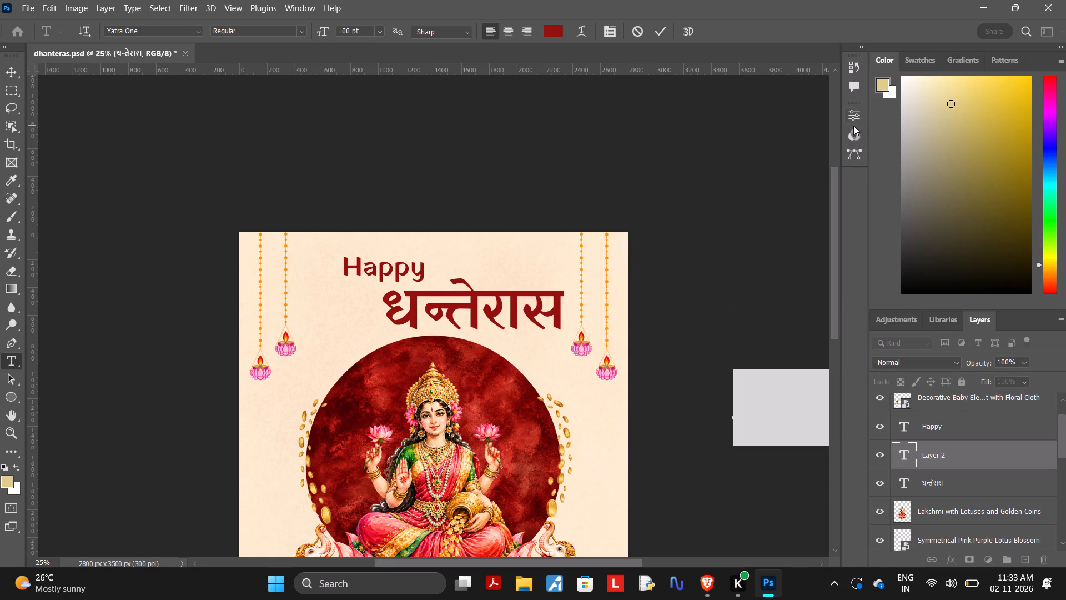
# Look through the properties of the active text layer and the image channels.
pyautogui.click(853, 110)
pyautogui.scroll(18, 750, 270)
pyautogui.scroll(-5, 750, 270)
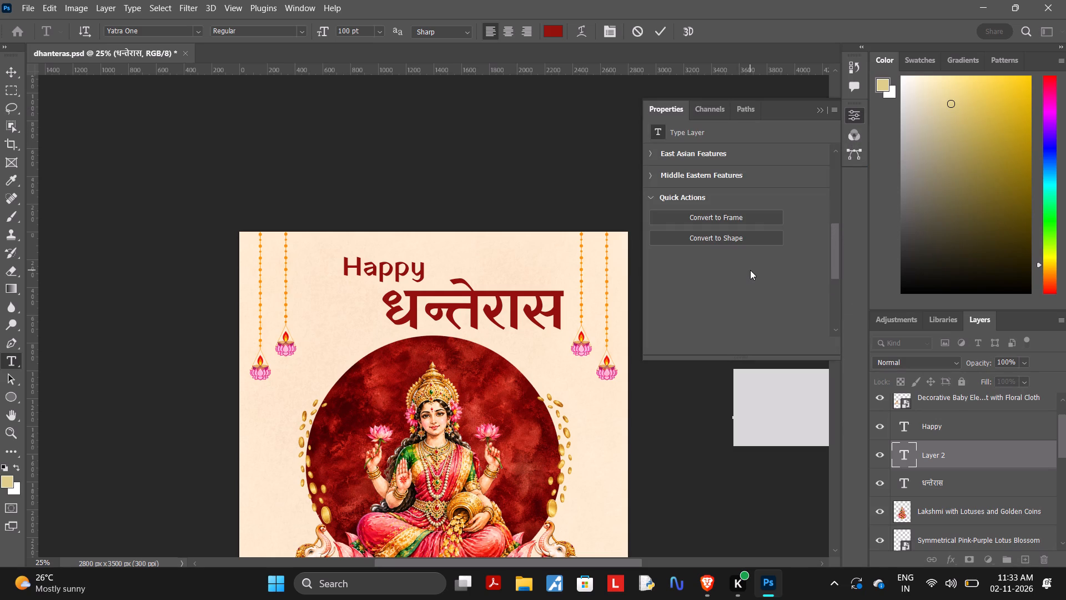
pyautogui.scroll(-9, 750, 270)
pyautogui.scroll(-20, 766, 278)
pyautogui.scroll(-20, 766, 278)
pyautogui.scroll(-20, 766, 278)
pyautogui.click(689, 129)
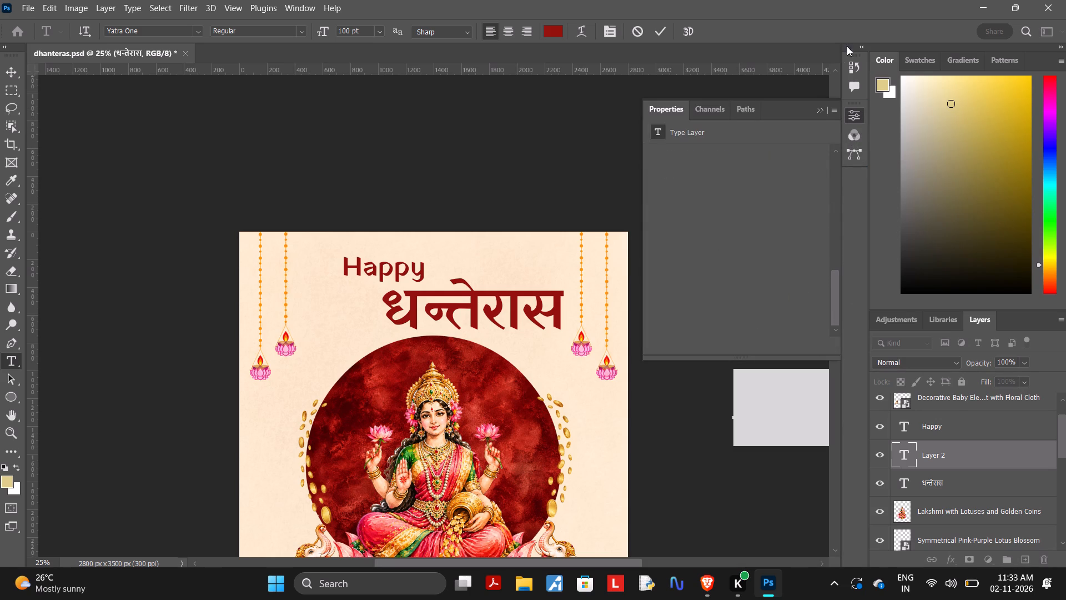
pyautogui.click(817, 108)
pyautogui.click(859, 116)
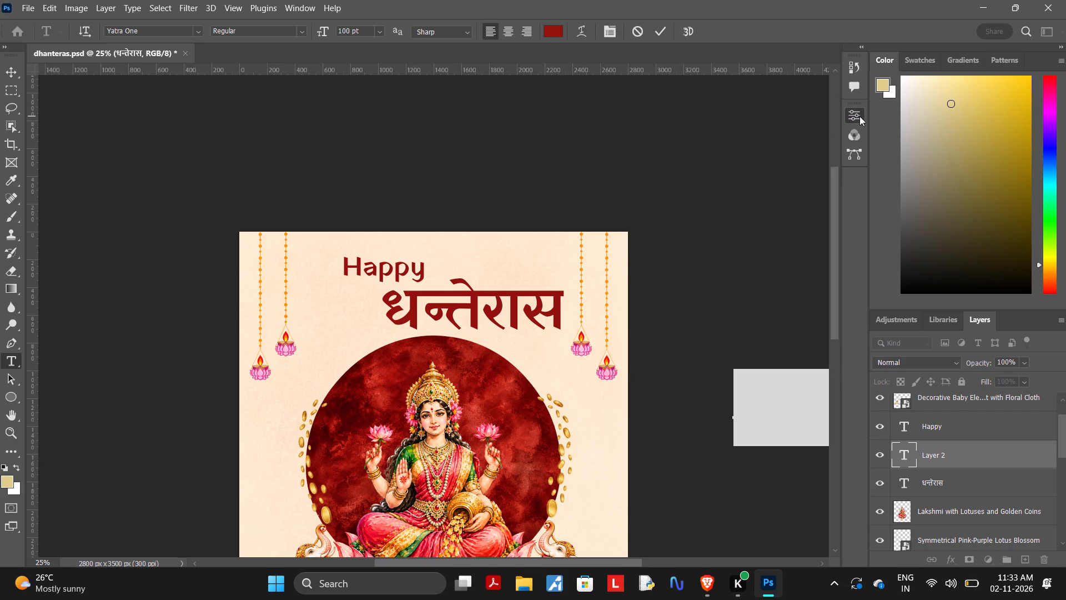
pyautogui.click(714, 115)
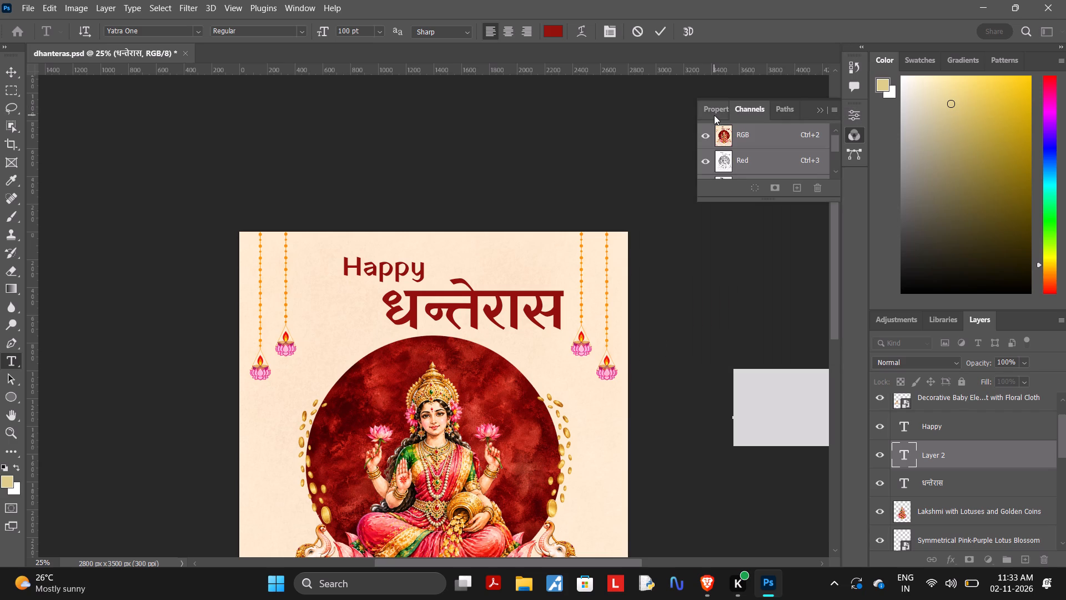
pyautogui.click(723, 107)
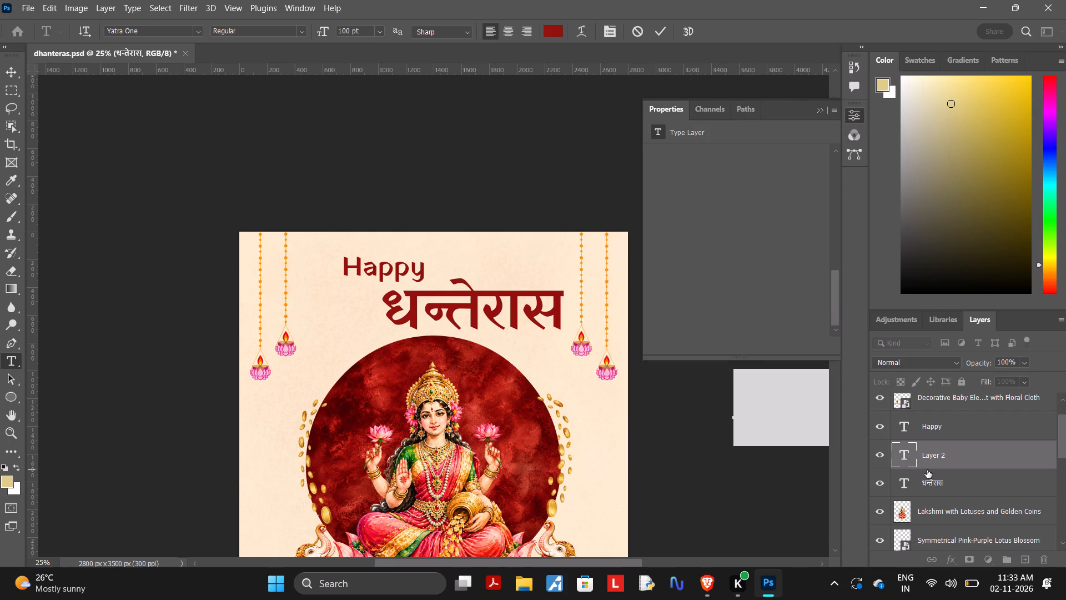
# Look through the धन्तेरास text layer's paragraph settings and type options.
pyautogui.click(932, 483)
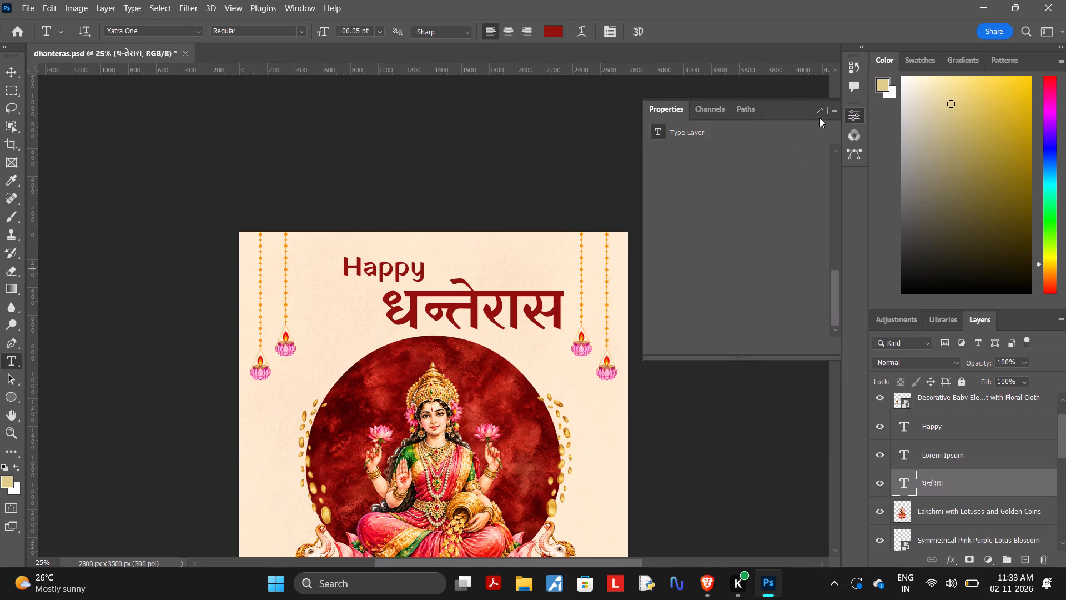
pyautogui.click(818, 118)
pyautogui.click(820, 111)
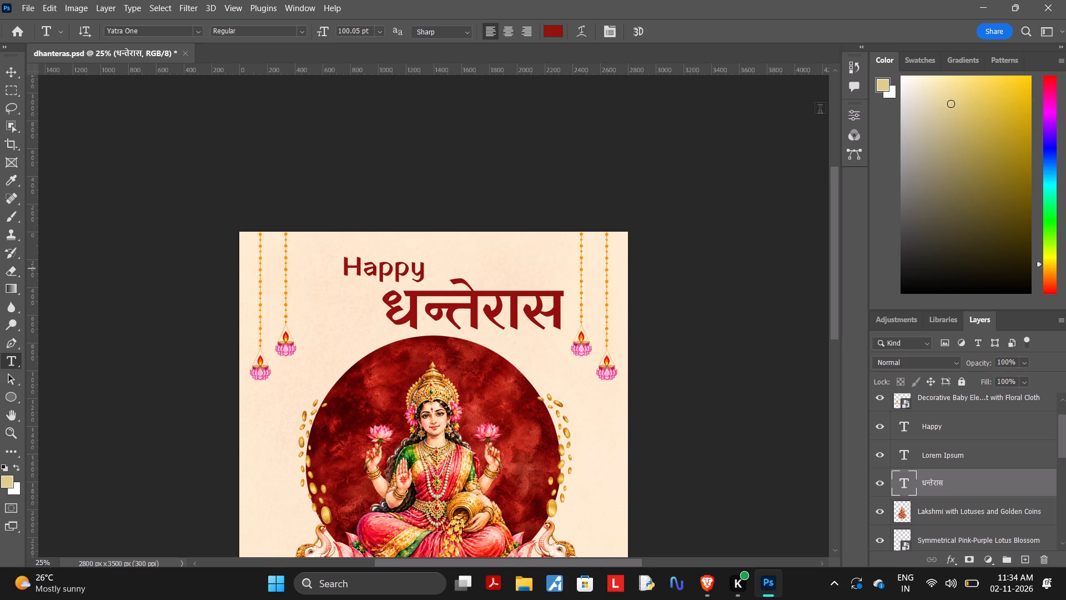
pyautogui.click(849, 119)
pyautogui.click(740, 137)
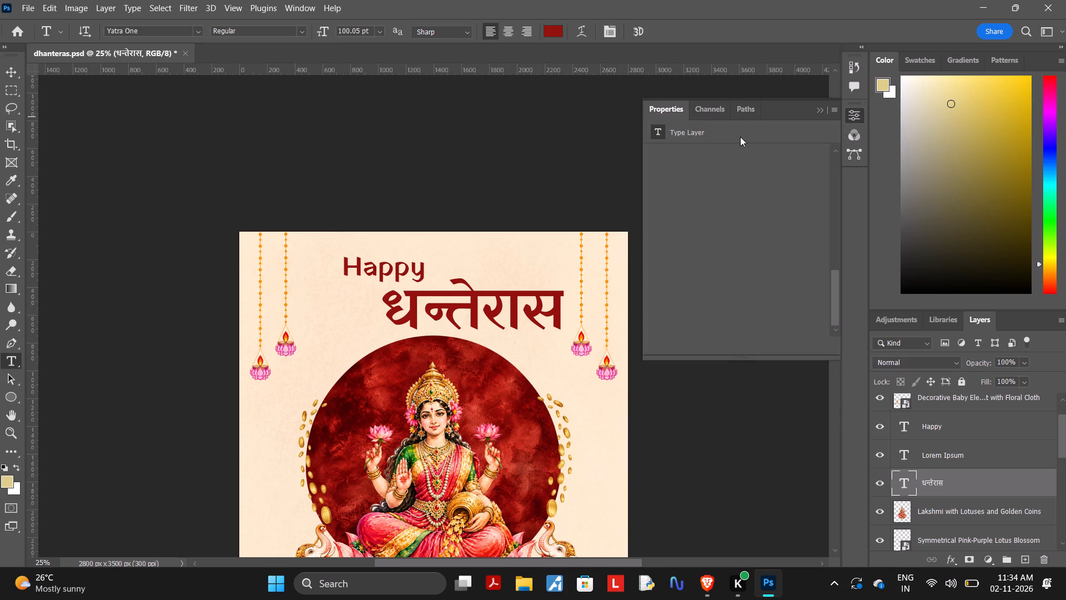
pyautogui.click(665, 132)
pyautogui.scroll(1, 665, 132)
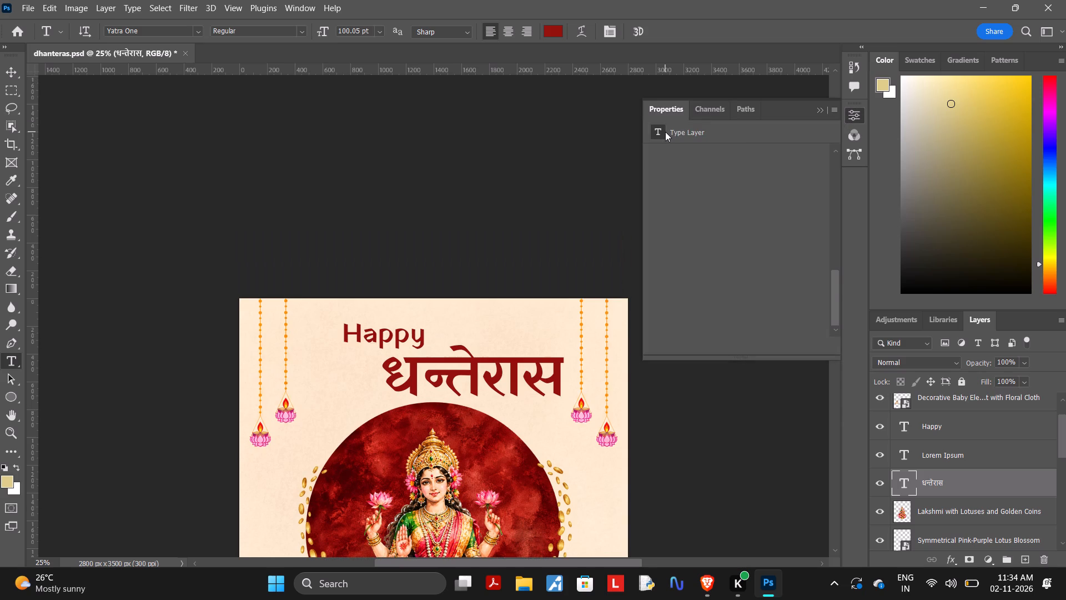
pyautogui.moveTo(836, 291); pyautogui.dragTo(837, 187)
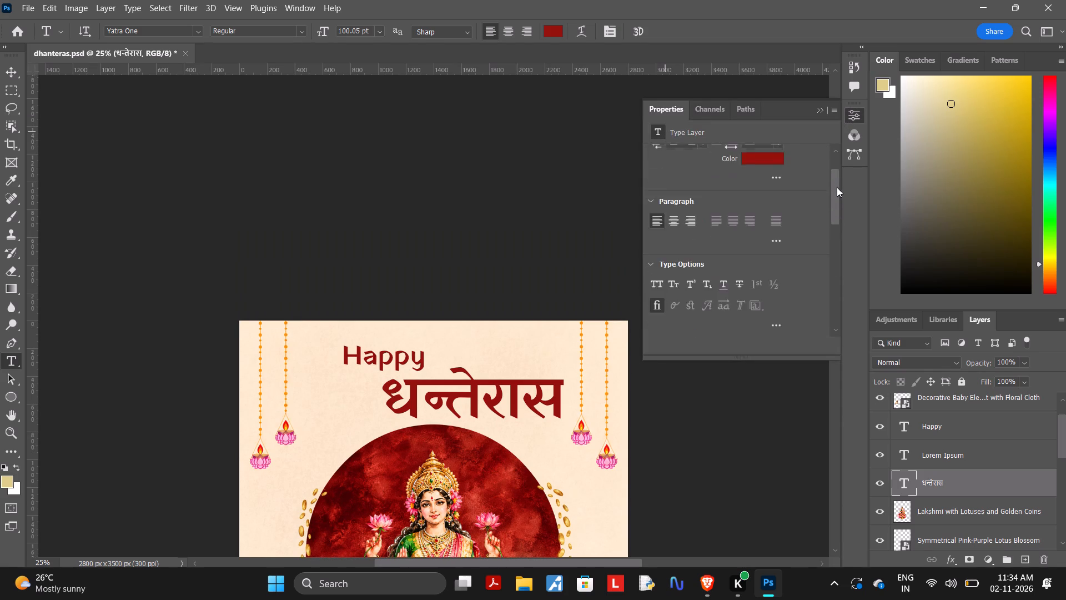
pyautogui.moveTo(837, 187); pyautogui.dragTo(828, 213)
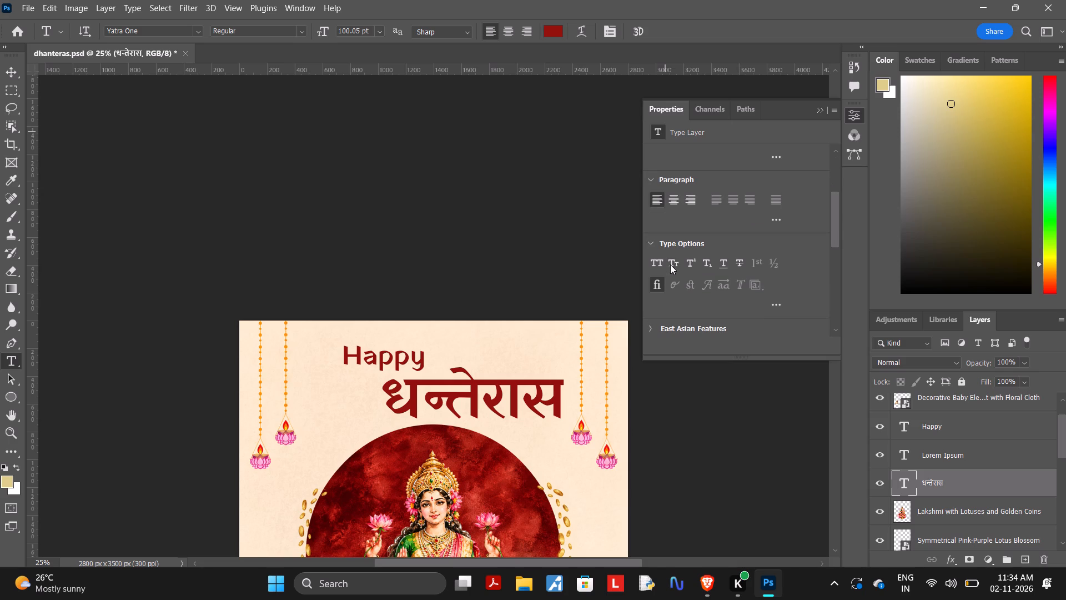
# Select the whole धन्तेरास heading text, try Small Caps on it, and set it to All Caps.
pyautogui.doubleClick(546, 391)
pyautogui.scroll(-2, 725, 312)
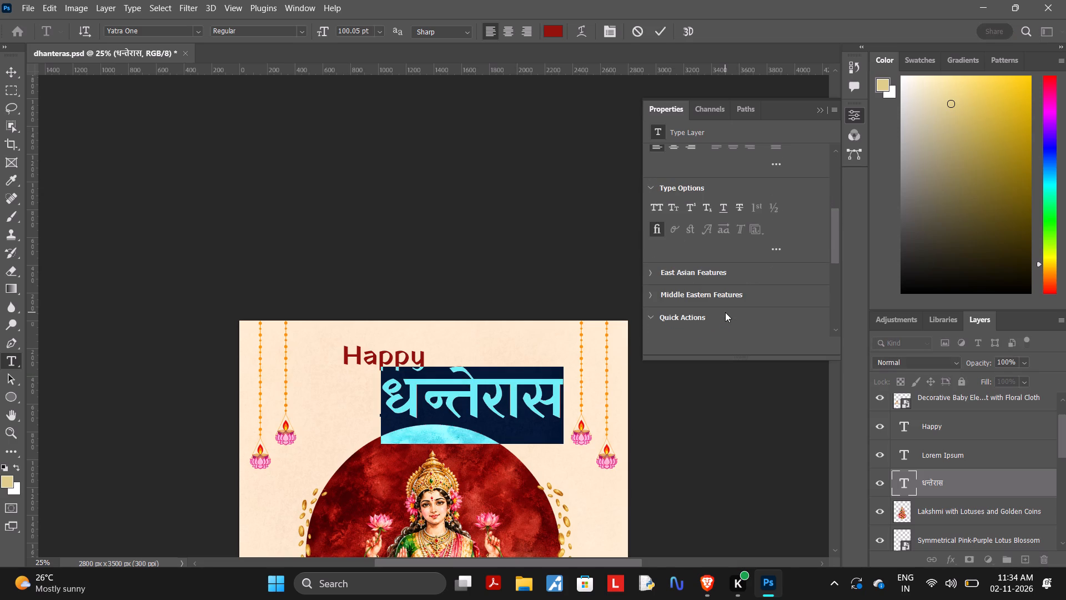
pyautogui.scroll(4, 725, 312)
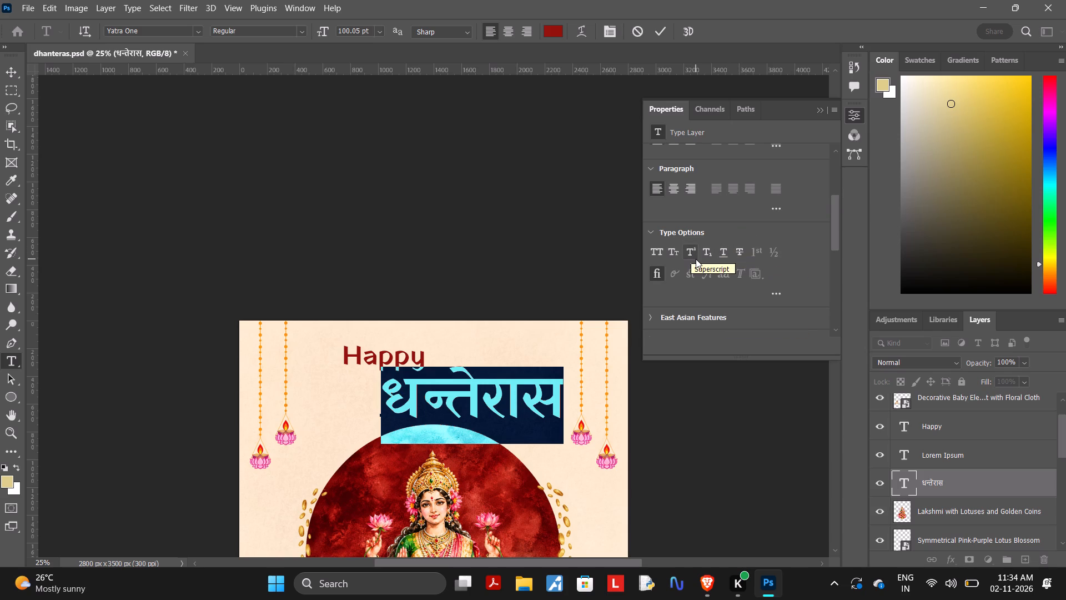
pyautogui.click(658, 257)
pyautogui.click(673, 255)
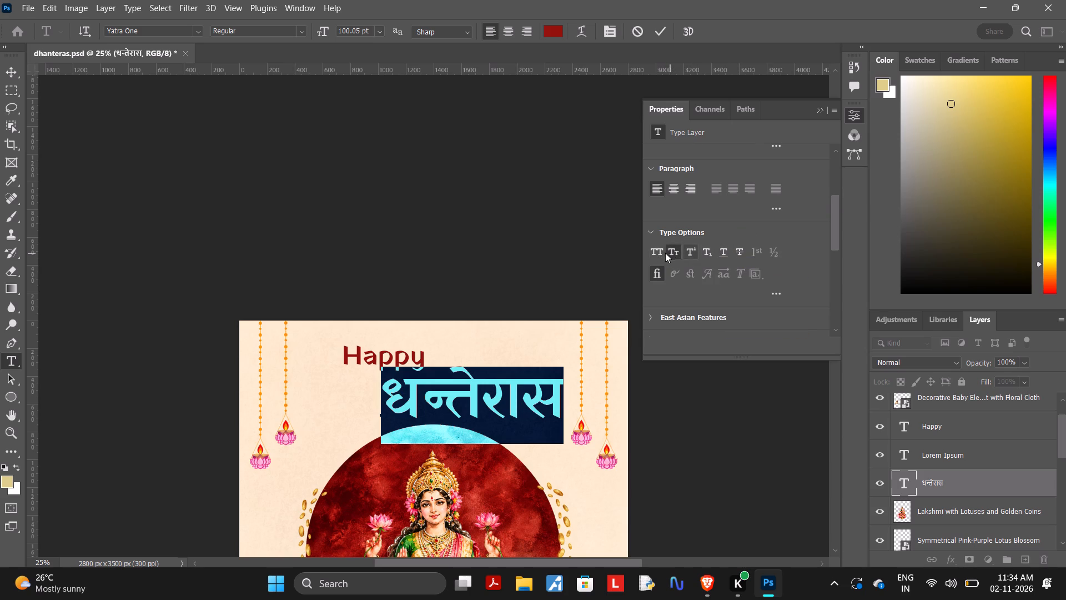
pyautogui.click(661, 251)
pyautogui.scroll(1, 740, 216)
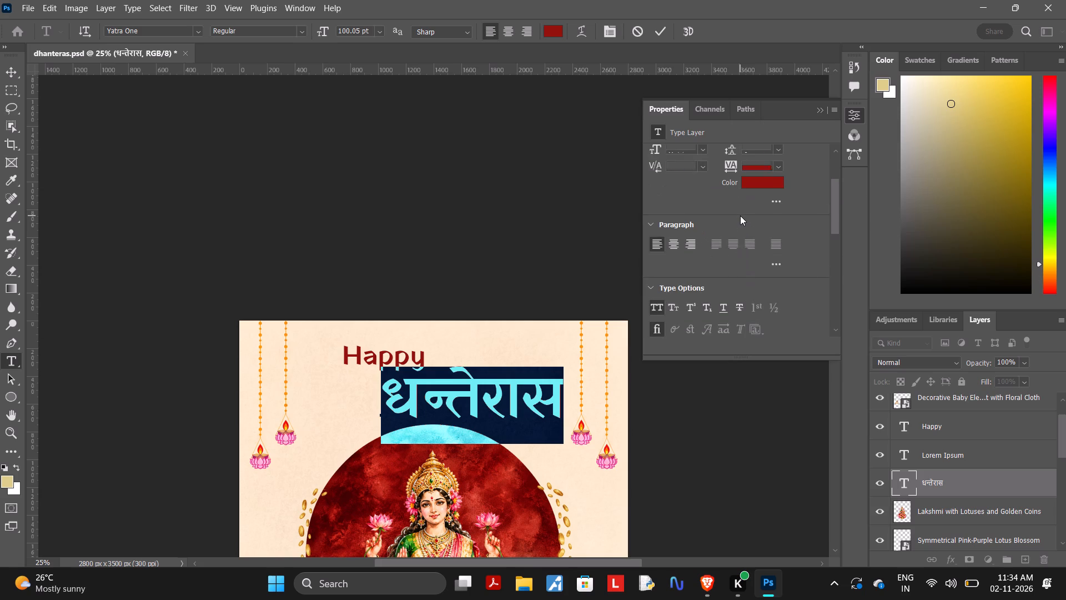
pyautogui.scroll(3, 740, 216)
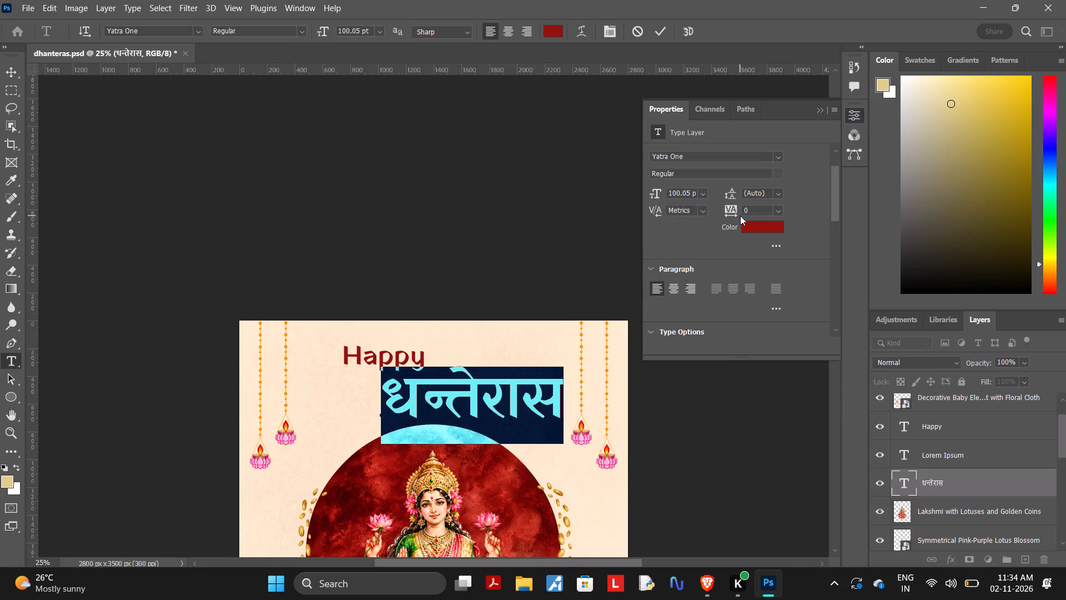
pyautogui.scroll(1, 740, 216)
pyautogui.scroll(-1, 740, 216)
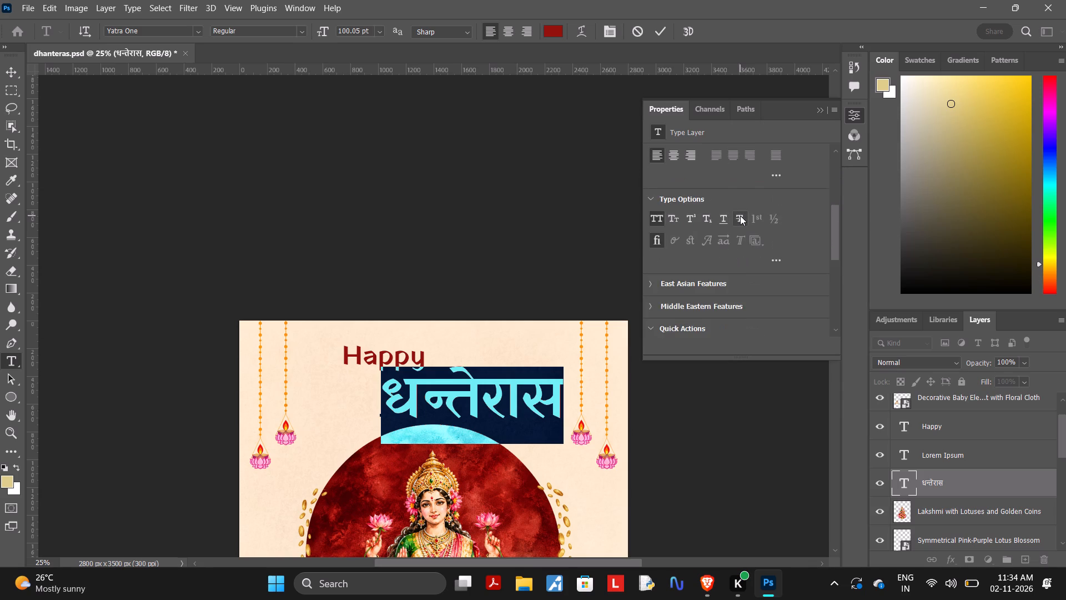
pyautogui.scroll(-1, 740, 216)
pyautogui.click(818, 107)
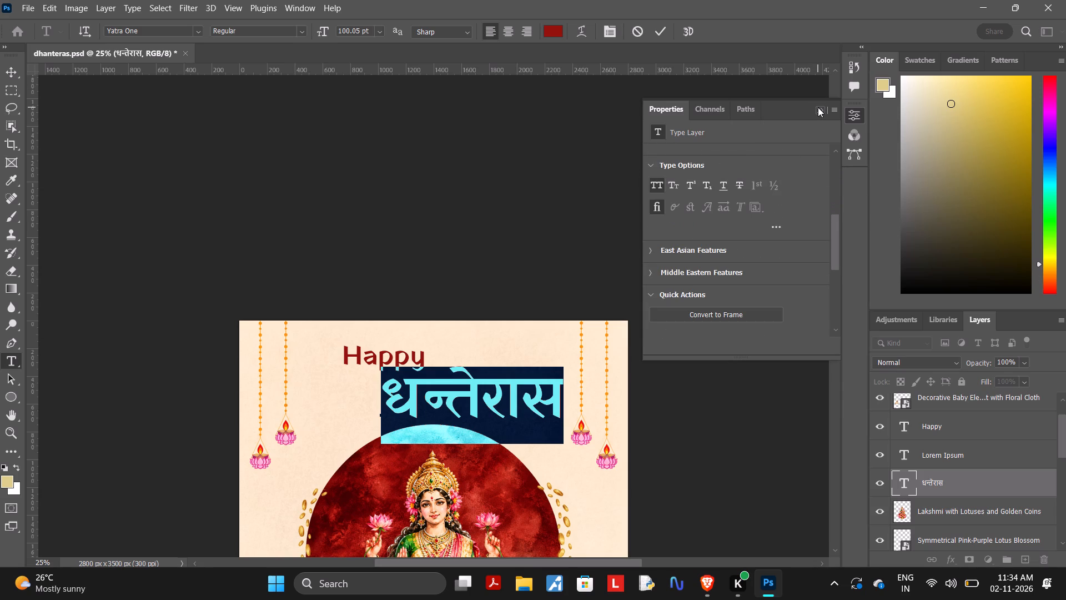
pyautogui.click(621, 206)
# Examine the whole poster layout from the title down to the bottom lotuses.
pyautogui.scroll(-2, 621, 206)
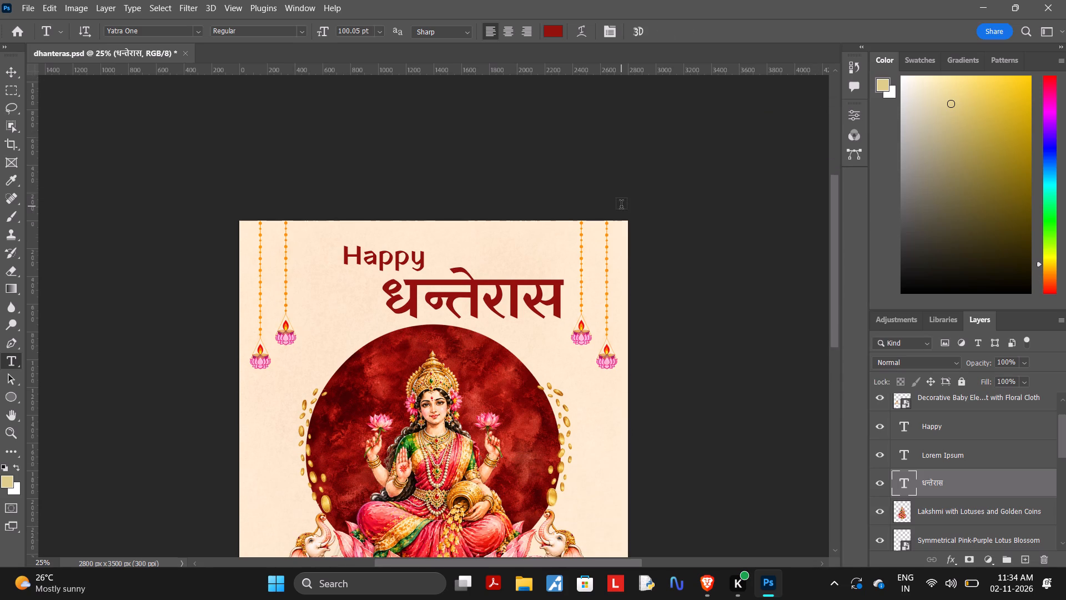
pyautogui.scroll(-3, 621, 206)
pyautogui.keyDown('ctrl'); pyautogui.scroll(-1, 621, 206); pyautogui.keyUp('ctrl')
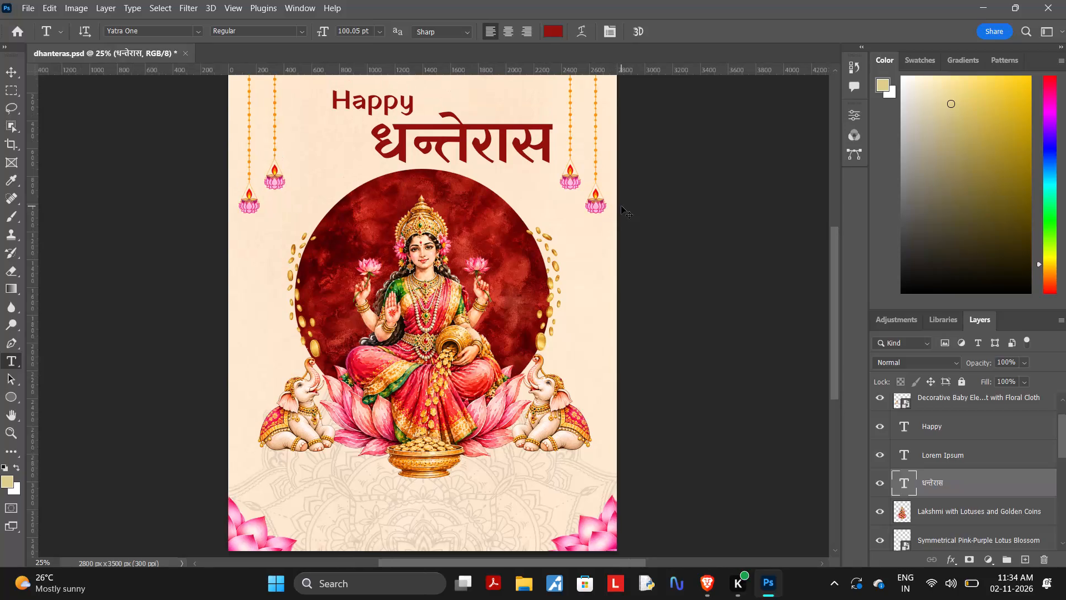
pyautogui.keyDown('ctrl'); pyautogui.scroll(-2, 621, 206); pyautogui.keyUp('ctrl')
pyautogui.hscroll(-2, 621, 206)
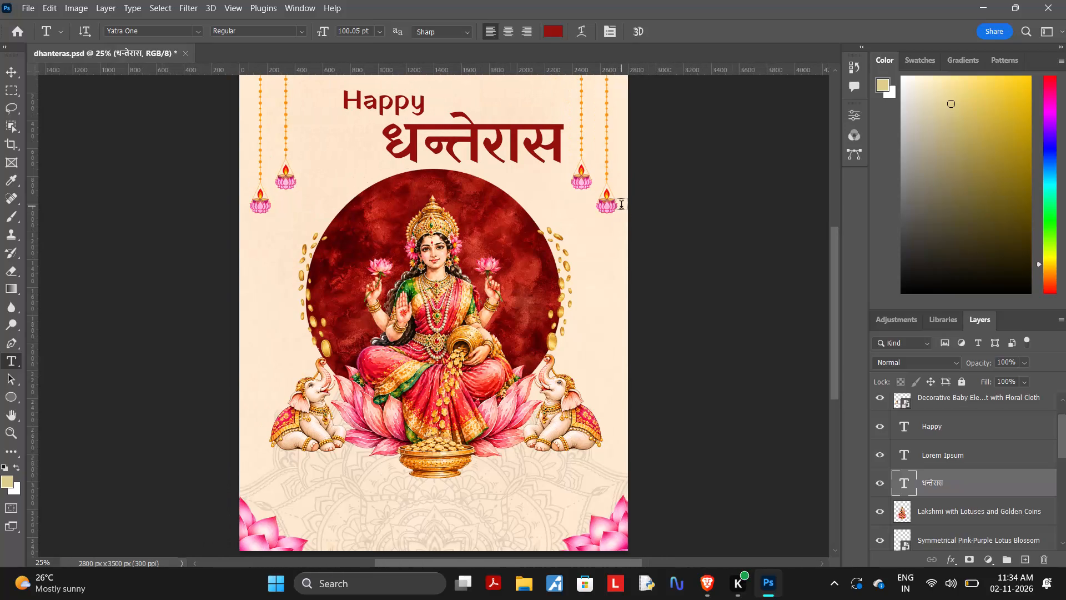
pyautogui.hscroll(-1, 621, 206)
pyautogui.scroll(1, 758, 227)
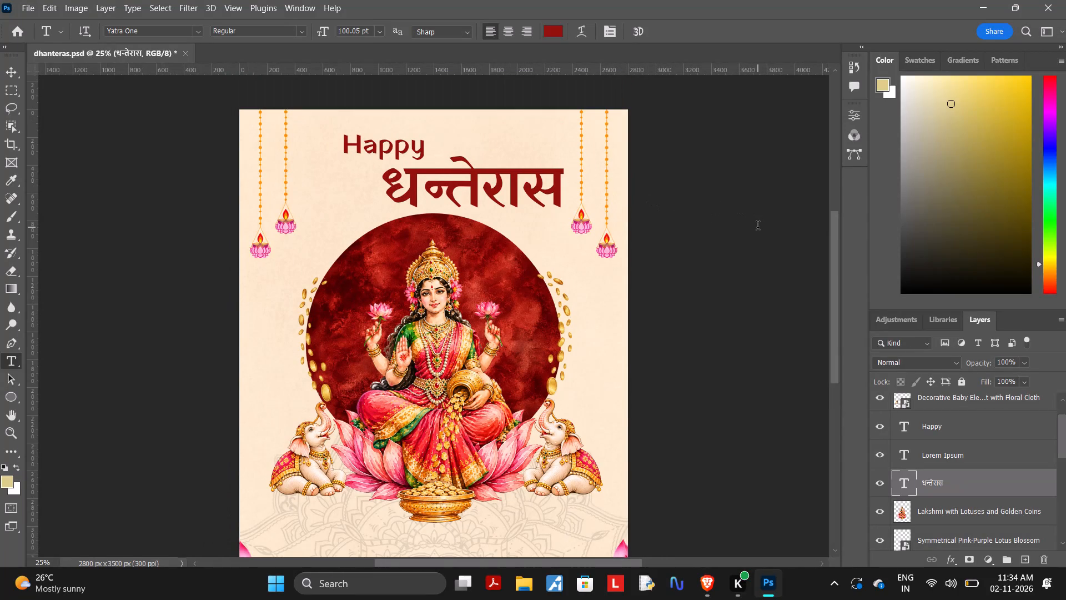
pyautogui.scroll(-1, 758, 227)
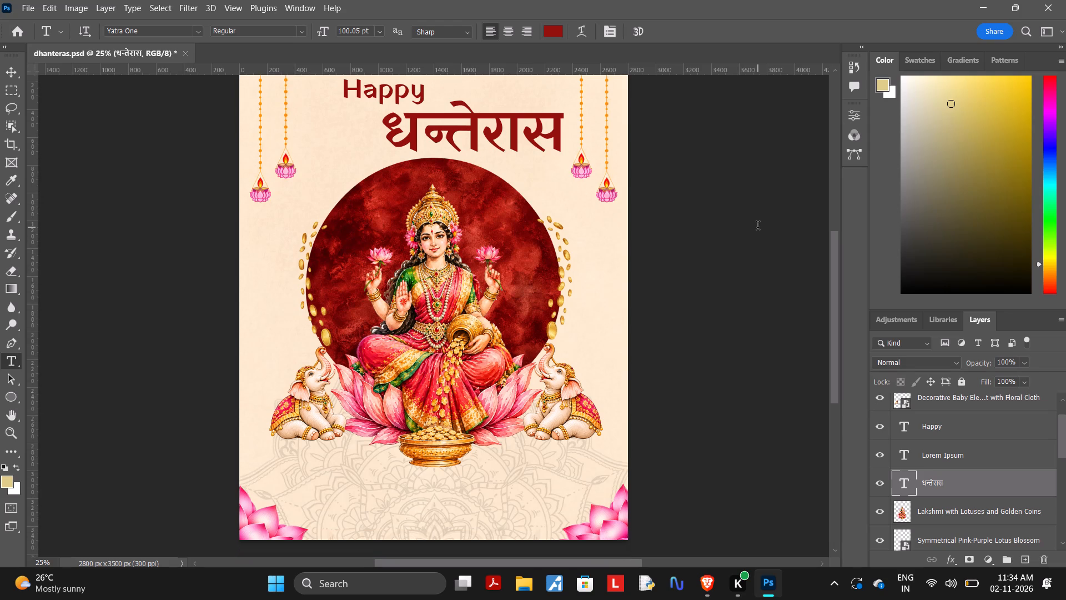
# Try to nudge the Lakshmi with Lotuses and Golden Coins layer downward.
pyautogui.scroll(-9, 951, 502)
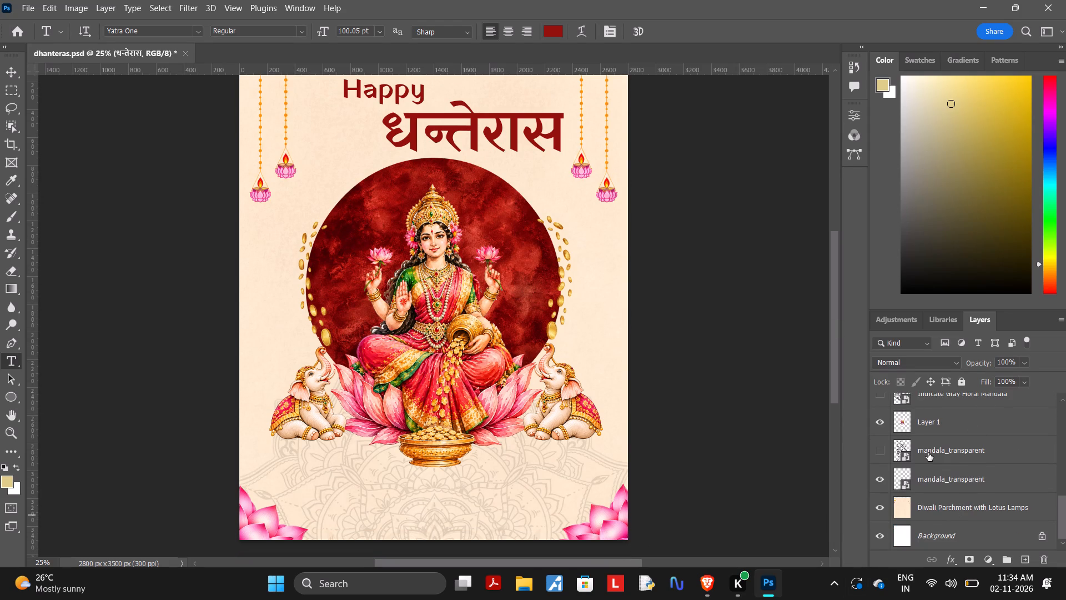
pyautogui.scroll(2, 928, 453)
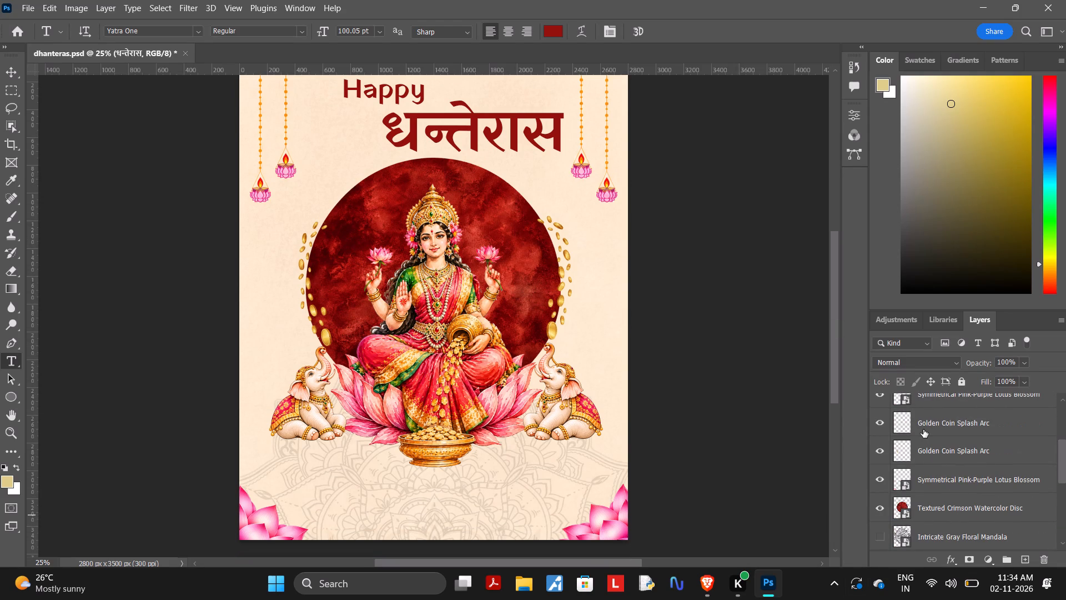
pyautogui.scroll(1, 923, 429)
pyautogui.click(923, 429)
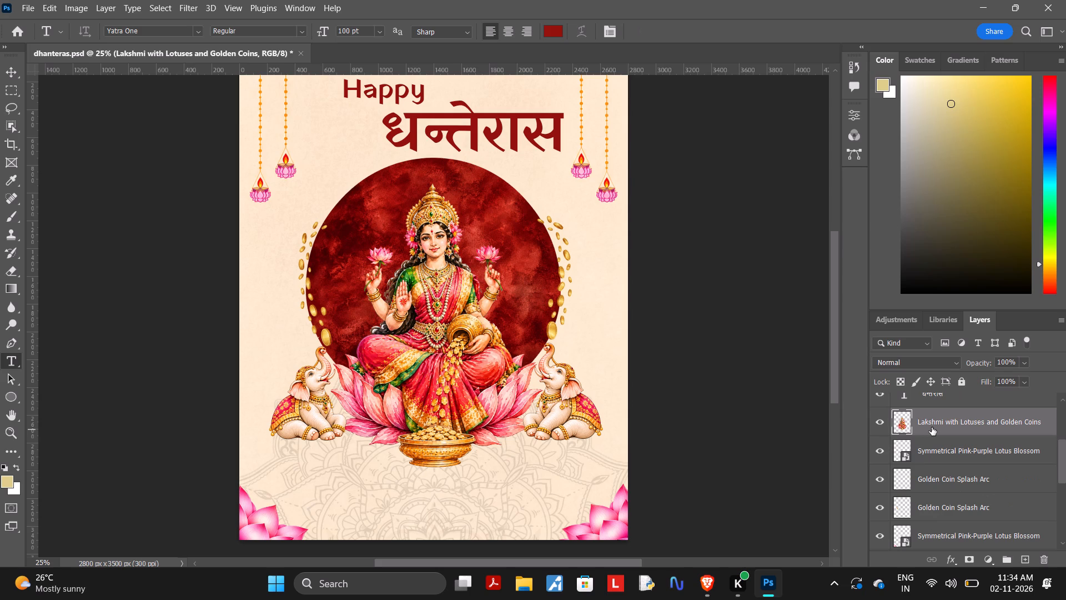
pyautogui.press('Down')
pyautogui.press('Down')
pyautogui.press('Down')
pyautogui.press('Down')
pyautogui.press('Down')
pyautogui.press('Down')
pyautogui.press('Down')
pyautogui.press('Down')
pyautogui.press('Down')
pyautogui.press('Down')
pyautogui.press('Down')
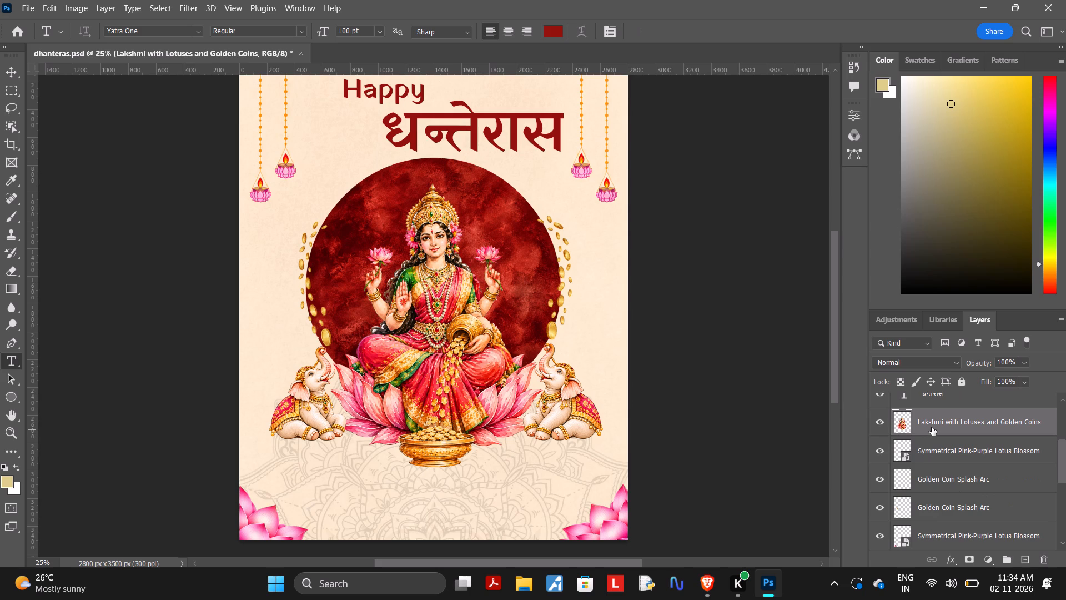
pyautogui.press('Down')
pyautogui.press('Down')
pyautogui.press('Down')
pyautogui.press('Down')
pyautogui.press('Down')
# Using the Move tool, nudge the Lakshmi with Lotuses and Golden Coins layer straight down, slightly lower on the poster.
pyautogui.click(932, 427)
pyautogui.click(12, 68)
pyautogui.press('Down')
pyautogui.press('Down')
pyautogui.press('Down')
pyautogui.press('Down')
pyautogui.press('Down')
pyautogui.press('Down')
pyautogui.press('Down')
pyautogui.press('Down')
pyautogui.press('Down')
pyautogui.press('Down')
pyautogui.press('Down')
pyautogui.press('Down')
pyautogui.press('Down')
pyautogui.press('Down')
pyautogui.press('Down')
pyautogui.press('Down')
pyautogui.press('Down')
pyautogui.press('Down')
pyautogui.press('Down')
pyautogui.press('Down')
pyautogui.press('Down')
pyautogui.press('Down')
pyautogui.press('Down')
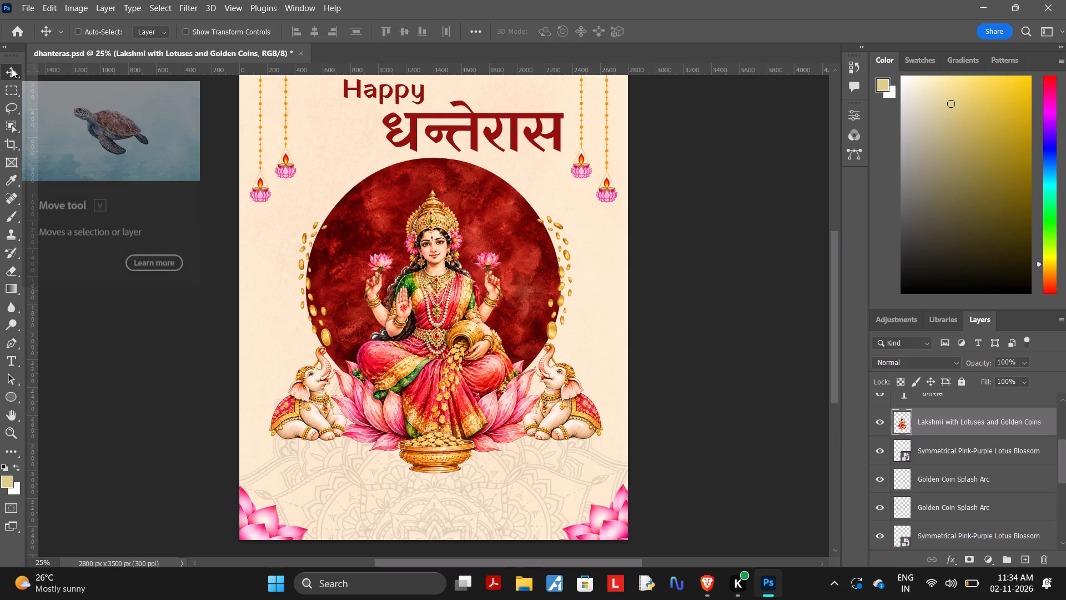
pyautogui.press('Down')
pyautogui.press('Down')
pyautogui.press('Down')
pyautogui.press('Down')
pyautogui.press('Down')
pyautogui.press('Down')
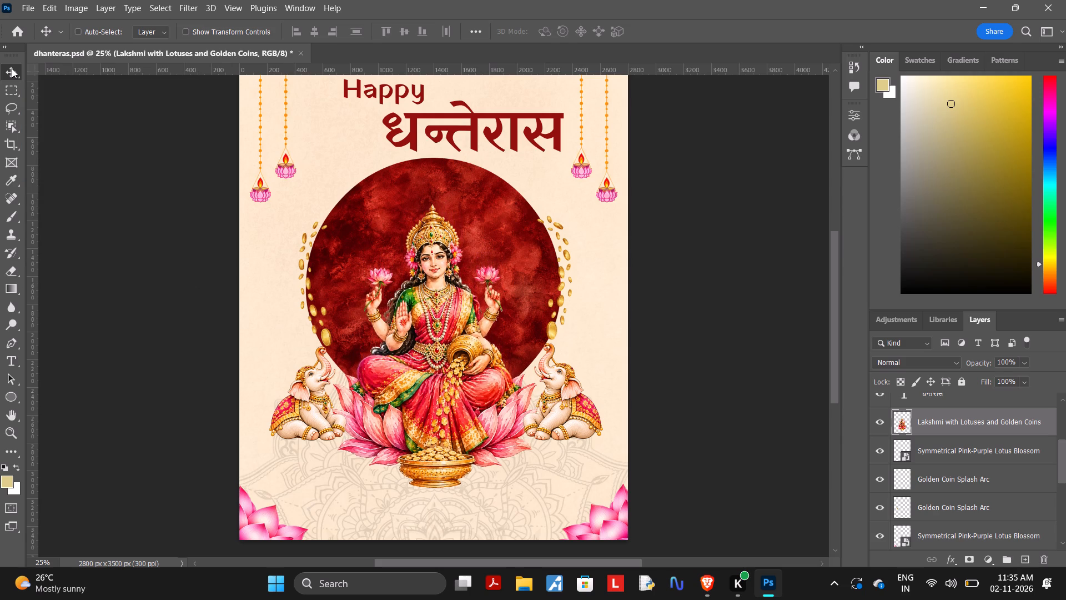
pyautogui.press('Down')
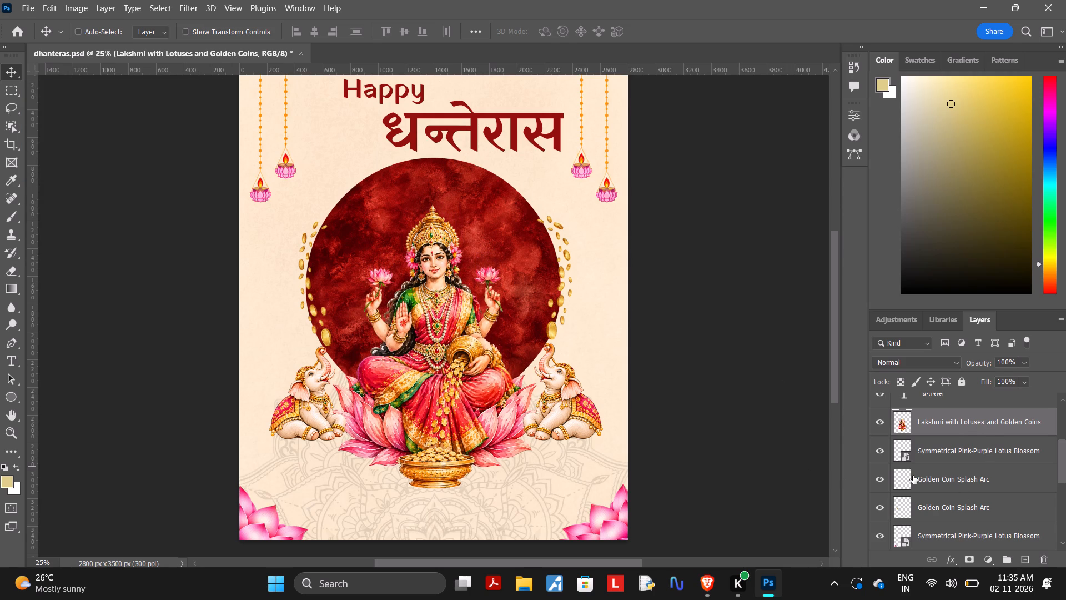
# Nudge the Textured Crimson Watercolor Disc layer straight down to leave a clear gap beneath the धन्तेरास heading.
pyautogui.hscroll(-1, 913, 476)
pyautogui.scroll(-1, 913, 476)
pyautogui.hscroll(-1, 913, 476)
pyautogui.scroll(-1, 913, 476)
pyautogui.hscroll(-1, 913, 476)
pyautogui.scroll(-1, 913, 476)
pyautogui.scroll(1, 913, 476)
pyautogui.scroll(-1, 913, 476)
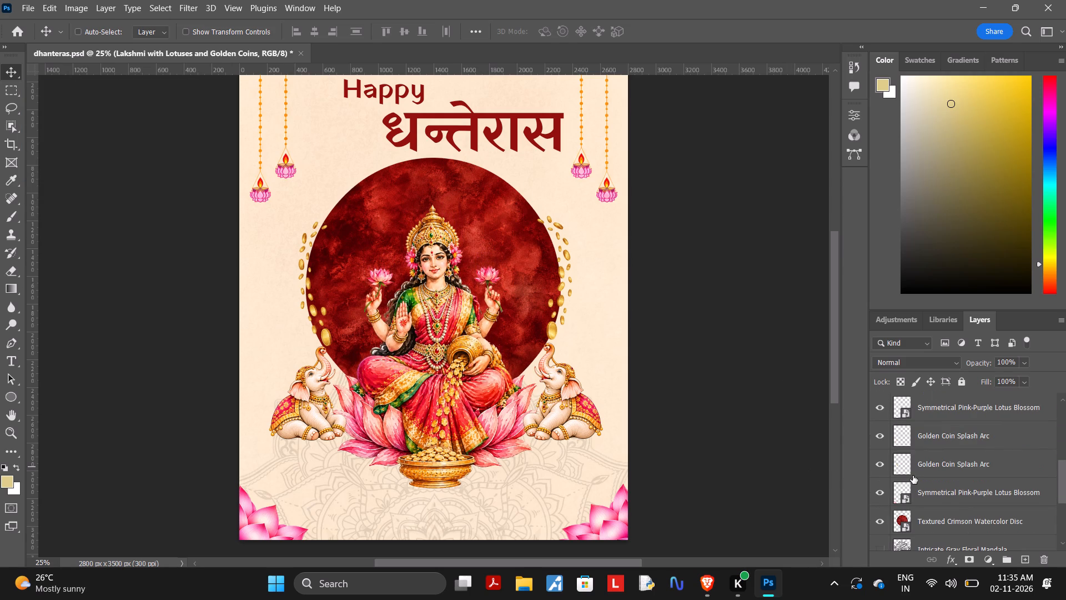
pyautogui.scroll(-1, 913, 476)
pyautogui.click(931, 491)
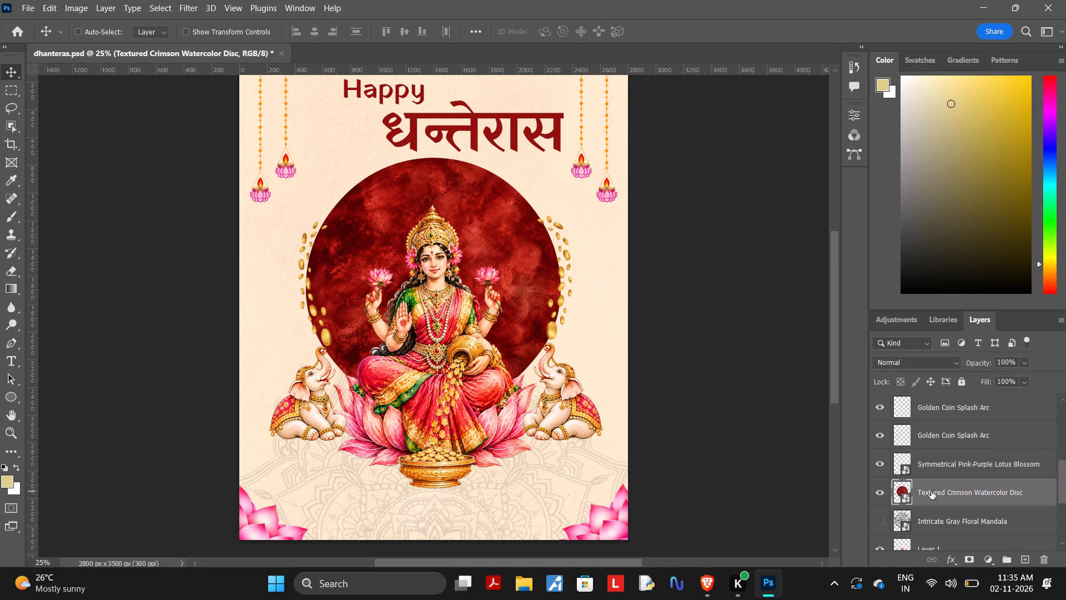
pyautogui.press('Down')
pyautogui.press('Down')
pyautogui.press('Down')
pyautogui.press('Down')
pyautogui.press('Down')
pyautogui.press('Down')
pyautogui.press('Down')
pyautogui.press('Down')
pyautogui.press('Down')
pyautogui.press('Down')
pyautogui.press('Down')
pyautogui.press('Down')
pyautogui.press('Down')
pyautogui.press('Down')
pyautogui.press('Down')
pyautogui.press('Down')
pyautogui.press('Down')
pyautogui.press('Down')
pyautogui.press('Down')
pyautogui.press('Down')
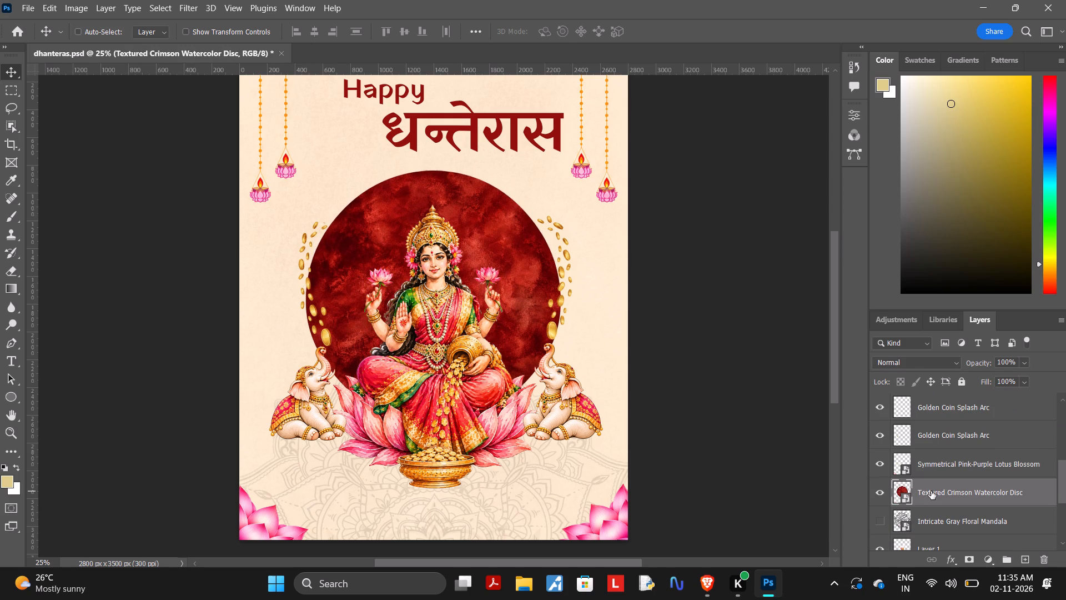
pyautogui.press('Down')
pyautogui.press('Down')
pyautogui.press('Down')
pyautogui.press('Down')
pyautogui.press('Down')
pyautogui.press('Down')
pyautogui.press('Down')
pyautogui.press('Down')
pyautogui.press('Down')
pyautogui.press('Down')
pyautogui.press('Down')
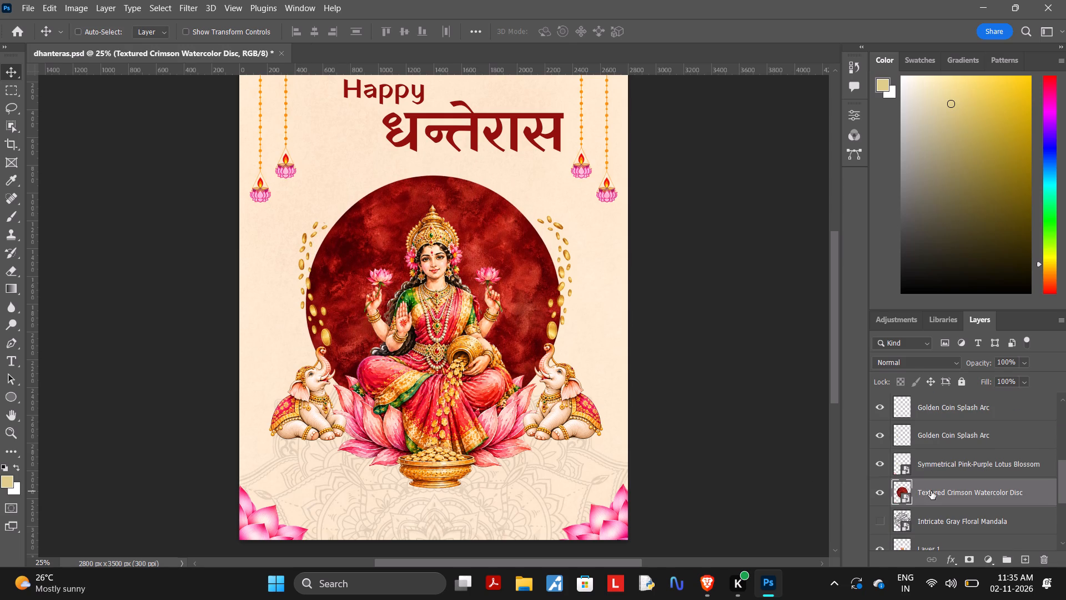
pyautogui.press('Down')
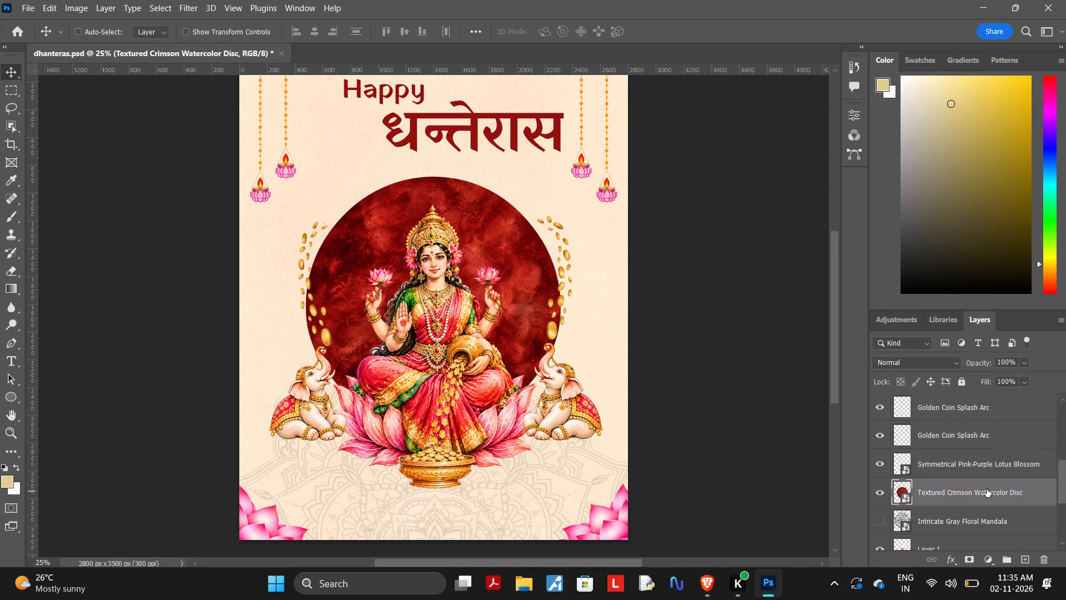
# Nudge the Textured Crimson Watercolor Disc layer slightly further down behind Lakshmi.
pyautogui.press('Down')
pyautogui.press('Up')
pyautogui.press('Down')
pyautogui.press('Down')
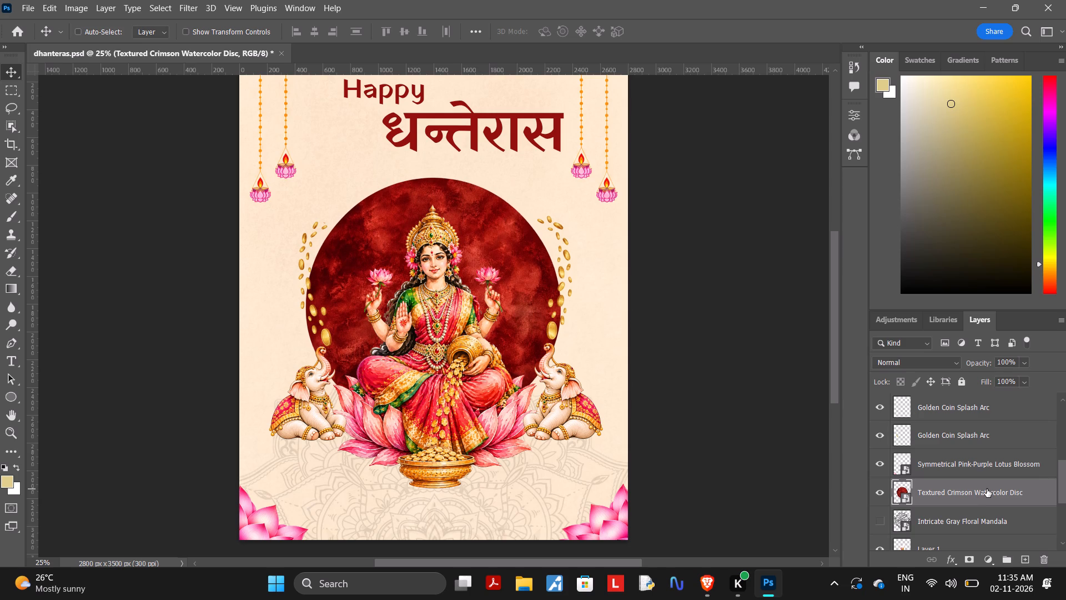
pyautogui.press('Down')
pyautogui.press('Down')
pyautogui.press('Down')
pyautogui.press('Down')
pyautogui.press('Down')
pyautogui.press('Down')
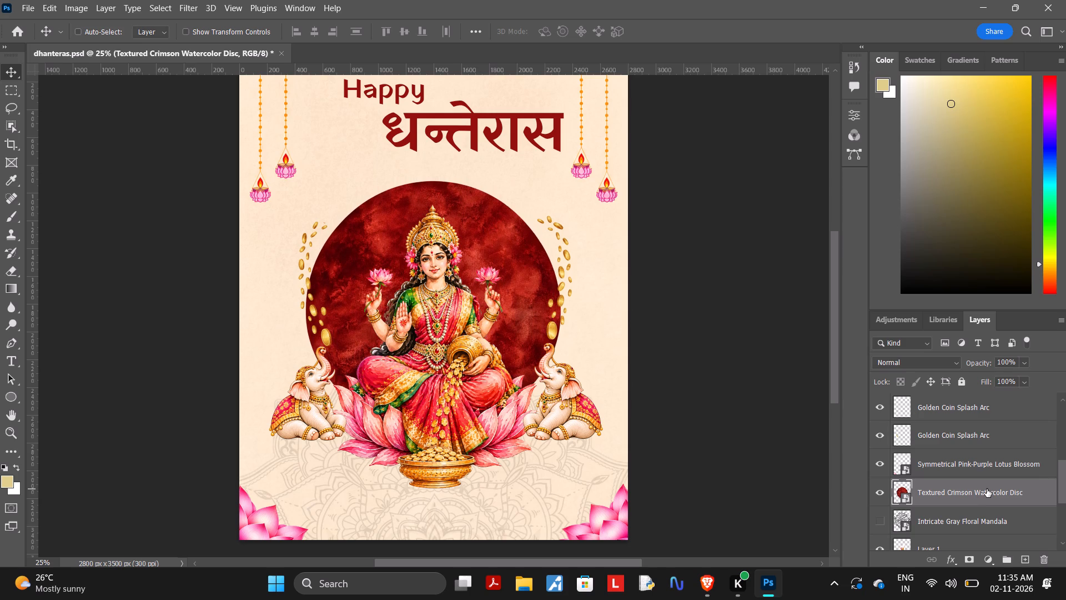
pyautogui.press('Down')
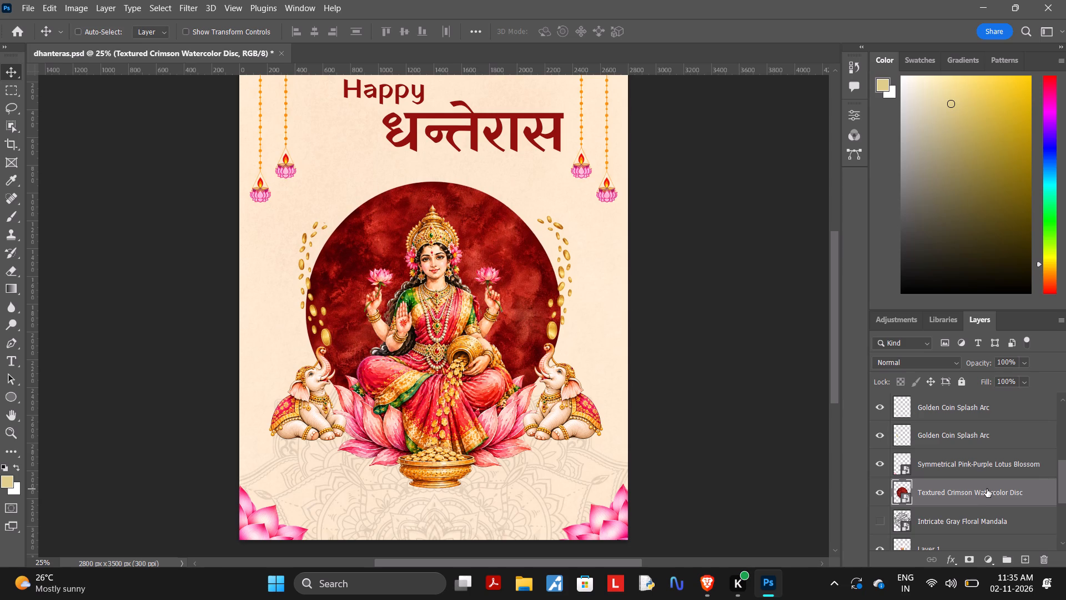
# Nudge the top Decorative Baby Elephant with Floral Cloth layer, the elephant on the poster's right side, straight down toward the mandala.
pyautogui.click(965, 437)
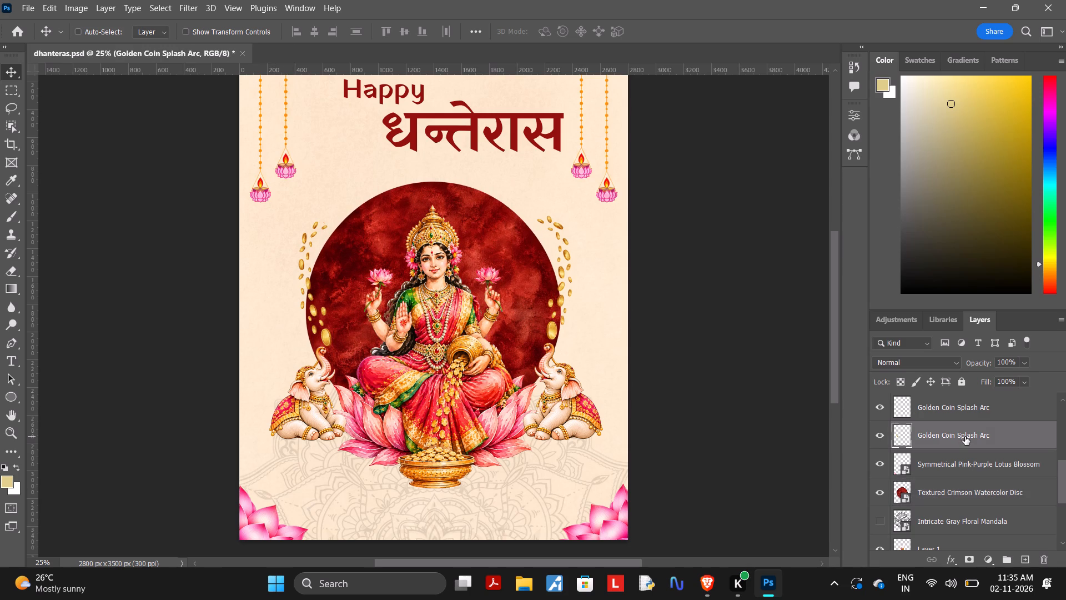
pyautogui.scroll(1, 987, 466)
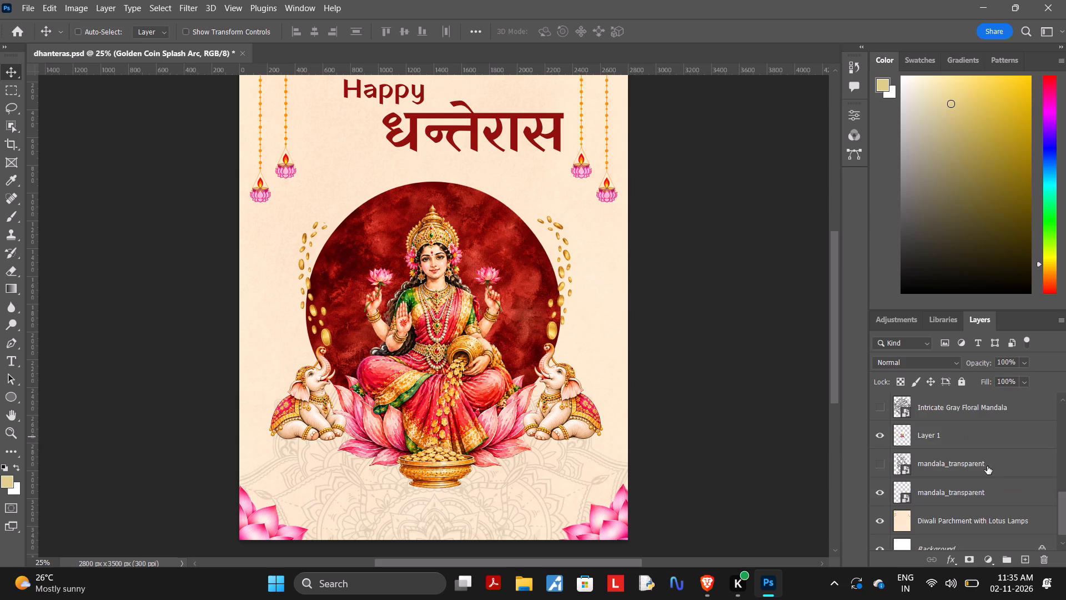
pyautogui.scroll(3, 987, 466)
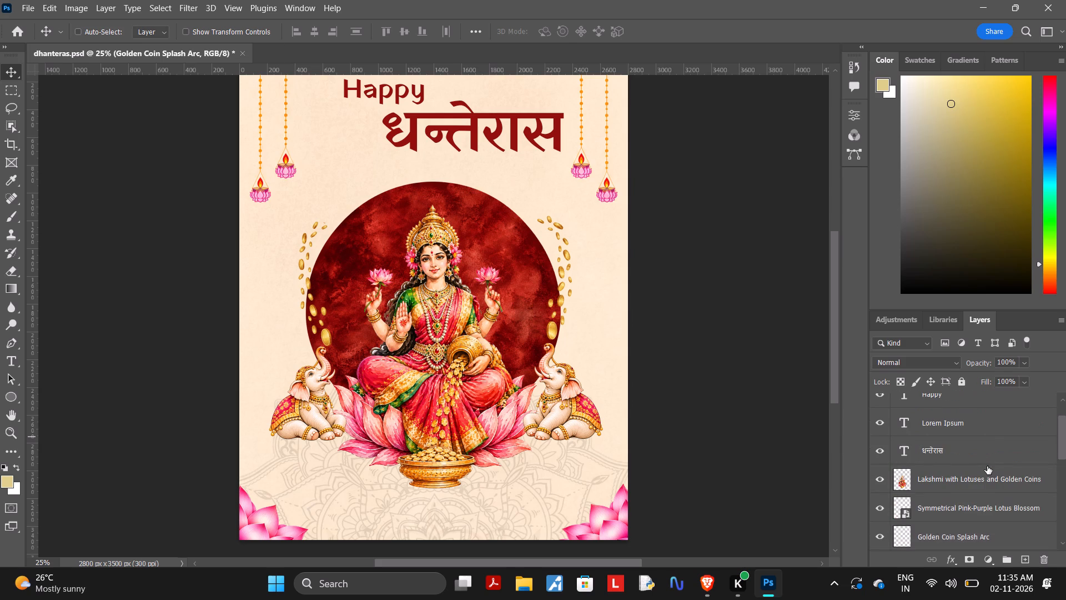
pyautogui.click(996, 414)
pyautogui.press('Down')
pyautogui.press('Down')
pyautogui.press('Down')
pyautogui.press('Down')
pyautogui.press('Down')
pyautogui.press('Down')
pyautogui.press('Down')
pyautogui.press('Down')
pyautogui.press('Down')
pyautogui.press('Down')
pyautogui.press('Down')
pyautogui.press('Down')
pyautogui.press('Down')
pyautogui.press('Down')
pyautogui.press('Down')
pyautogui.press('Down')
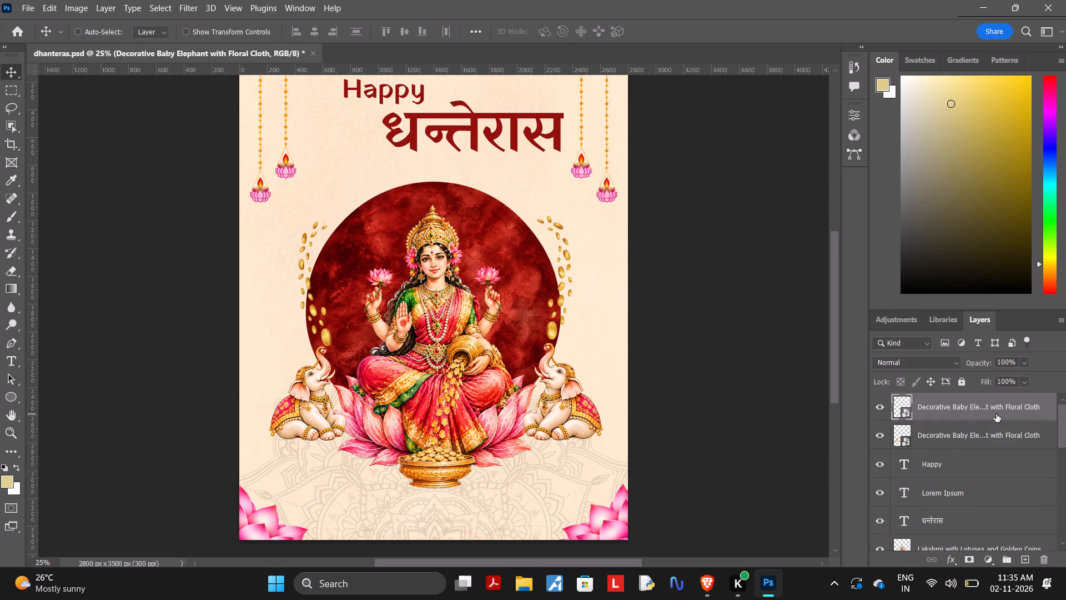
pyautogui.press('Down')
pyautogui.press('Down')
pyautogui.press('Down')
pyautogui.press('Down')
pyautogui.press('Down')
pyautogui.press('Down')
pyautogui.press('Down')
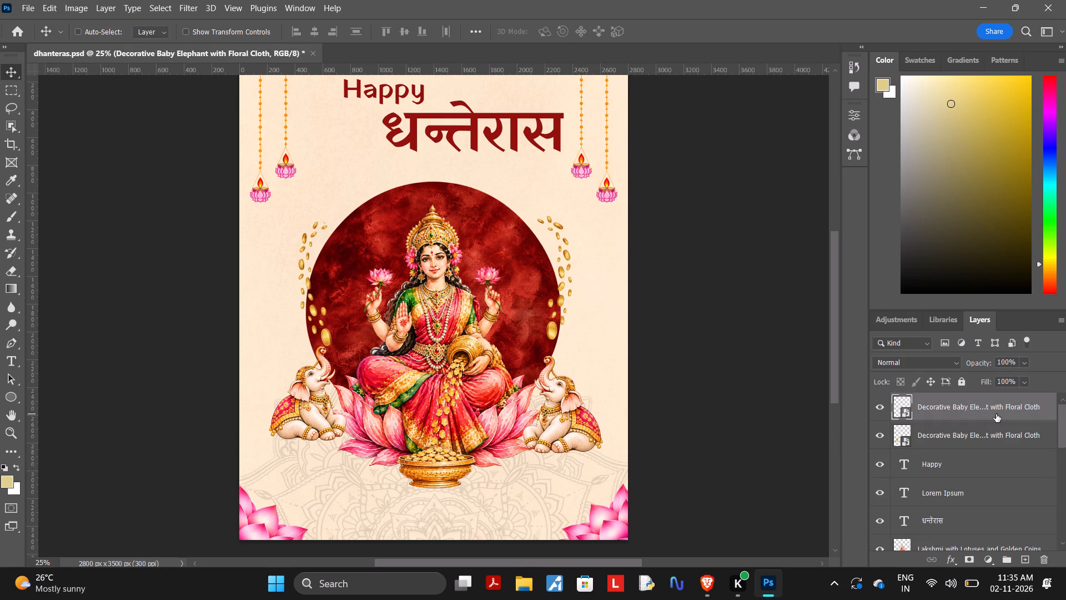
pyautogui.press('Down')
pyautogui.press('Down')
pyautogui.press('Down')
# Nudge the second Decorative Baby Elephant with Floral Cloth layer, on the poster's left side, straight down level with the other elephant.
pyautogui.click(990, 435)
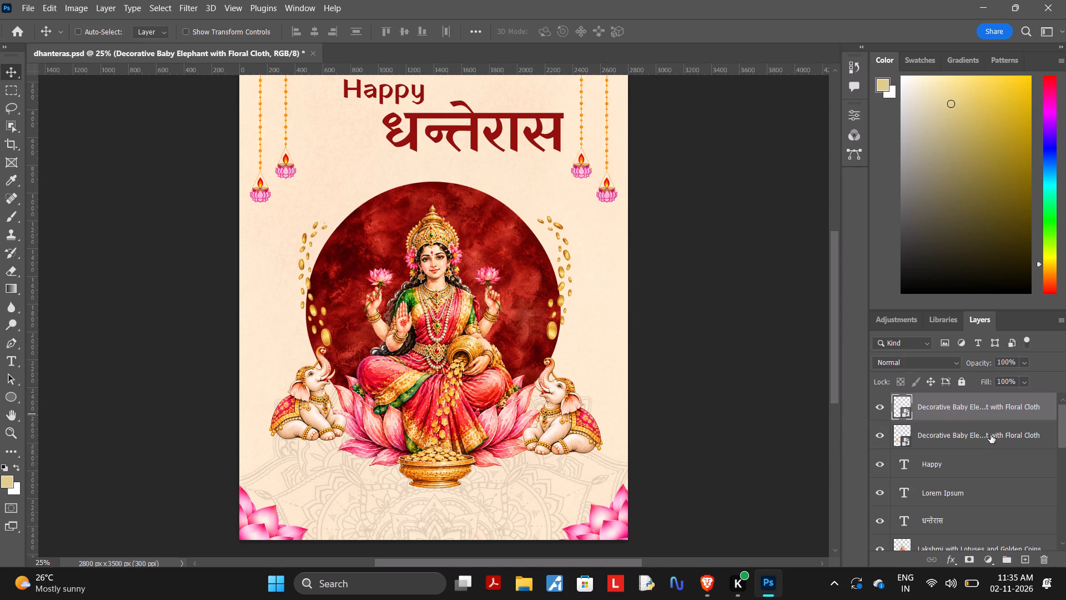
pyautogui.press('Down')
pyautogui.press('Down')
pyautogui.press('Down')
pyautogui.press('Down')
pyautogui.press('Down')
pyautogui.press('Down')
pyautogui.press('Down')
pyautogui.press('Down')
pyautogui.press('Down')
pyautogui.press('Down')
pyautogui.press('Down')
pyautogui.press('Down')
pyautogui.press('Down')
pyautogui.press('Down')
pyautogui.press('Down')
pyautogui.press('Down')
pyautogui.press('Down')
pyautogui.press('Down')
pyautogui.press('Down')
pyautogui.press('Down')
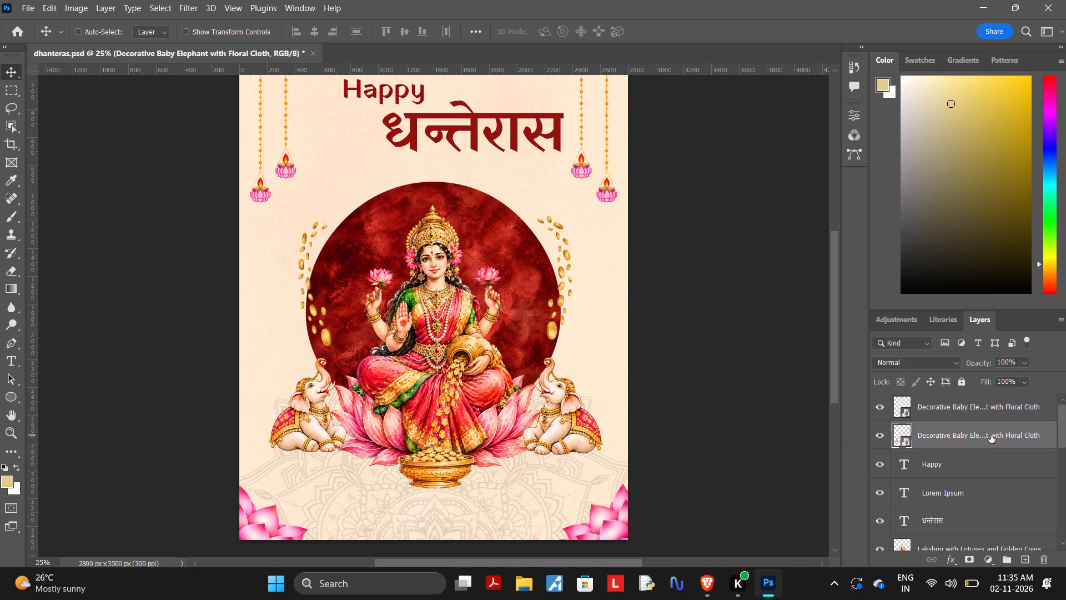
pyautogui.press('Down')
pyautogui.press('Down')
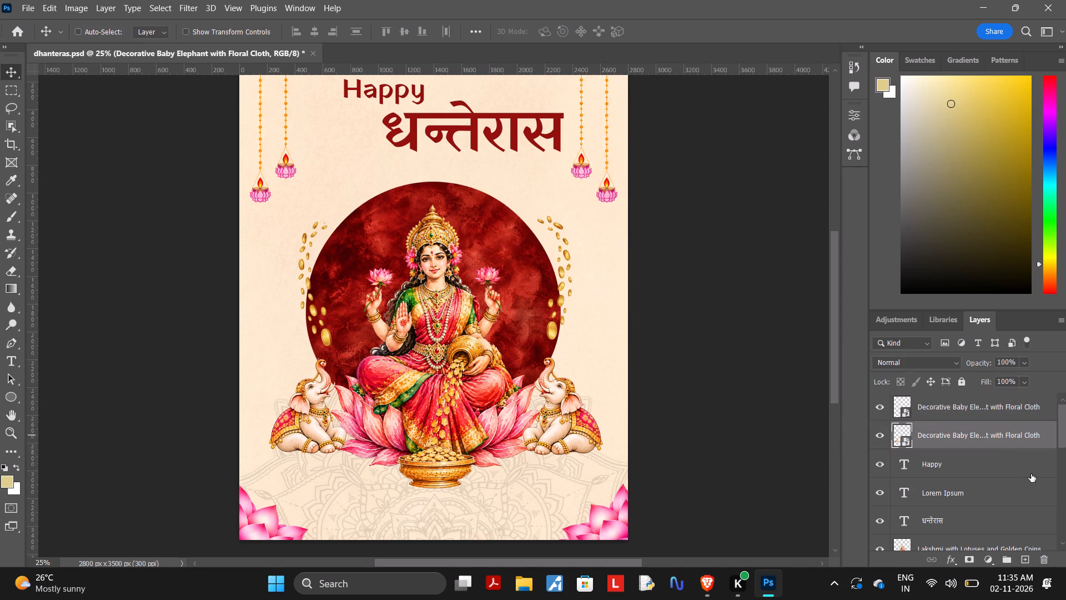
# Fine-tune the vertical position of the Symmetrical Pink-Purple Lotus Blossom layer directly below Lakshmi in the layer order, nudging it down and partly back up.
pyautogui.scroll(-1, 995, 464)
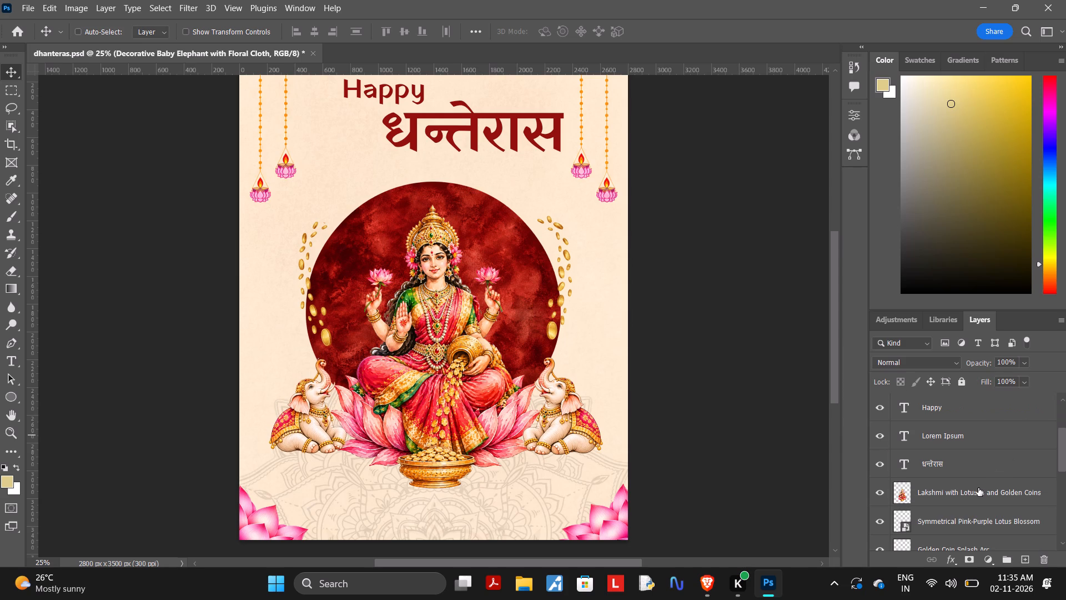
pyautogui.click(978, 488)
pyautogui.press('Down')
pyautogui.press('Down')
pyautogui.press('Down')
pyautogui.press('Down')
pyautogui.press('Down')
pyautogui.press('Down')
pyautogui.press('Down')
pyautogui.press('Down')
pyautogui.press('Down')
pyautogui.press('Down')
pyautogui.press('Down')
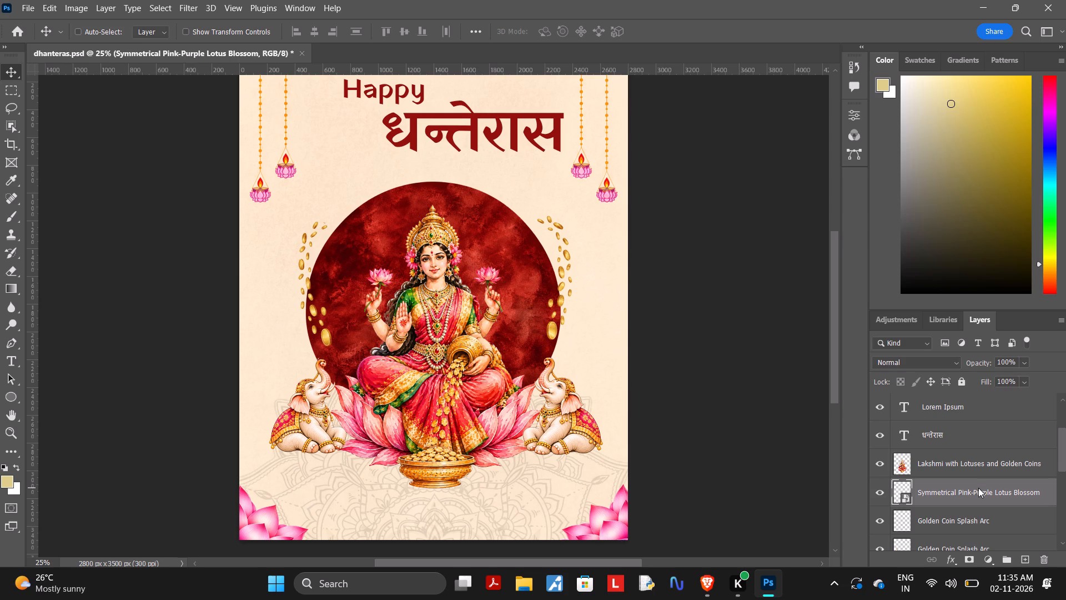
pyautogui.press('Down')
pyautogui.press('Down')
pyautogui.press('Down')
pyautogui.press('Down')
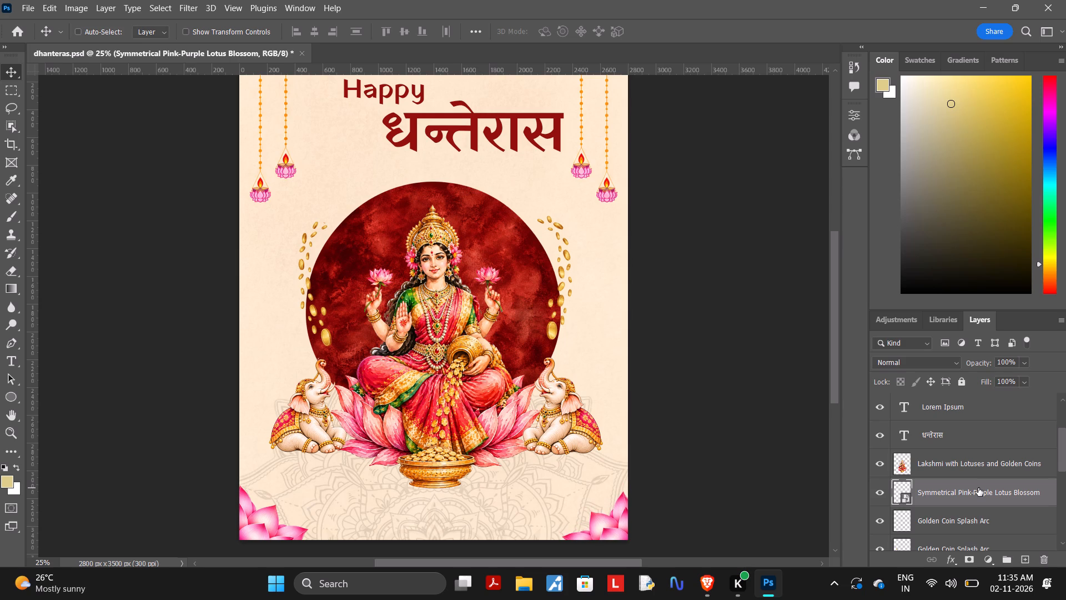
pyautogui.click(978, 488)
pyautogui.press('Down')
pyautogui.press('Down')
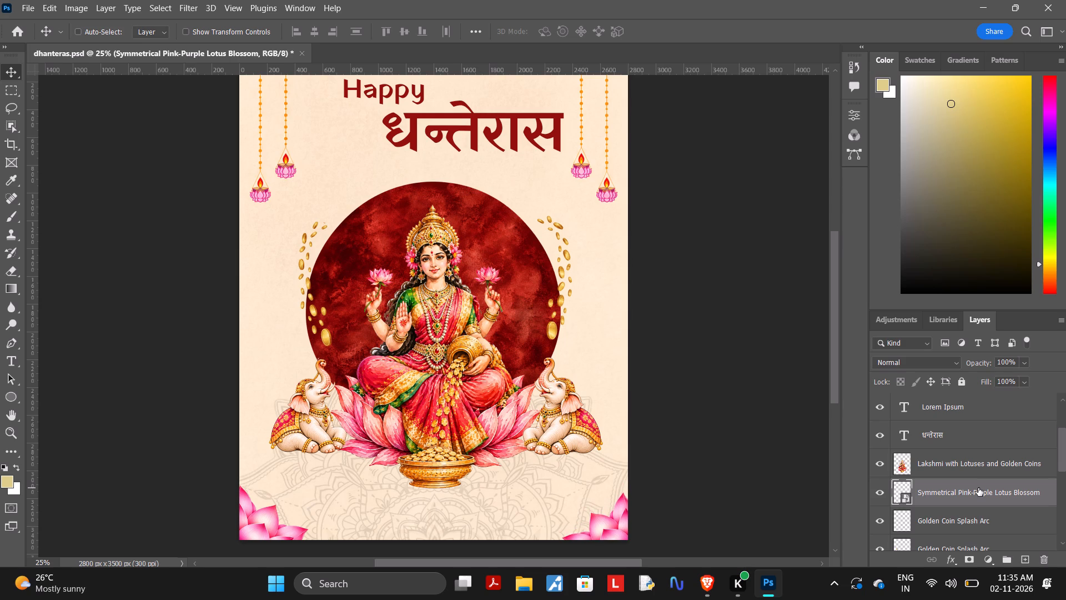
pyautogui.press('Up')
pyautogui.press('Up')
pyautogui.press('Up')
pyautogui.press('Up')
pyautogui.press('Up')
pyautogui.press('Up')
pyautogui.press('Up')
pyautogui.press('Up')
pyautogui.press('Up')
pyautogui.press('Up')
pyautogui.press('Up')
pyautogui.press('Up')
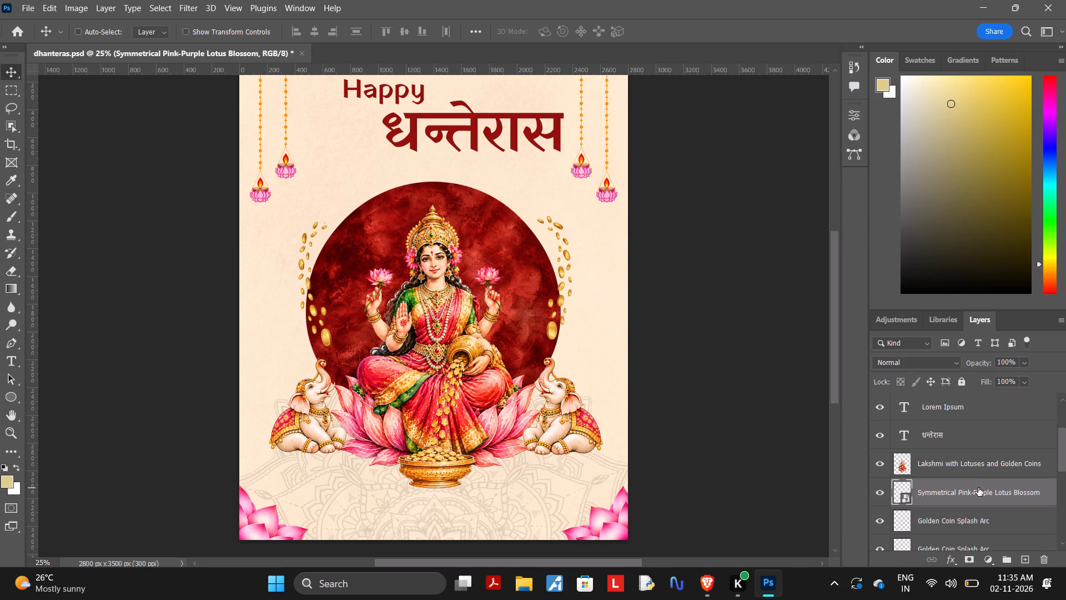
# Nudge the upper Golden Coin Splash Arc layer, the coins right of the disc, down and slightly left.
pyautogui.click(980, 514)
pyautogui.press('Down')
pyautogui.press('Down')
pyautogui.press('Down')
pyautogui.press('Down')
pyautogui.press('Down')
pyautogui.press('Down')
pyautogui.press('Down')
pyautogui.press('Down')
pyautogui.press('Down')
pyautogui.press('Down')
pyautogui.press('Down')
pyautogui.press('Down')
pyautogui.press('Down')
pyautogui.press('Down')
pyautogui.press('Down')
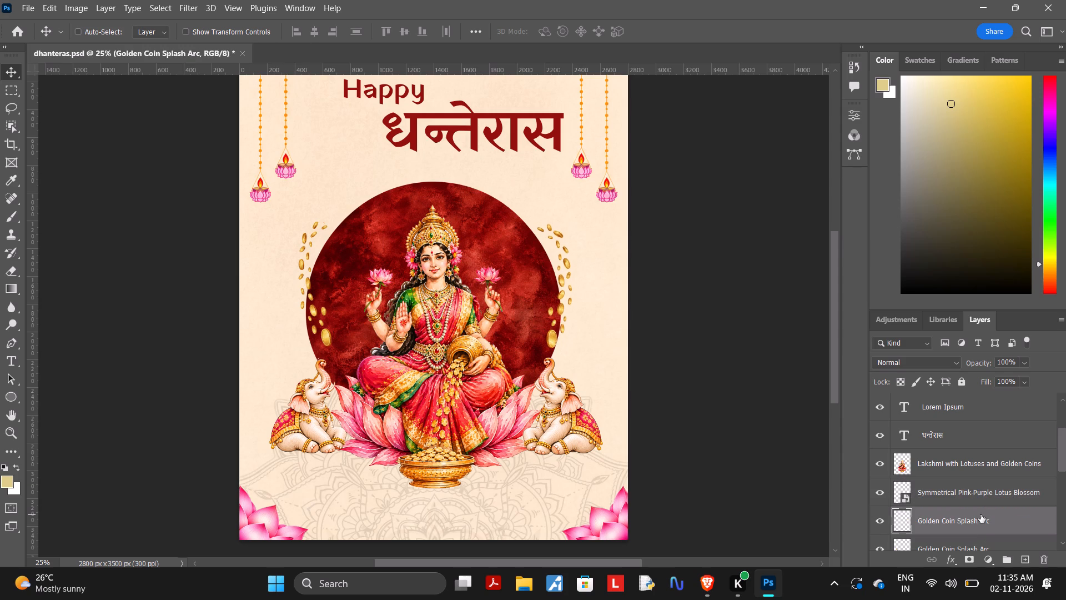
pyautogui.press('Down')
pyautogui.press('Down')
pyautogui.press('Down')
pyautogui.press('Left')
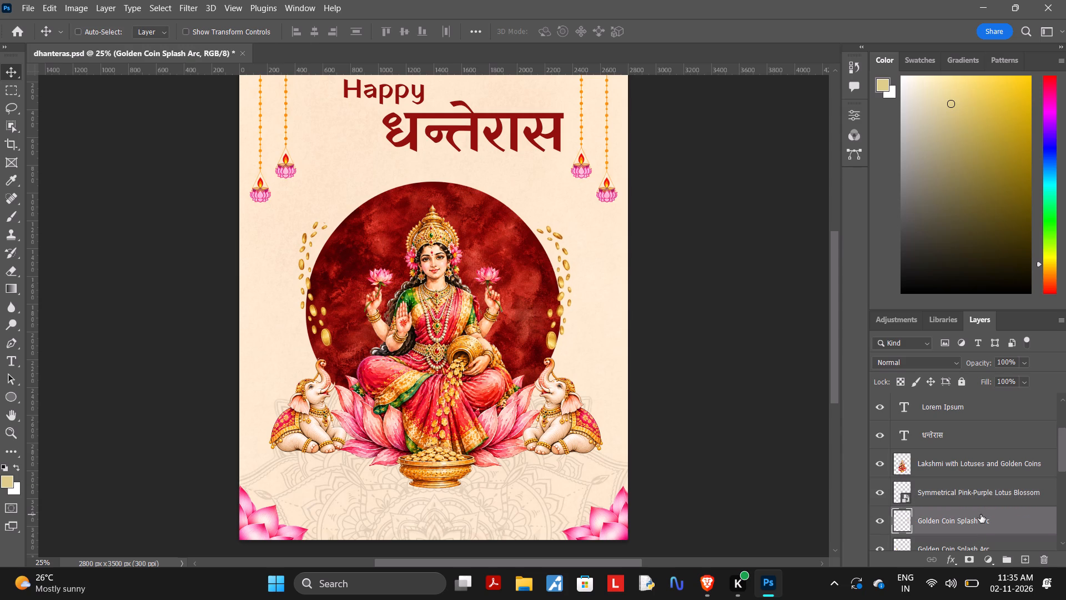
pyautogui.press('Left')
# Nudge the lower Golden Coin Splash Arc layer, the coins left of the disc, down and slightly left.
pyautogui.scroll(-1, 983, 516)
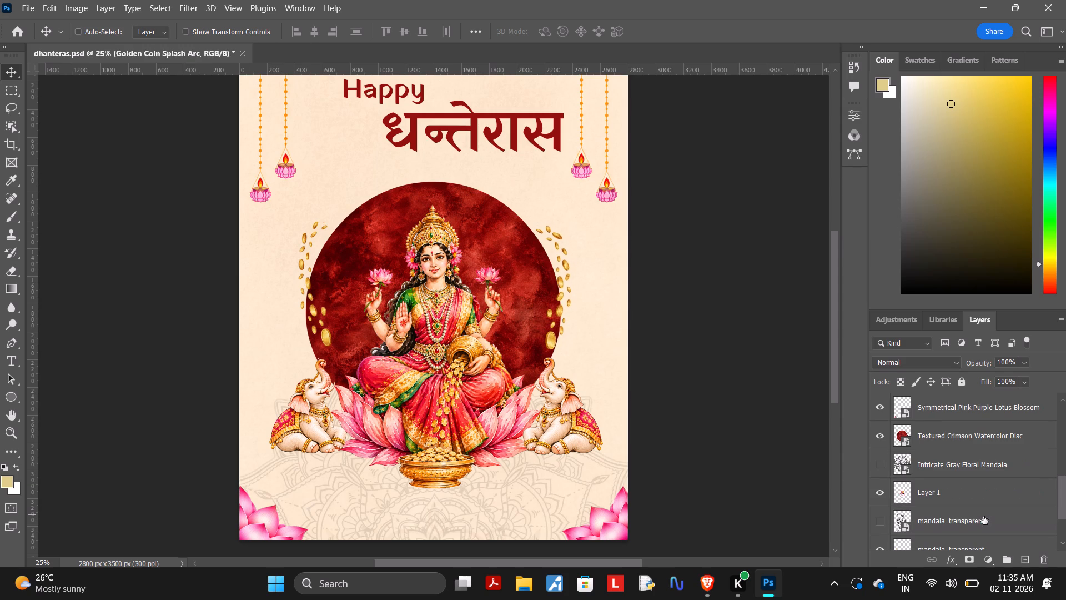
pyautogui.scroll(-1, 983, 516)
pyautogui.scroll(1, 979, 496)
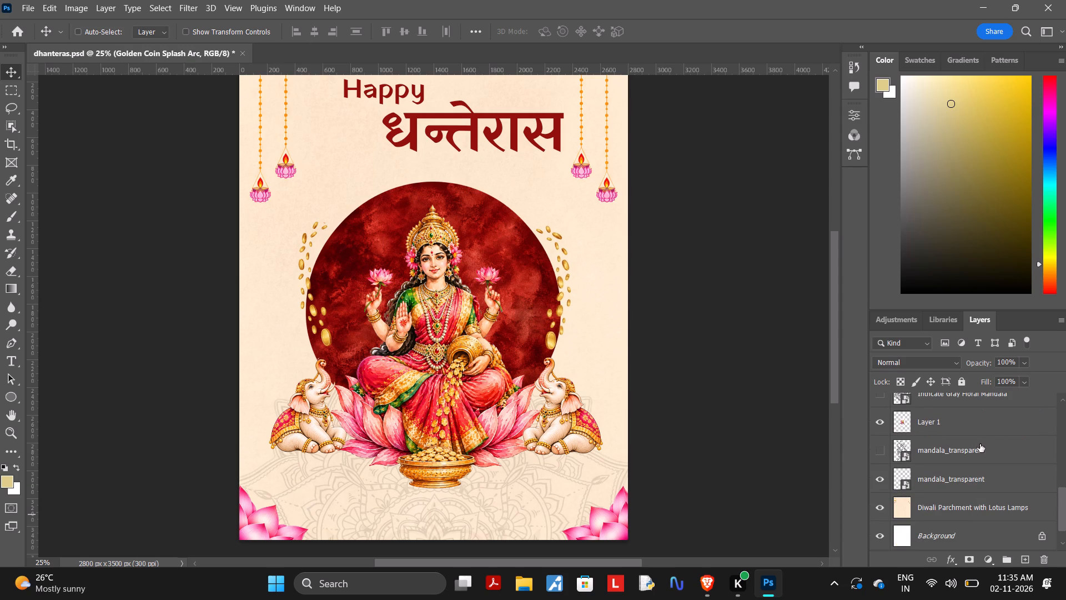
pyautogui.scroll(1, 980, 444)
pyautogui.click(963, 483)
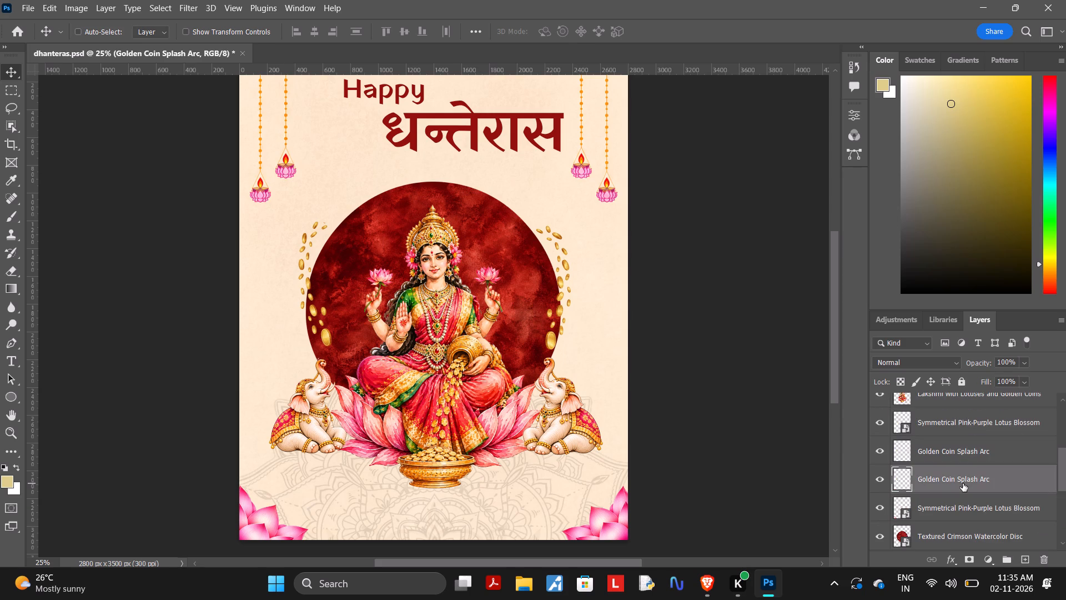
pyautogui.press('Down')
pyautogui.press('Down')
pyautogui.press('Down')
pyautogui.press('Down')
pyautogui.press('Down')
pyautogui.press('Down')
pyautogui.press('Down')
pyautogui.press('Down')
pyautogui.press('Down')
pyautogui.press('Down')
pyautogui.press('Down')
pyautogui.press('Down')
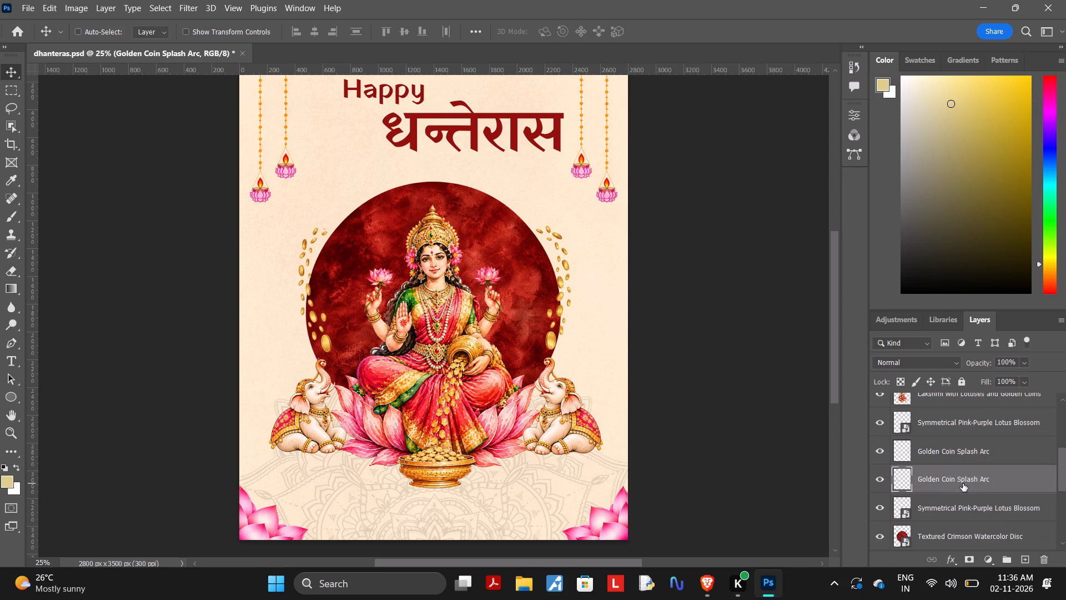
pyautogui.press('Left')
pyautogui.press('Left')
pyautogui.press('Left')
pyautogui.press('Down')
pyautogui.press('Down')
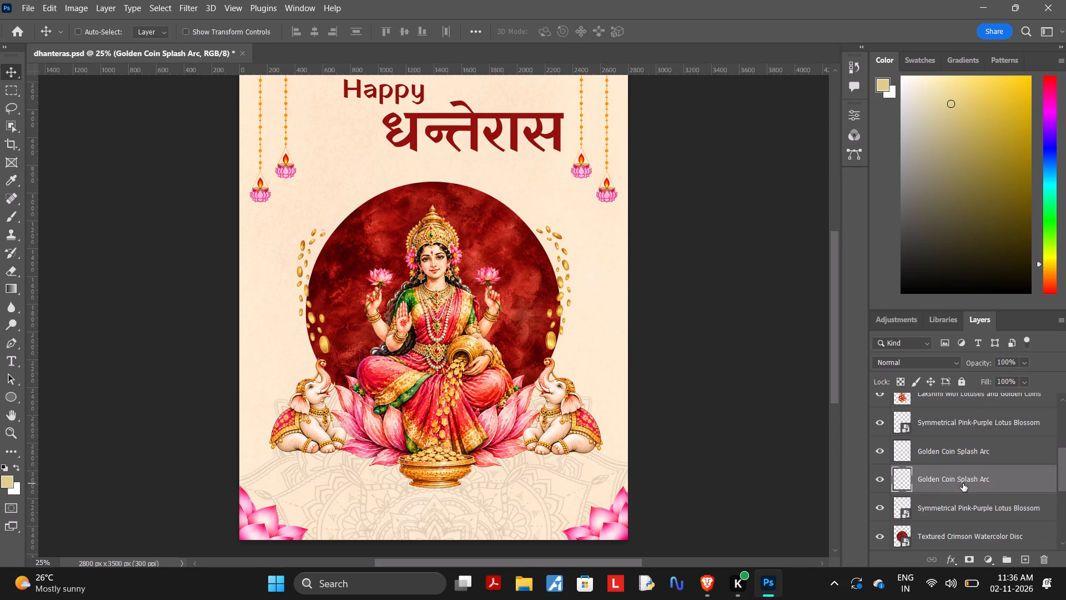
# Hide the Lorem Ipsum text layer.
pyautogui.click(710, 337)
pyautogui.scroll(6, 1028, 433)
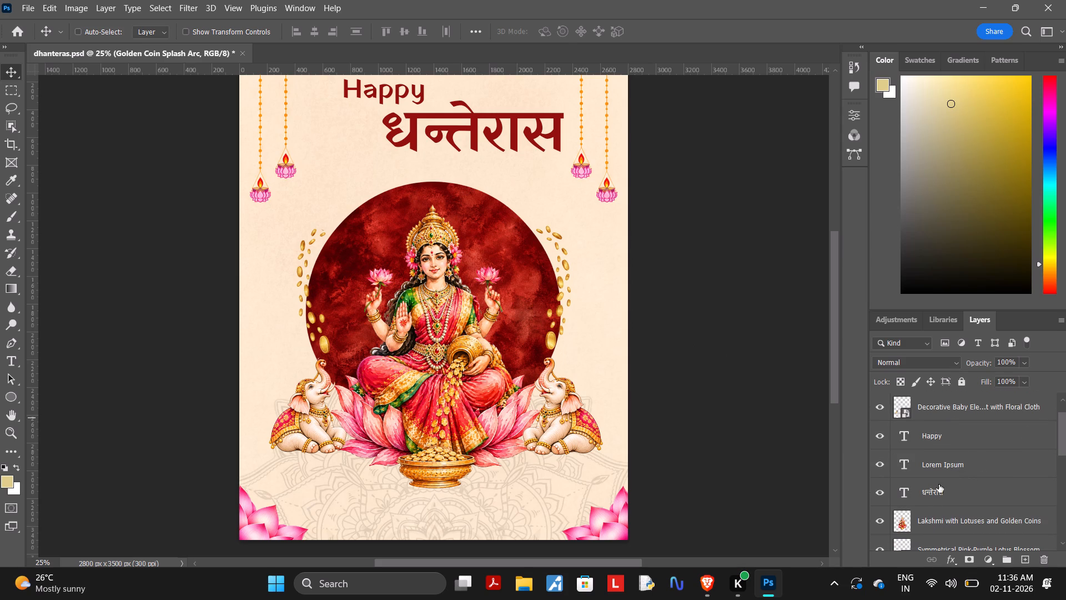
pyautogui.click(879, 494)
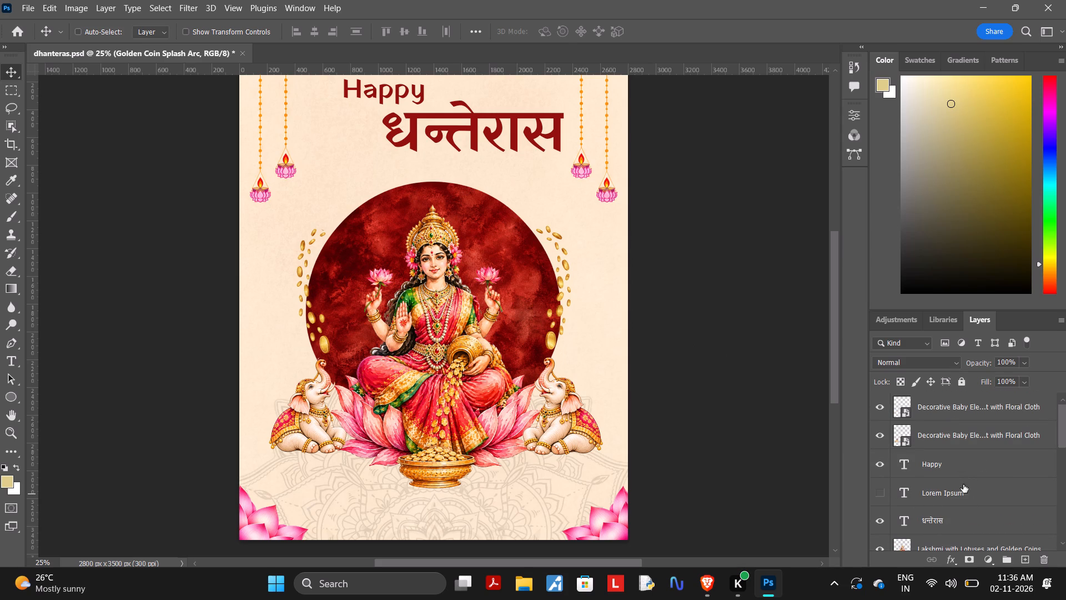
# Nudge the धन्तेरास text layer down toward the crimson disc and slightly left.
pyautogui.click(944, 523)
pyautogui.press('Down')
pyautogui.press('Down')
pyautogui.press('Down')
pyautogui.press('Down')
pyautogui.press('Down')
pyautogui.press('Down')
pyautogui.press('Down')
pyautogui.press('Down')
pyautogui.press('Down')
pyautogui.press('Down')
pyautogui.press('Down')
pyautogui.press('Down')
pyautogui.press('Down')
pyautogui.press('Down')
pyautogui.press('Down')
pyautogui.press('Down')
pyautogui.press('Down')
pyautogui.press('Down')
pyautogui.press('Down')
pyautogui.press('Down')
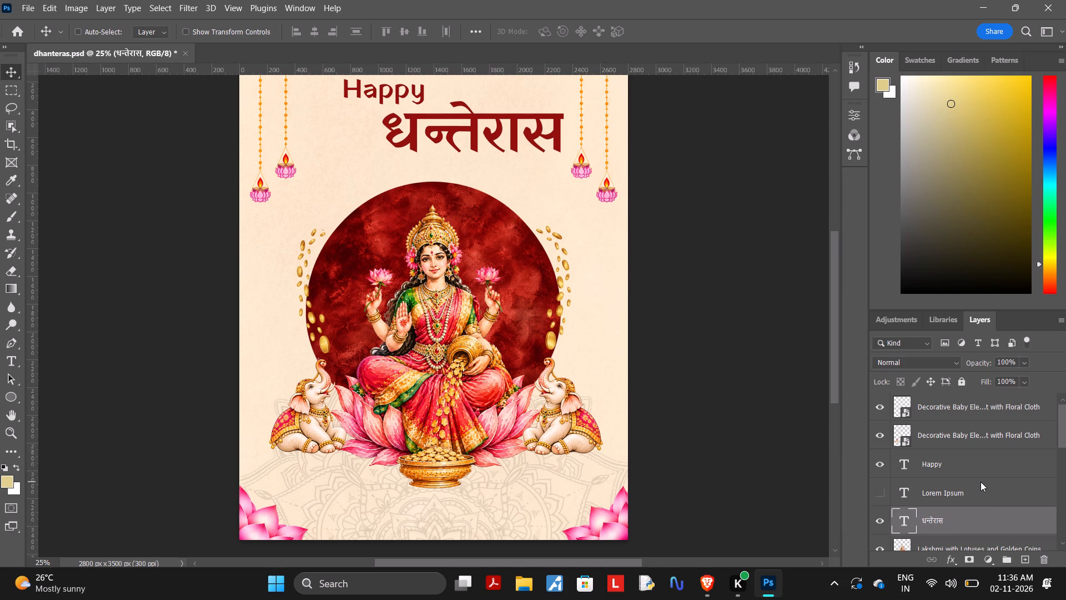
pyautogui.press('Down')
pyautogui.press('Down')
pyautogui.press('Down')
pyautogui.press('Down')
pyautogui.press('Down')
pyautogui.press('Down')
pyautogui.press('Down')
pyautogui.press('Down')
pyautogui.press('Down')
pyautogui.press('Down')
pyautogui.press('Down')
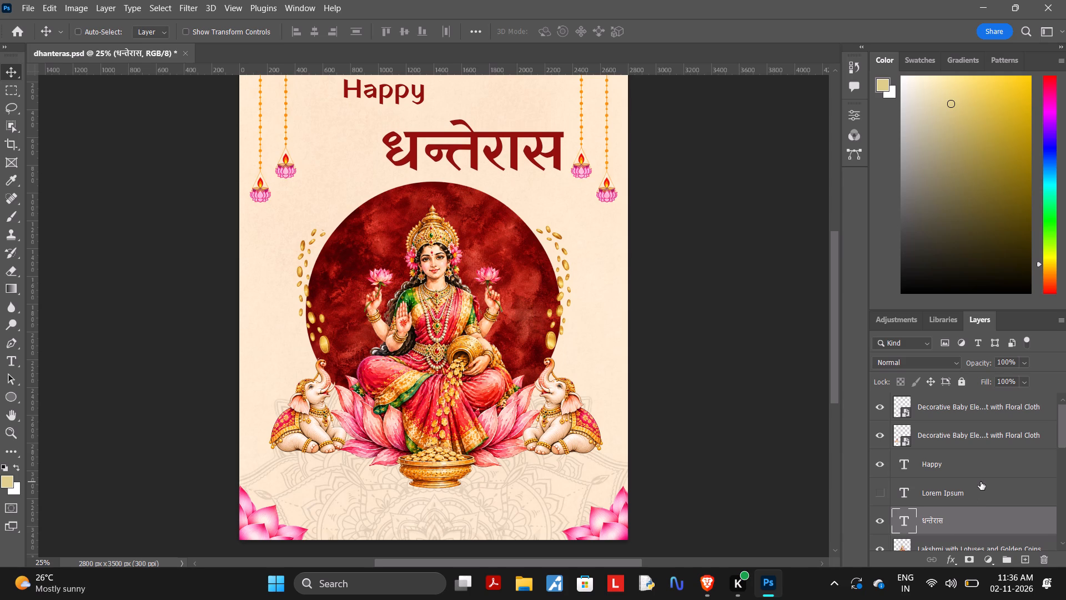
pyautogui.press('Down')
pyautogui.press('Down')
pyautogui.press('Left')
pyautogui.press('Left')
pyautogui.press('Left')
pyautogui.press('Down')
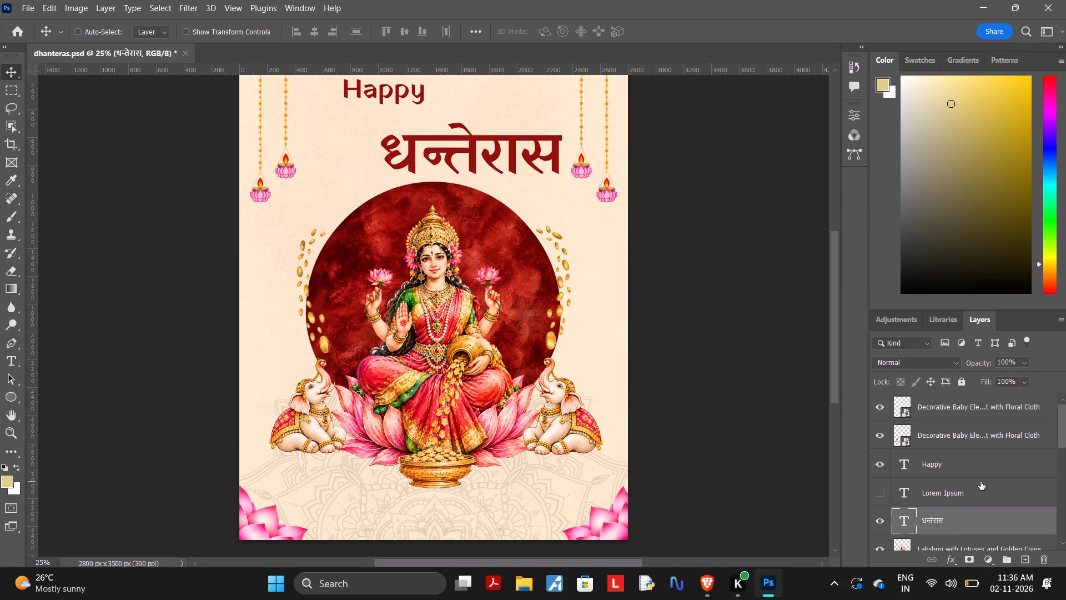
pyautogui.press('Down')
pyautogui.press('Down')
pyautogui.press('Down')
pyautogui.press('Left')
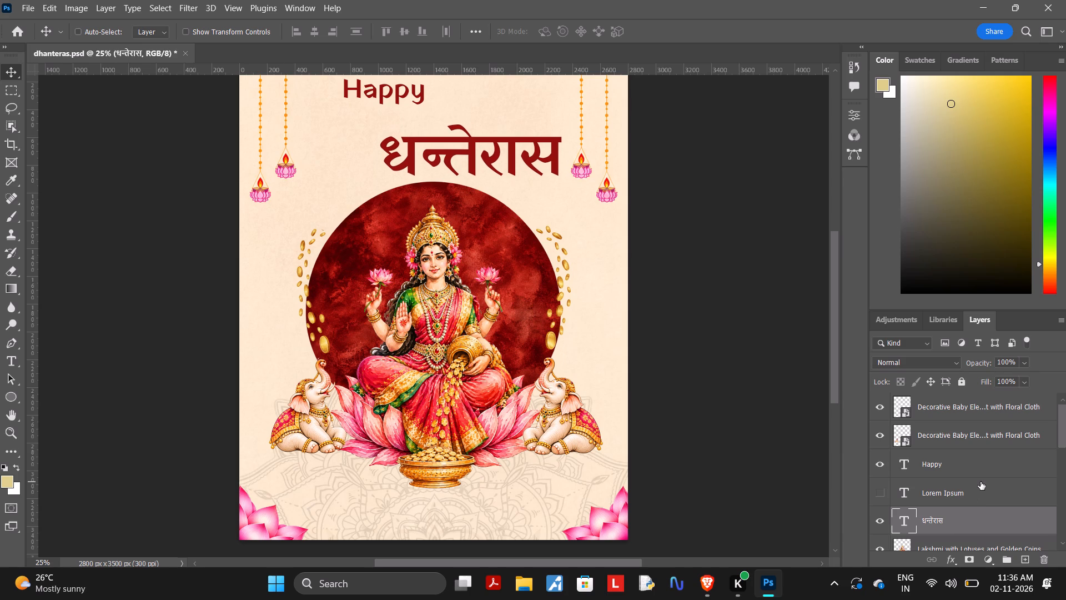
# Nudge the Happy text layer down and slightly right so it sits closer above the धन्तेरास text.
pyautogui.click(952, 467)
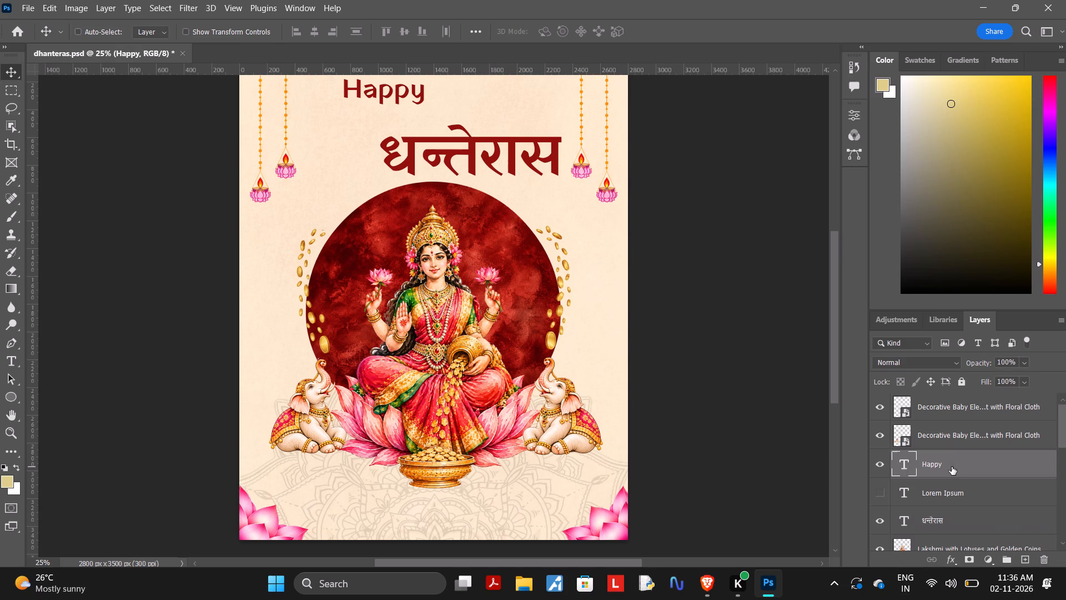
pyautogui.press('Down')
pyautogui.press('Down')
pyautogui.press('Down')
pyautogui.press('Down')
pyautogui.press('Down')
pyautogui.press('Down')
pyautogui.press('Down')
pyautogui.press('Down')
pyautogui.press('Down')
pyautogui.press('Down')
pyautogui.press('Down')
pyautogui.press('Down')
pyautogui.press('Down')
pyautogui.press('Down')
pyautogui.press('Down')
pyautogui.press('Down')
pyautogui.press('Down')
pyautogui.press('Down')
pyautogui.press('Down')
pyautogui.press('Down')
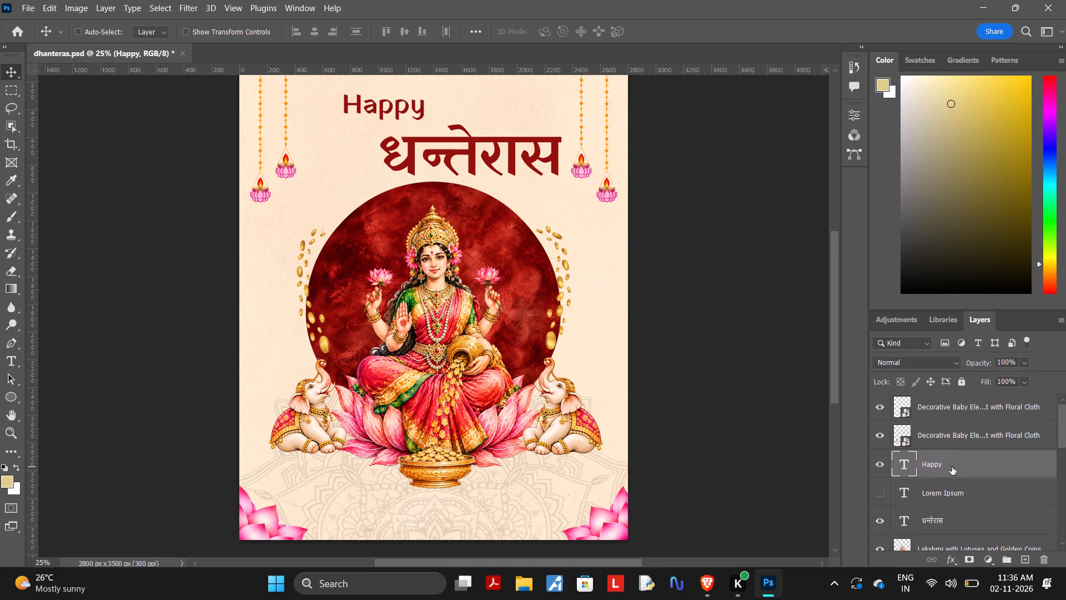
pyautogui.press('Right')
pyautogui.press('Down')
pyautogui.press('Down')
pyautogui.press('Down')
pyautogui.press('Down')
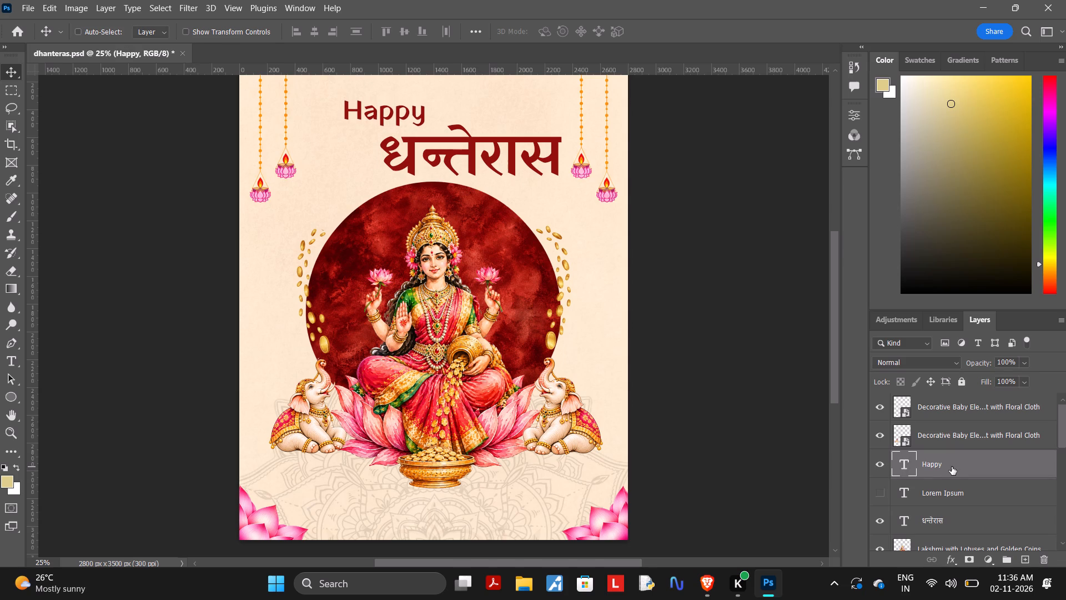
pyautogui.click(787, 332)
# Nudge the Textured Crimson Watercolor Disc layer slightly down behind Lakshmi.
pyautogui.scroll(1, 787, 332)
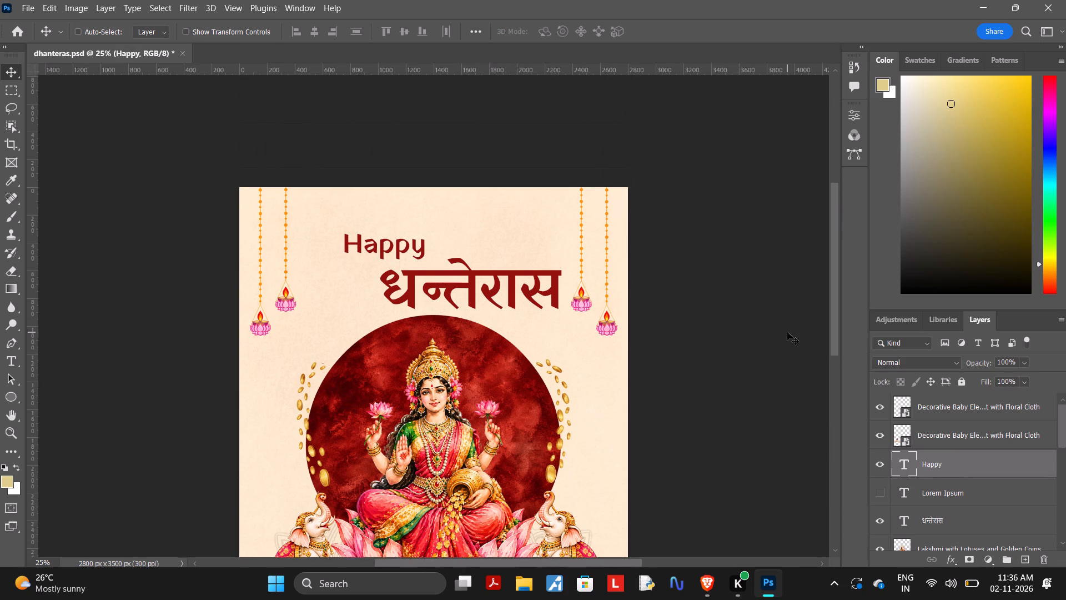
pyautogui.scroll(1, 787, 332)
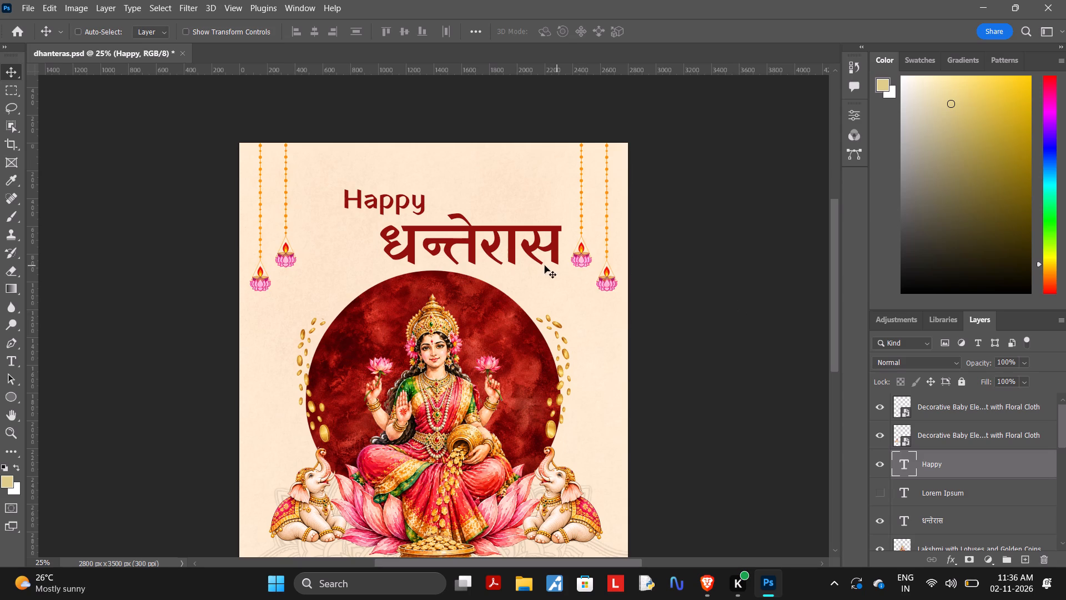
pyautogui.click(524, 249)
pyautogui.scroll(-1, 977, 465)
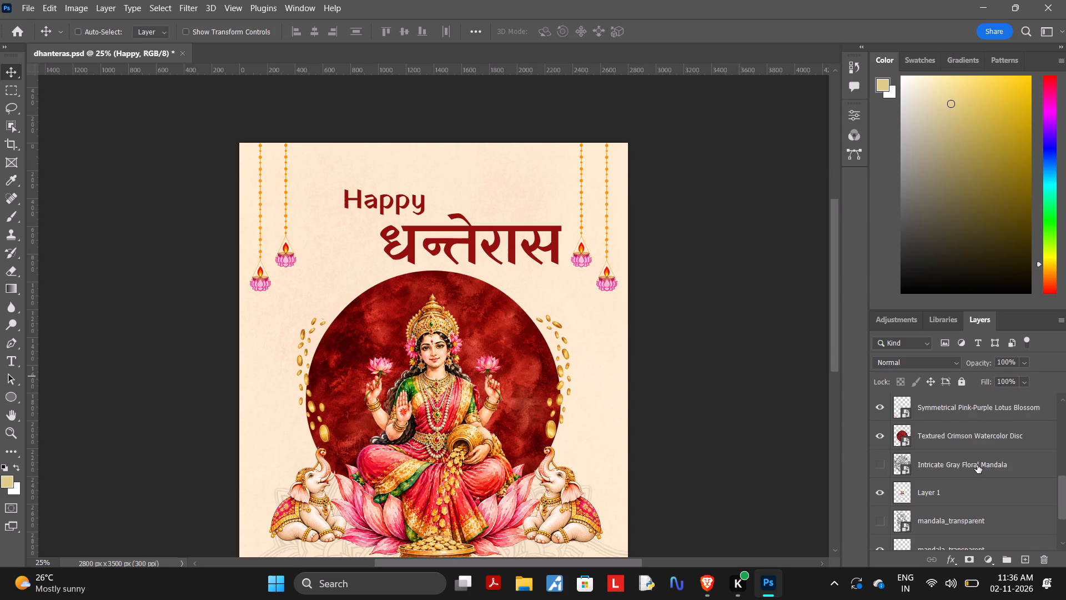
pyautogui.scroll(-1, 977, 465)
pyautogui.click(987, 418)
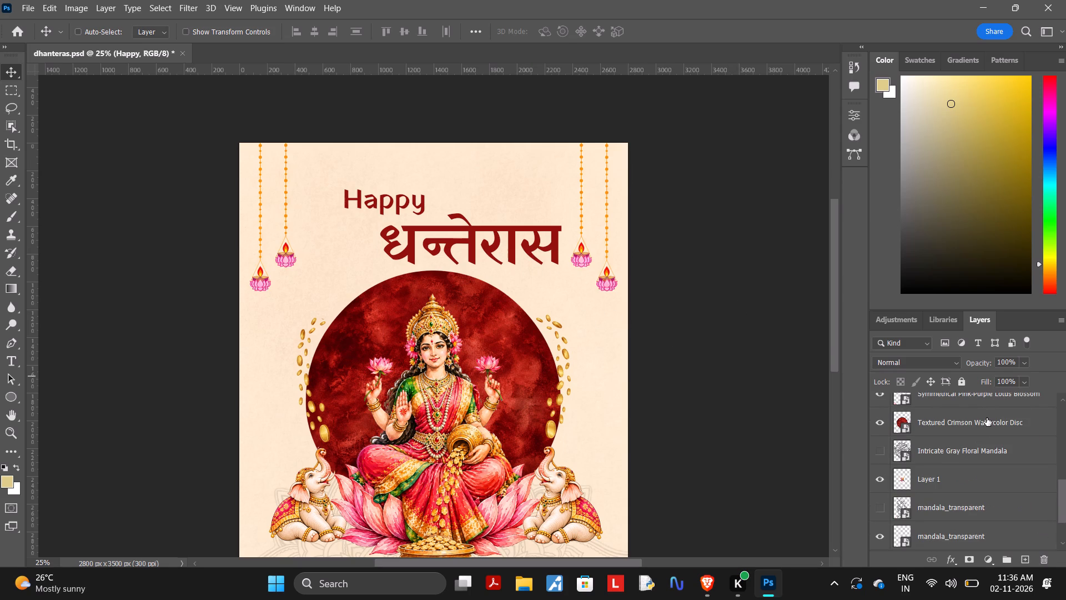
pyautogui.press('Down')
pyautogui.press('Down')
pyautogui.press('Down')
pyautogui.press('Down')
pyautogui.press('Down')
pyautogui.press('Down')
pyautogui.press('Down')
pyautogui.press('Down')
pyautogui.press('Down')
pyautogui.press('Down')
pyautogui.press('Down')
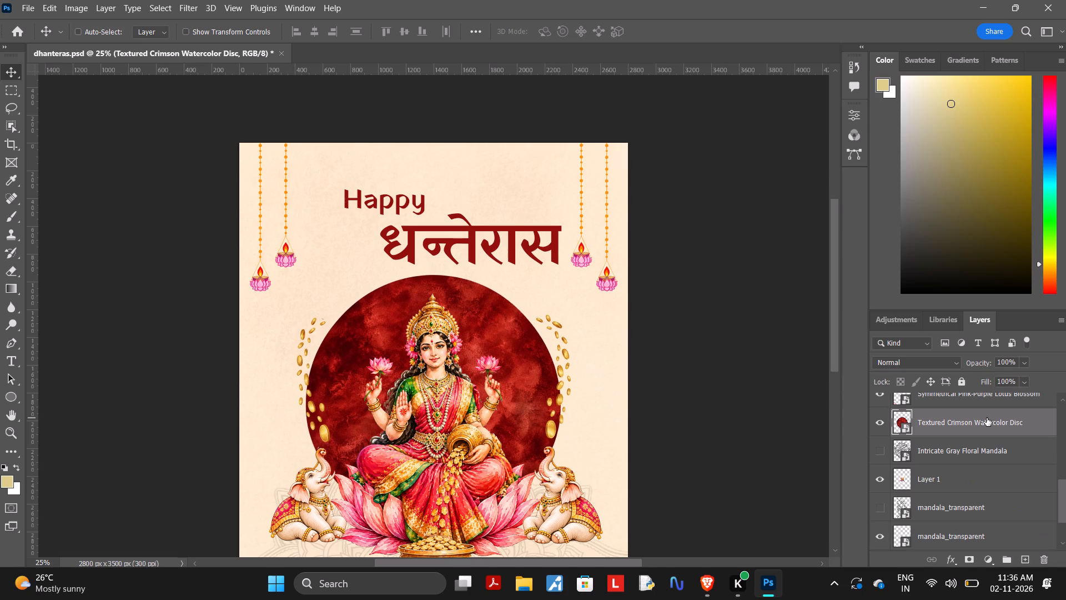
pyautogui.press('Down')
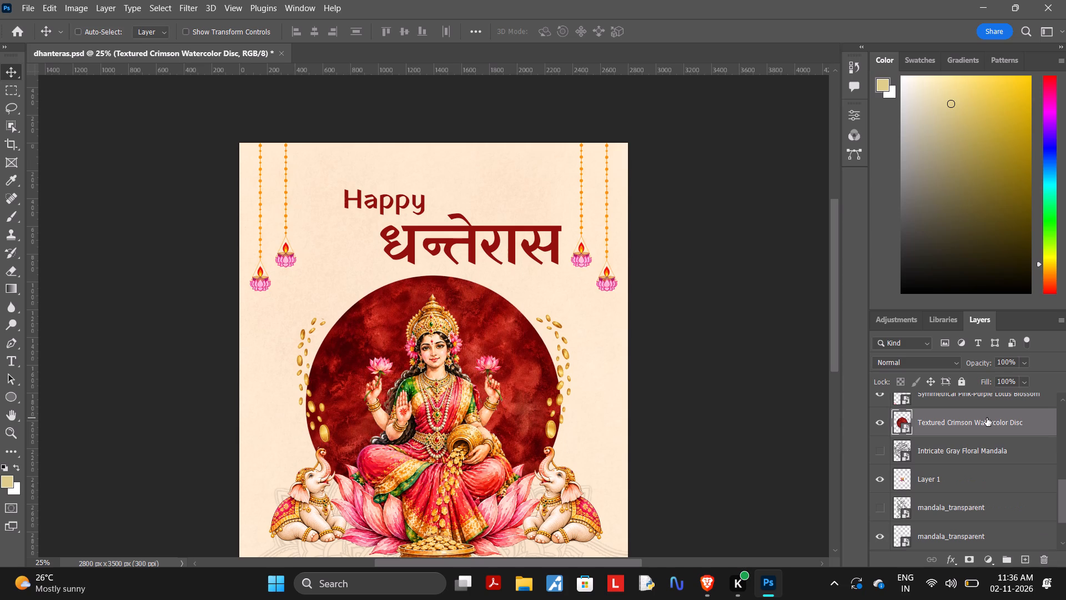
# Nudge the धन्तेरास text layer slightly further down toward the top of the disc.
pyautogui.scroll(-1, 706, 341)
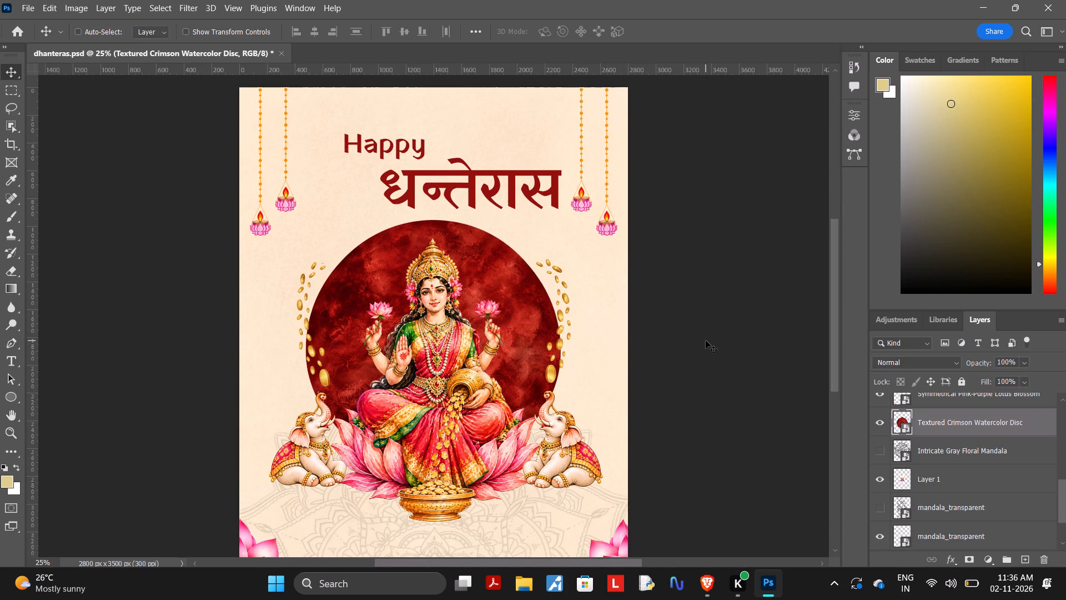
pyautogui.scroll(-1, 706, 341)
pyautogui.scroll(1, 949, 442)
pyautogui.click(949, 430)
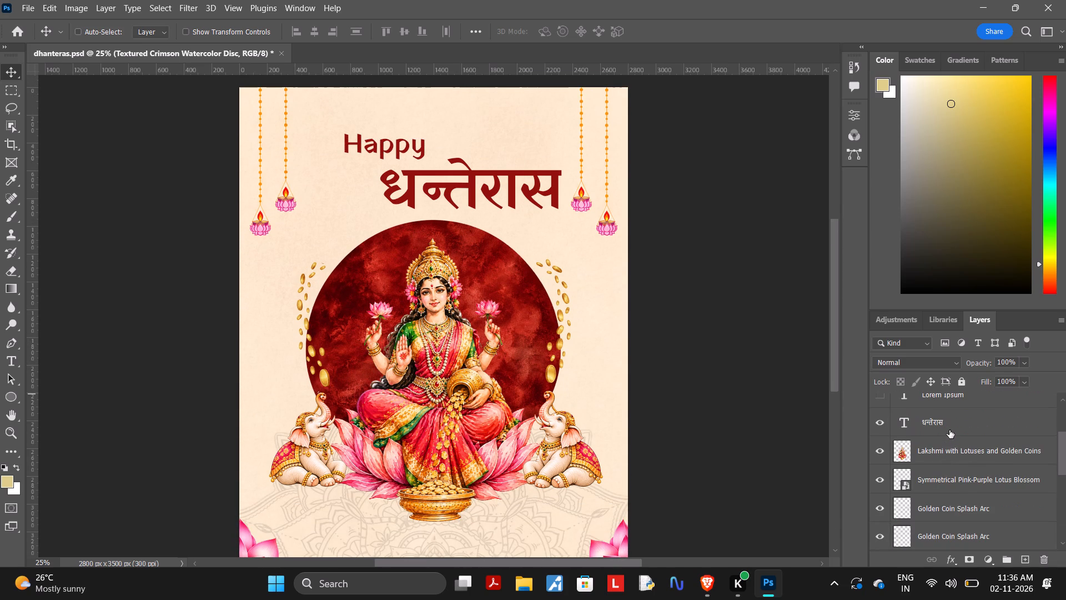
pyautogui.press('Down')
pyautogui.press('Down')
pyautogui.press('Down')
pyautogui.press('Down')
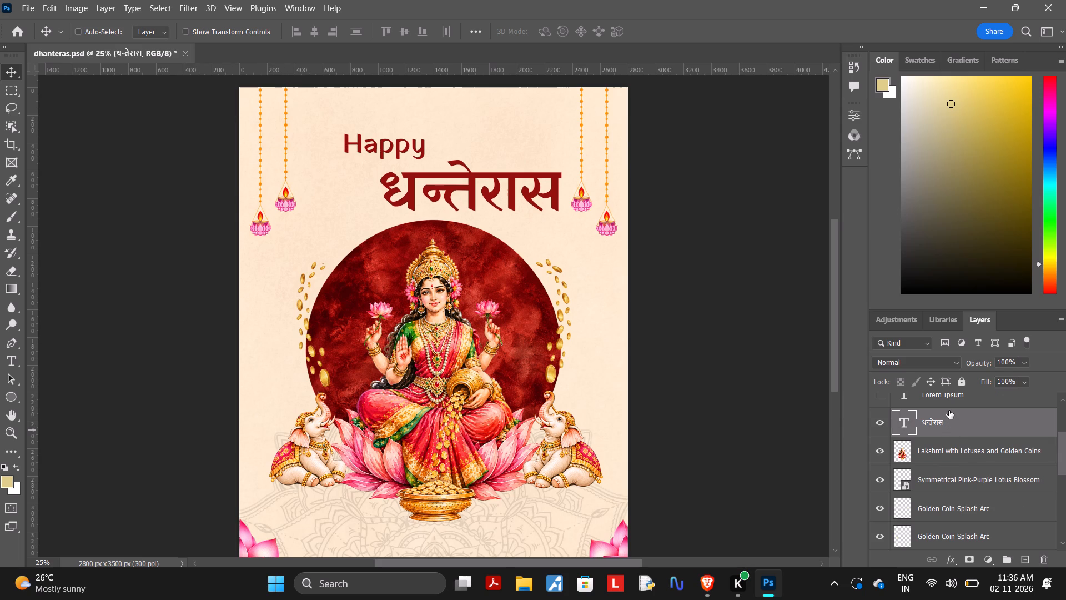
# Delete the hidden Lorem Ipsum text layer.
pyautogui.scroll(1, 949, 411)
pyautogui.click(969, 453)
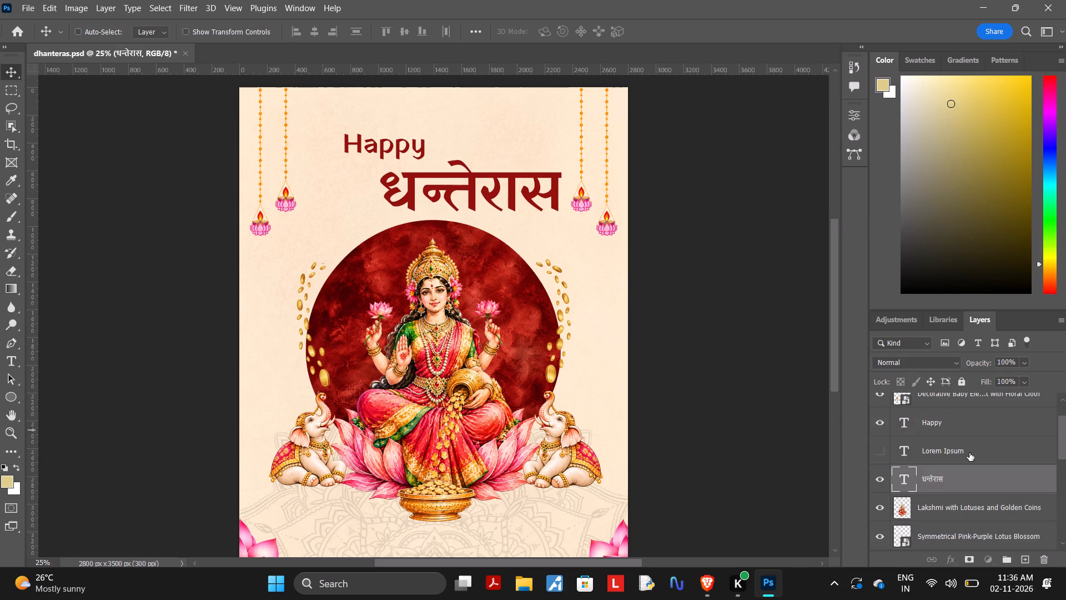
pyautogui.press('Delete')
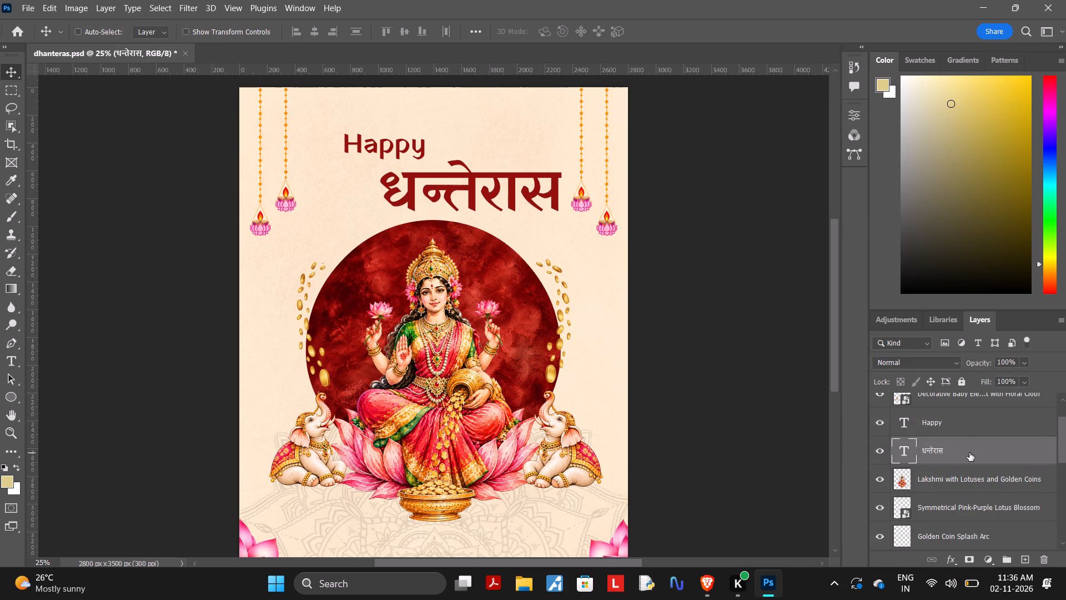
# Nudge the Happy text layer slightly further down, closer to the धन्तेरास text.
pyautogui.click(961, 428)
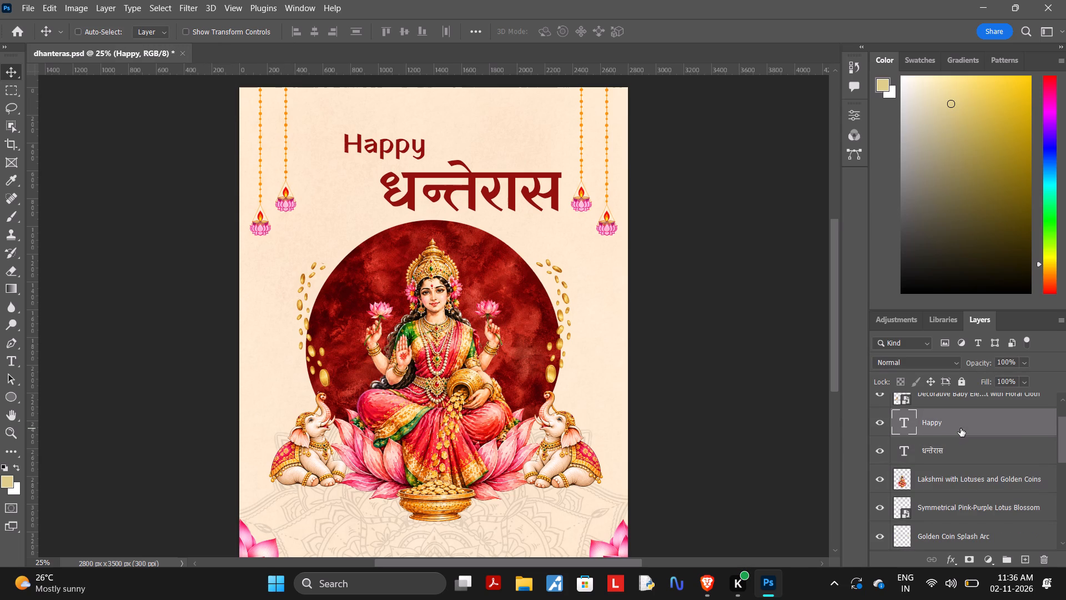
pyautogui.press('Down')
pyautogui.press('Down')
pyautogui.press('Down')
pyautogui.press('Down')
pyautogui.press('Down')
pyautogui.press('Down')
pyautogui.press('Down')
pyautogui.press('Down')
pyautogui.press('Down')
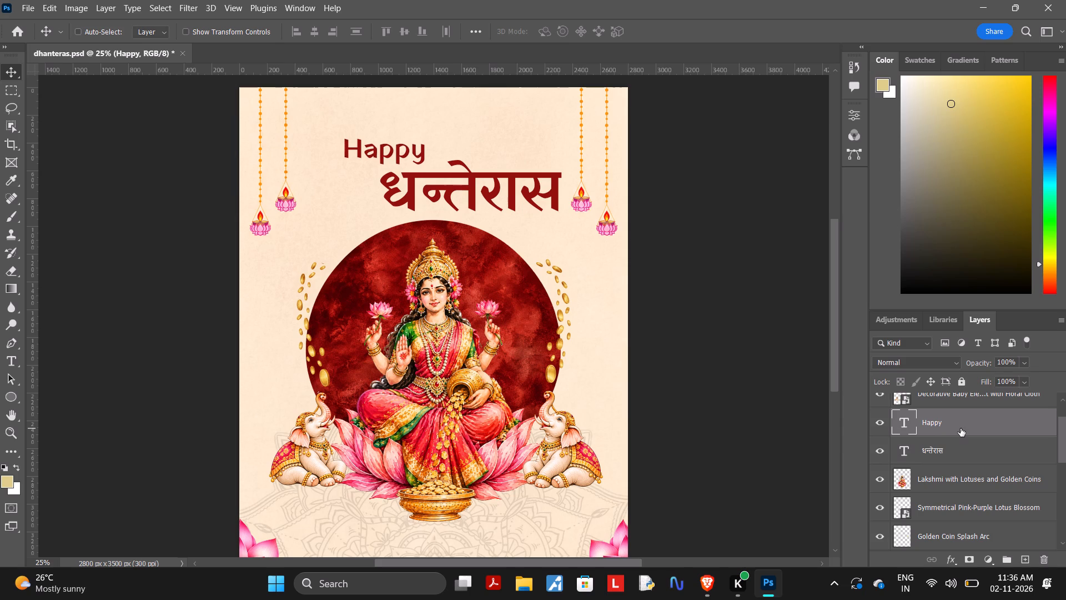
# Review the poster's overall layout from the title down to the bottom lotuses.
pyautogui.scroll(-1, 731, 344)
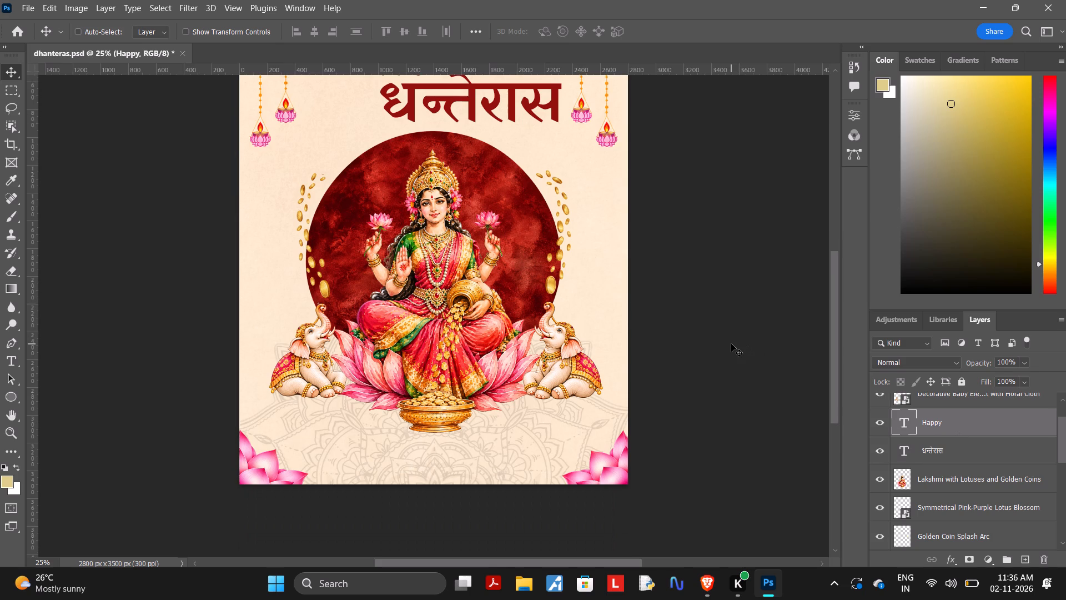
pyautogui.scroll(-1, 731, 344)
pyautogui.scroll(1, 731, 344)
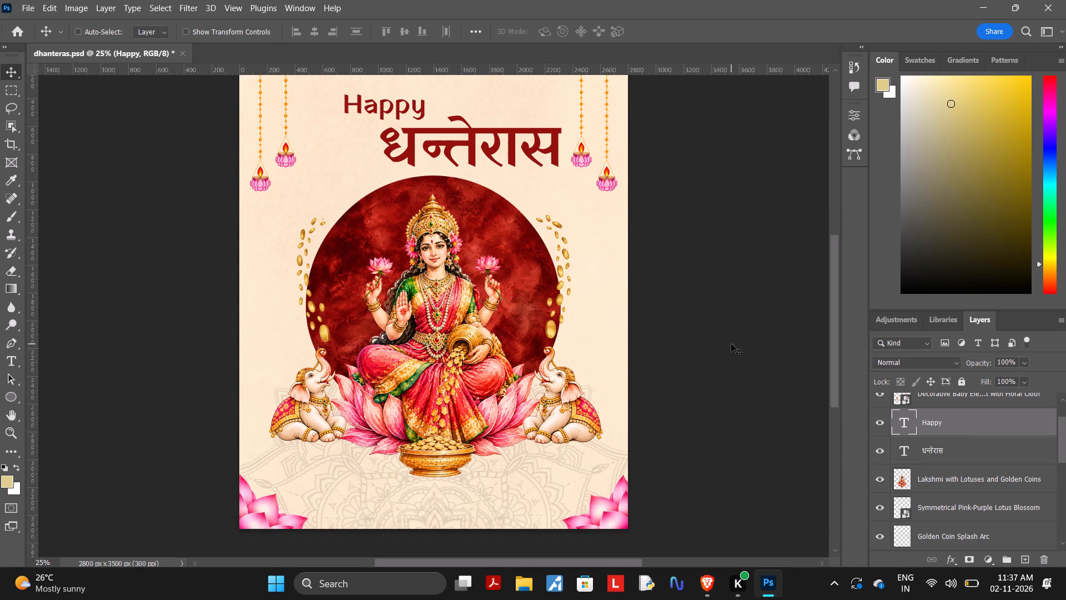
pyautogui.scroll(2, 731, 344)
pyautogui.scroll(-1, 731, 344)
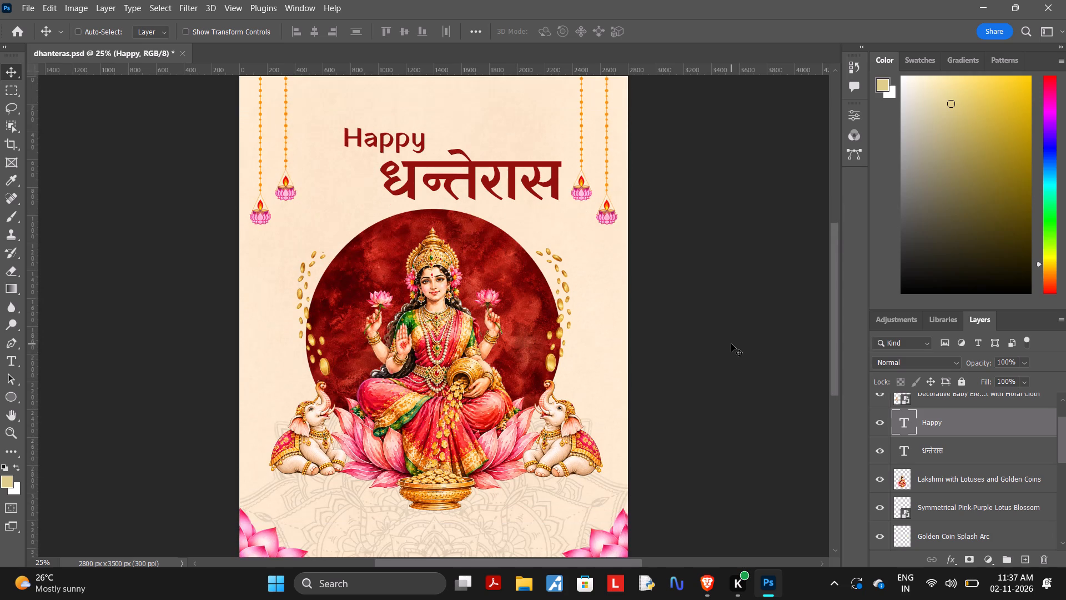
pyautogui.scroll(-1, 731, 344)
# Switch to the Brave browser and bring up the already open Branch chat page.
pyautogui.click(718, 593)
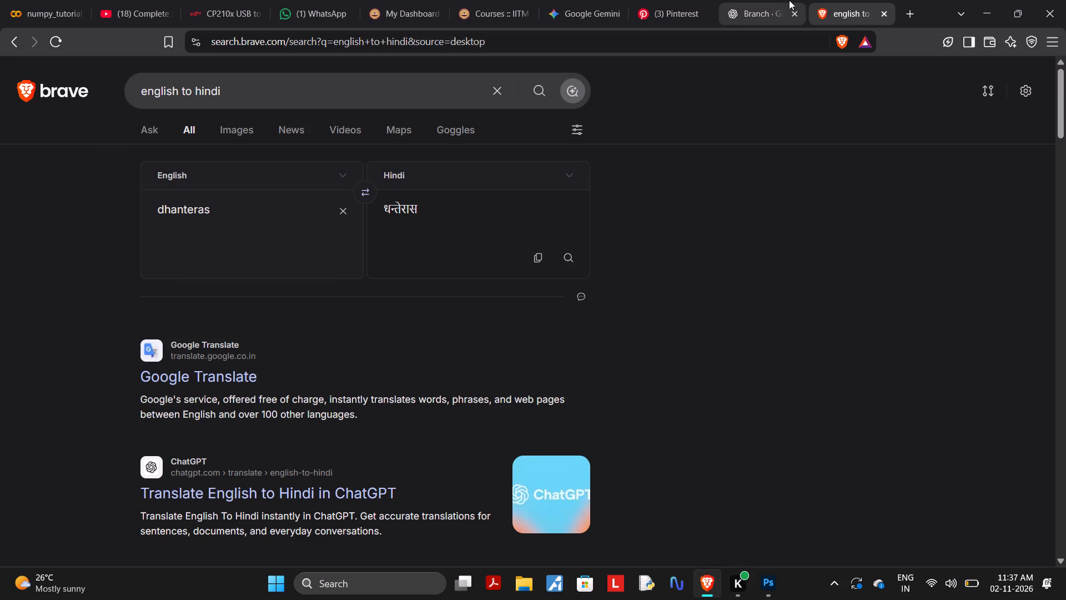
pyautogui.click(768, 1)
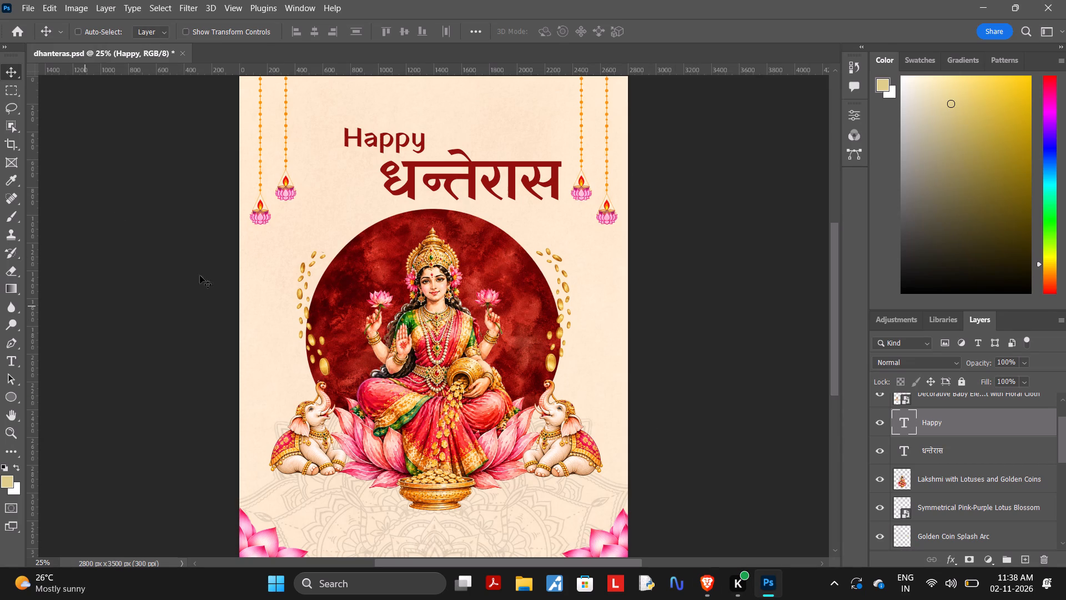
pyautogui.hotkey('ctrl', '+')
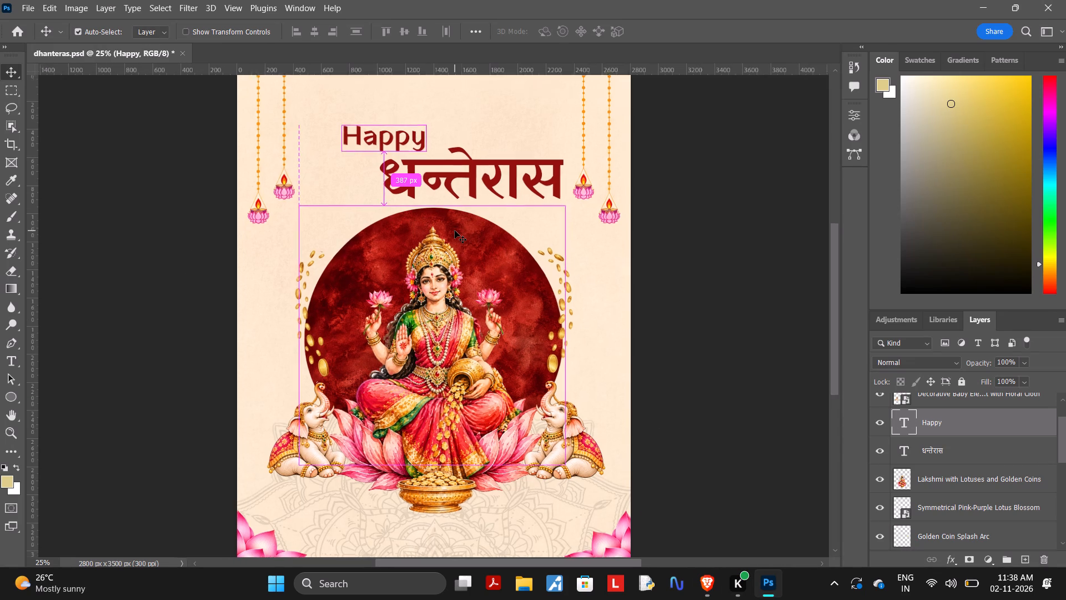
pyautogui.hotkey('ctrl', '+')
pyautogui.hotkey('ctrl', '+')
pyautogui.hotkey('ctrl', '+')
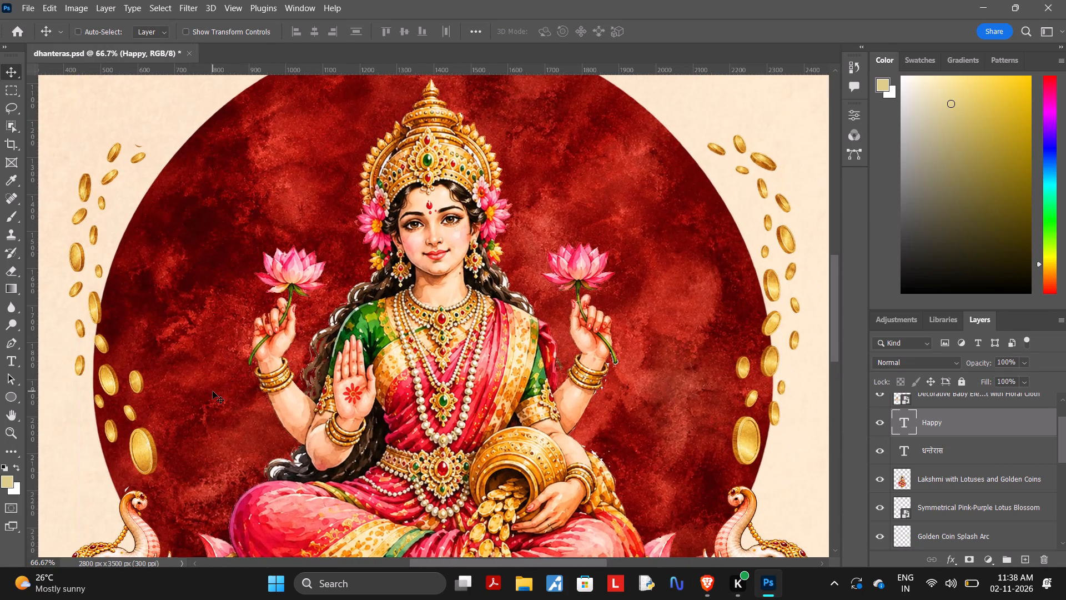
pyautogui.scroll(-1, 213, 391)
pyautogui.hotkey('ctrl', '+')
pyautogui.hotkey('ctrl', '+')
pyautogui.hotkey('ctrl', '+')
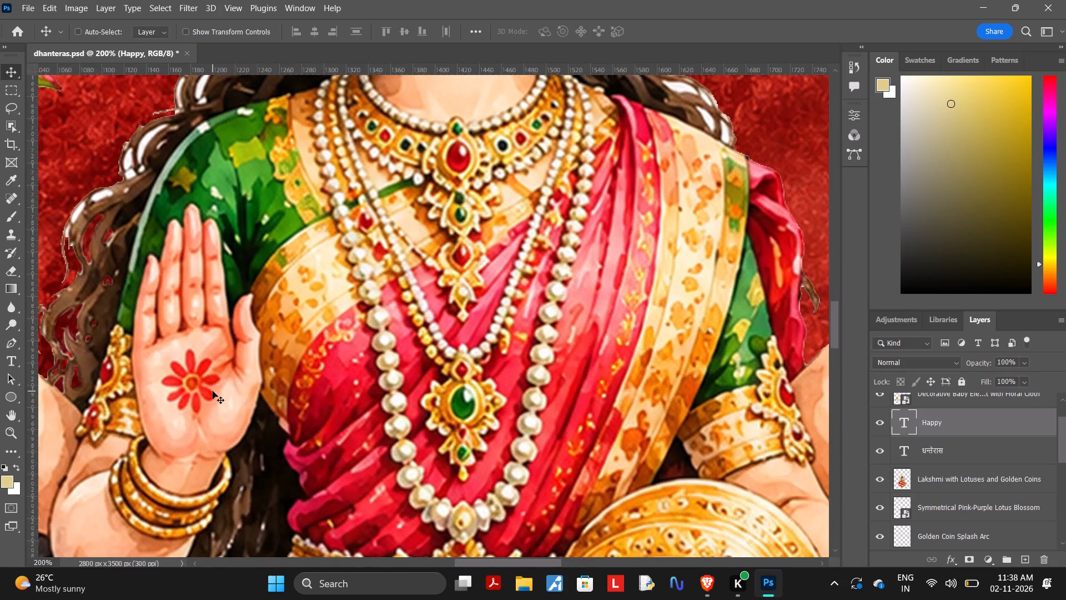
pyautogui.hscroll(-1, 213, 391)
pyautogui.hscroll(1, 213, 391)
pyautogui.hscroll(-1, 213, 391)
pyautogui.scroll(-1, 213, 391)
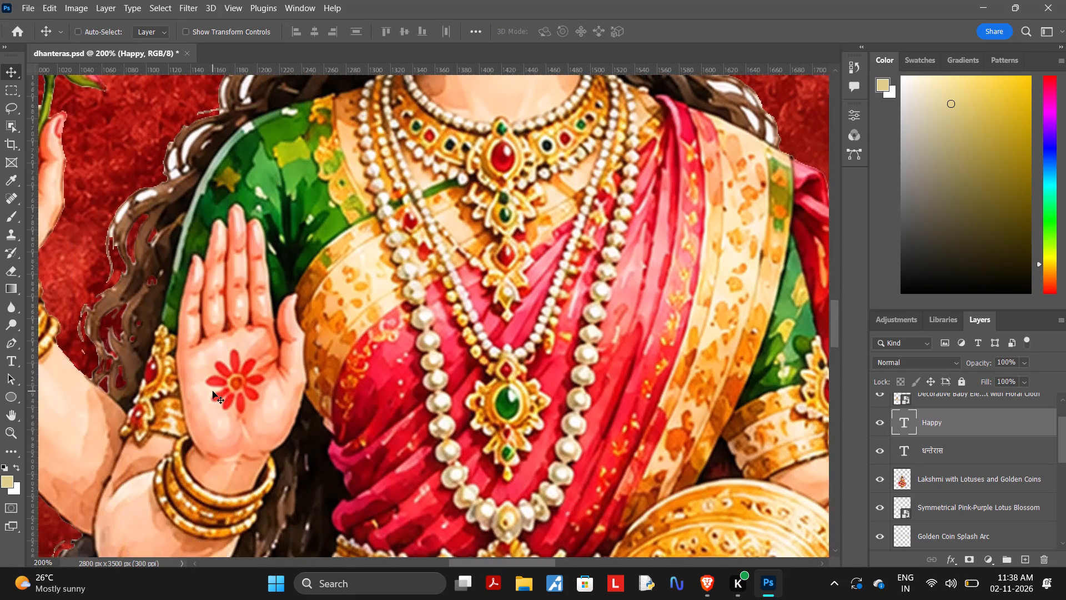
pyautogui.scroll(-3, 213, 391)
pyautogui.hscroll(-2, 213, 391)
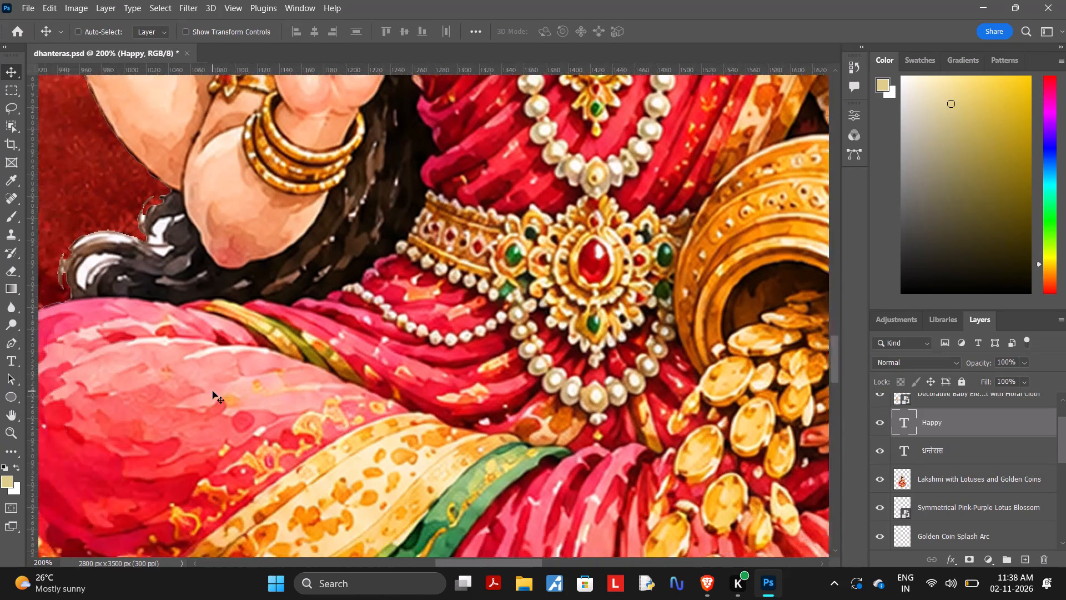
pyautogui.hscroll(-2, 213, 391)
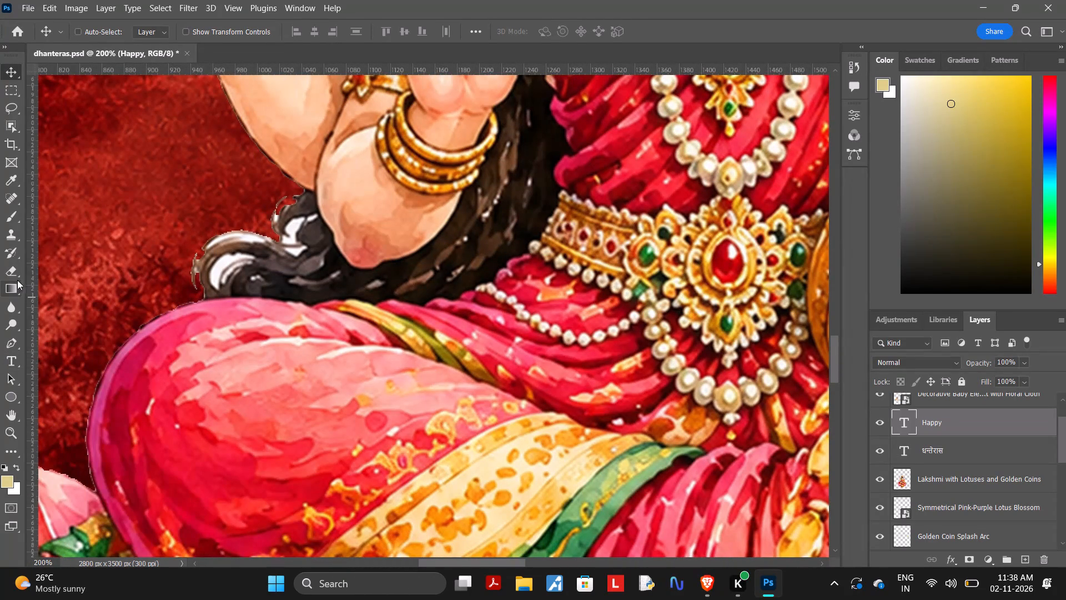
# With the Eraser on the Happy layer, rasterize the text and try to erase the white patch inside Lakshmi's lower hair curl.
pyautogui.click(12, 266)
pyautogui.hotkey('ctrl', '+')
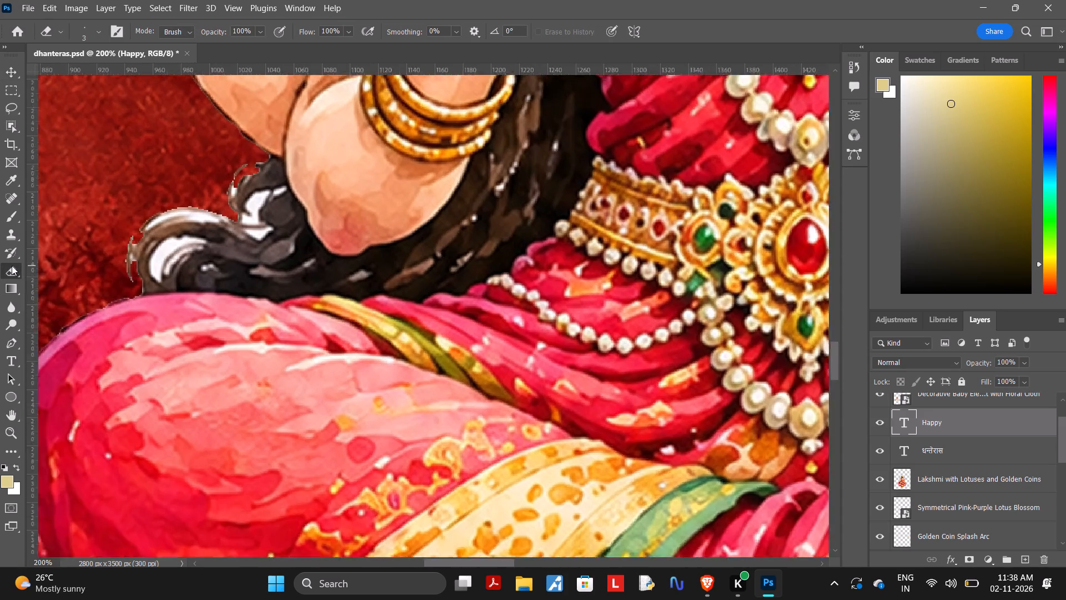
pyautogui.hotkey('ctrl', '+')
pyautogui.hscroll(-1, 12, 266)
pyautogui.hscroll(1, 12, 266)
pyautogui.hscroll(-1, 12, 266)
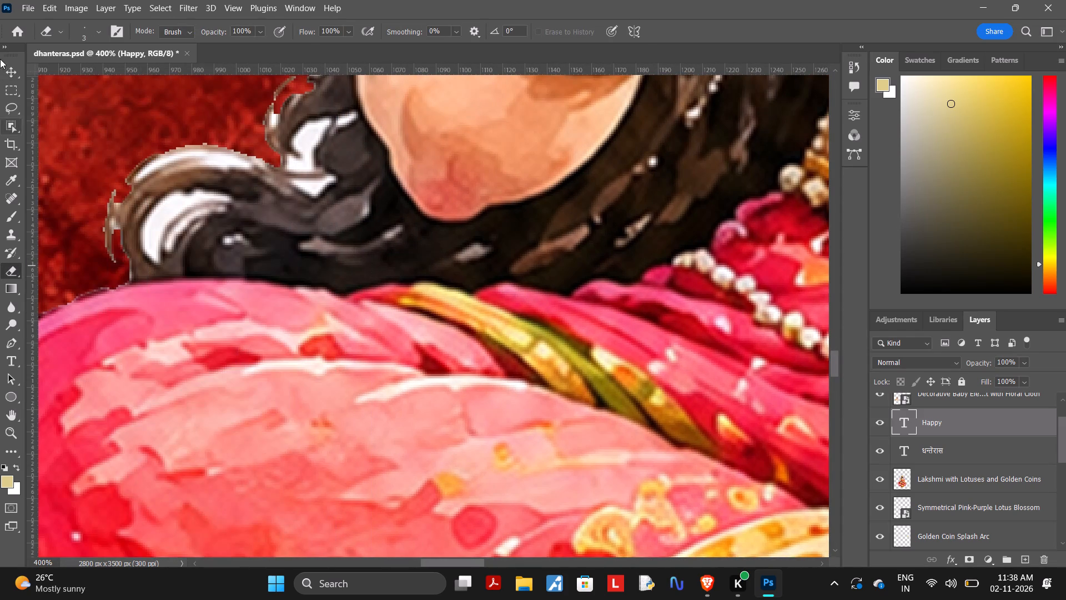
pyautogui.click(149, 225)
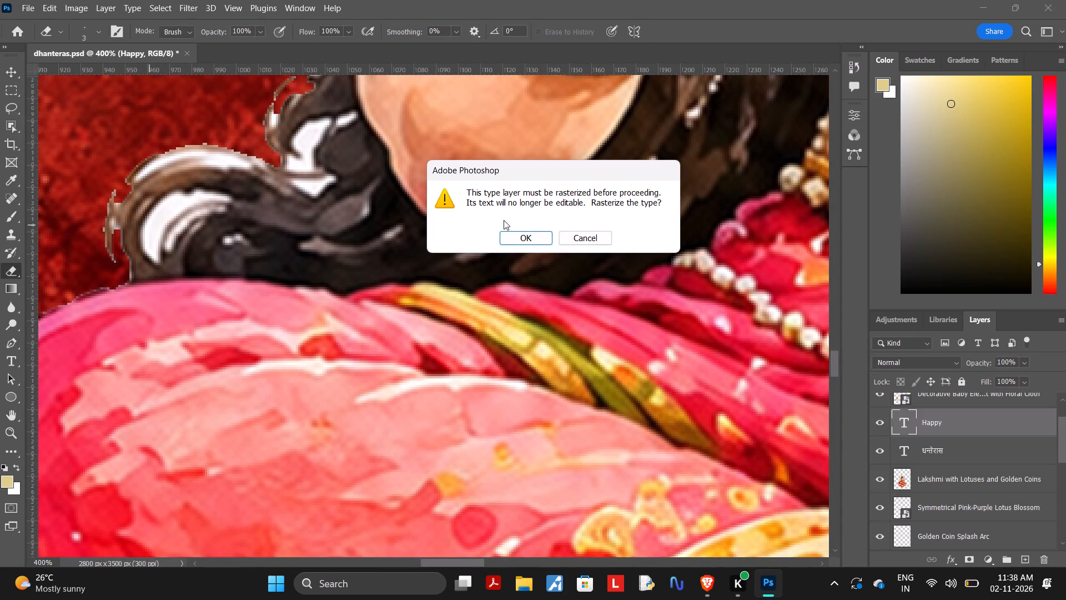
pyautogui.click(530, 234)
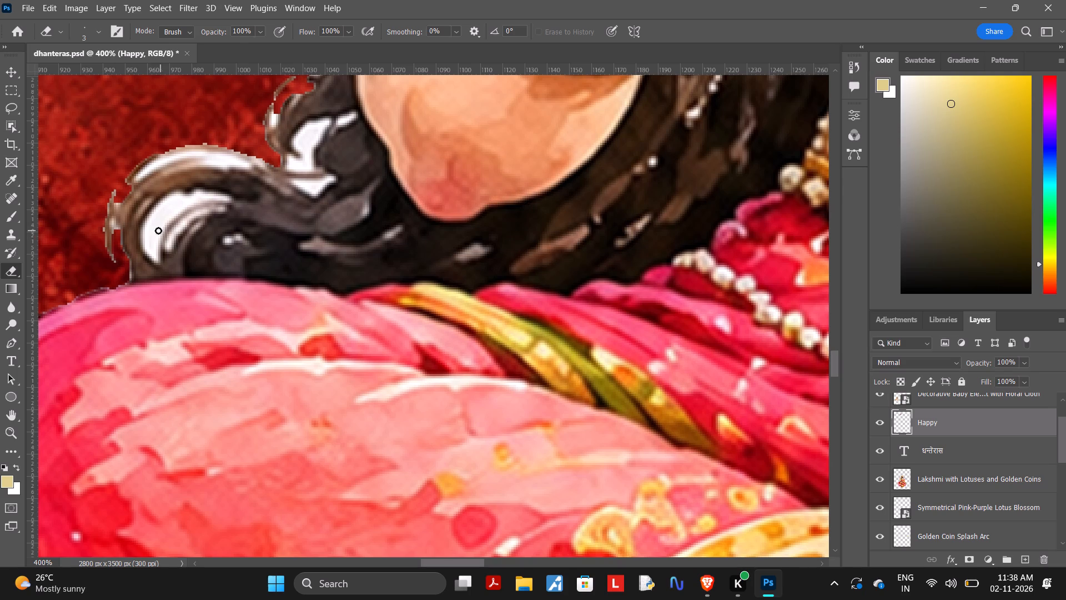
pyautogui.moveTo(157, 256); pyautogui.dragTo(153, 229)
pyautogui.moveTo(153, 229); pyautogui.dragTo(150, 235)
# On the Lakshmi with Lotuses and Golden Coins layer, erase the main white patch inside the lower hair curl above the knee.
pyautogui.click(980, 487)
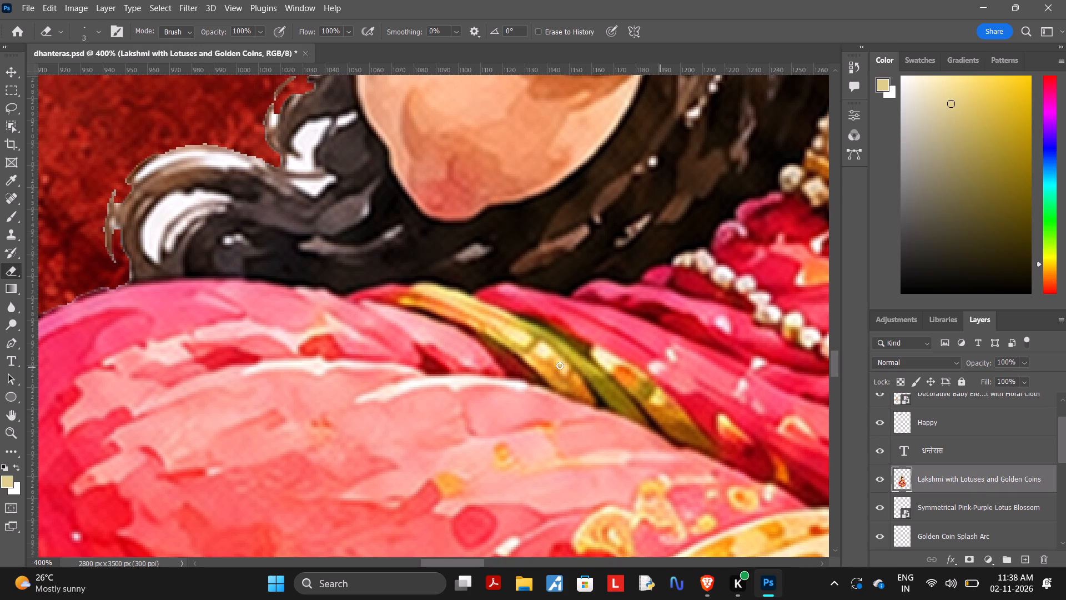
pyautogui.moveTo(149, 231); pyautogui.dragTo(166, 210)
pyautogui.moveTo(166, 210); pyautogui.dragTo(178, 193)
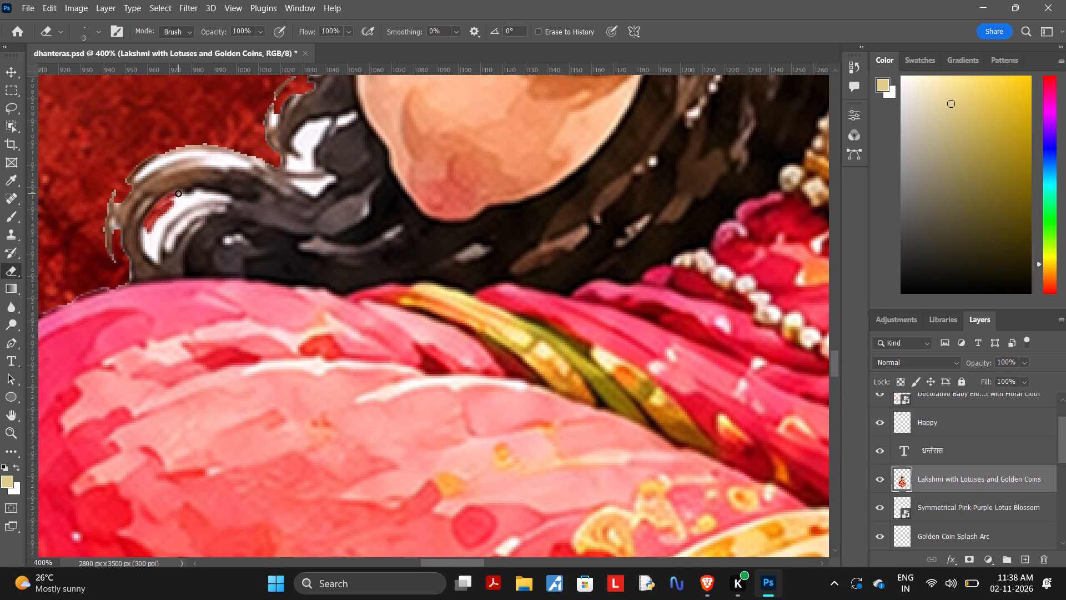
pyautogui.moveTo(178, 193); pyautogui.dragTo(229, 197)
pyautogui.moveTo(229, 197); pyautogui.dragTo(220, 203)
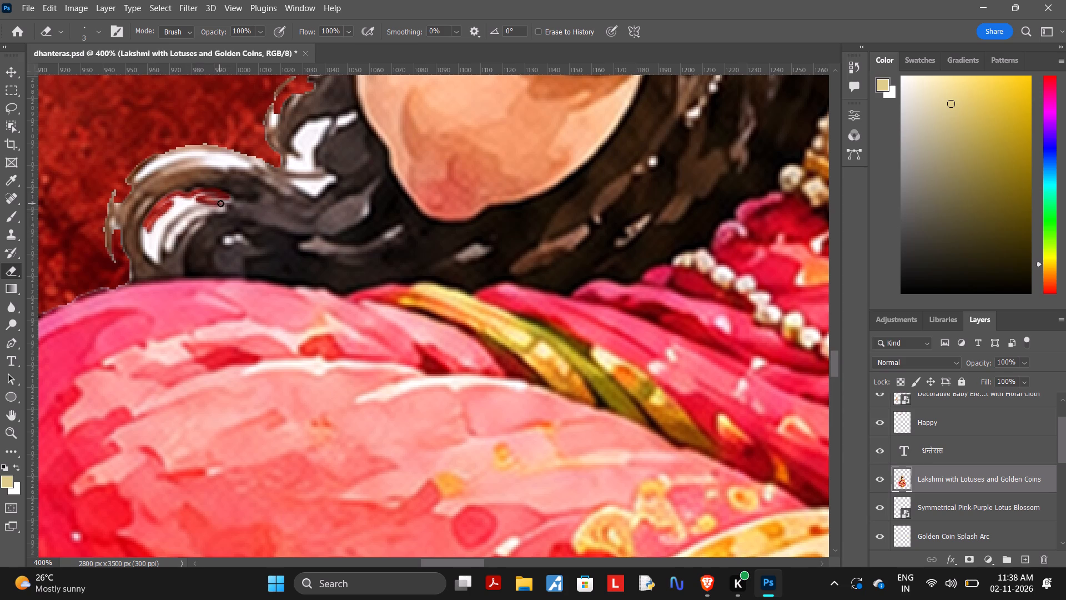
pyautogui.moveTo(220, 203); pyautogui.dragTo(202, 196)
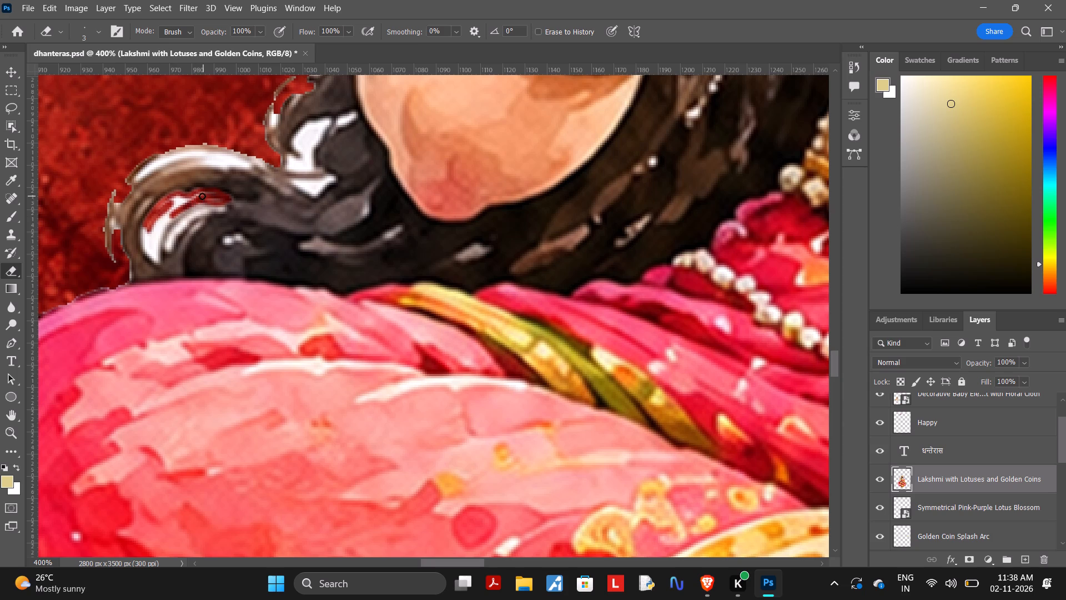
pyautogui.moveTo(202, 196); pyautogui.dragTo(179, 199)
pyautogui.moveTo(179, 199); pyautogui.dragTo(168, 207)
pyautogui.moveTo(168, 207); pyautogui.dragTo(156, 257)
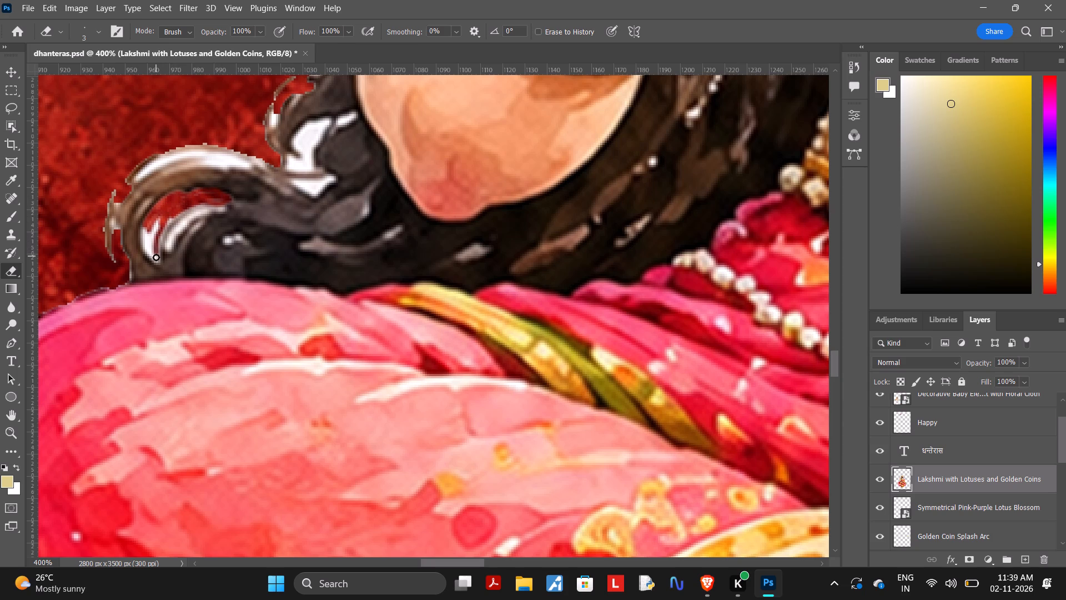
pyautogui.moveTo(156, 257); pyautogui.dragTo(139, 229)
pyautogui.moveTo(139, 229); pyautogui.dragTo(152, 239)
pyautogui.moveTo(152, 239); pyautogui.dragTo(145, 246)
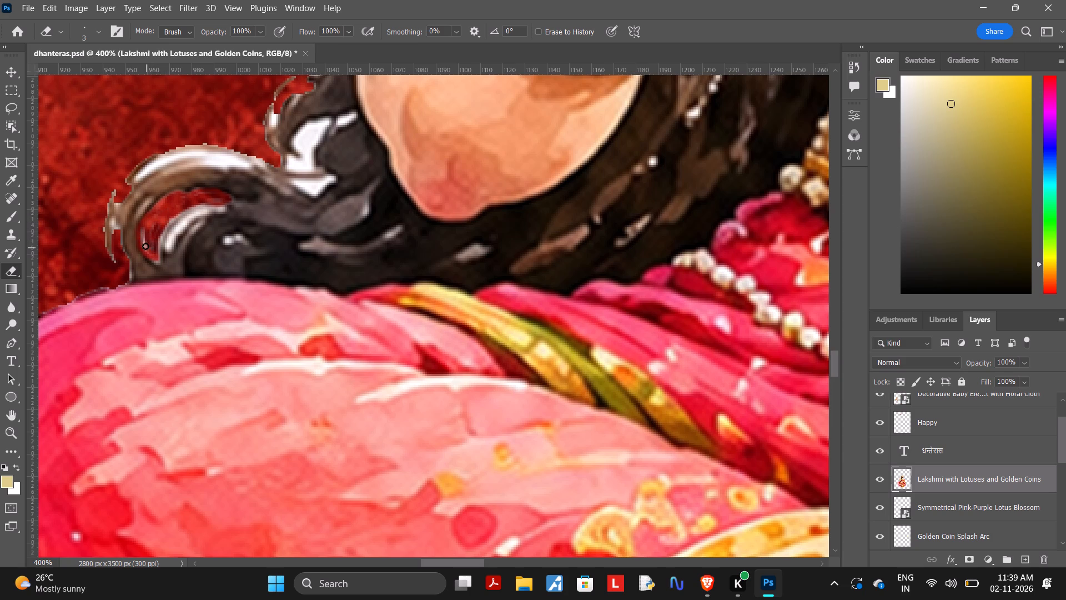
pyautogui.moveTo(145, 246); pyautogui.dragTo(157, 232)
pyautogui.moveTo(157, 232); pyautogui.dragTo(166, 226)
# Erase the remaining white streaks along the inner edge of the same hair curl, down to its lower tip.
pyautogui.moveTo(169, 249); pyautogui.dragTo(185, 216)
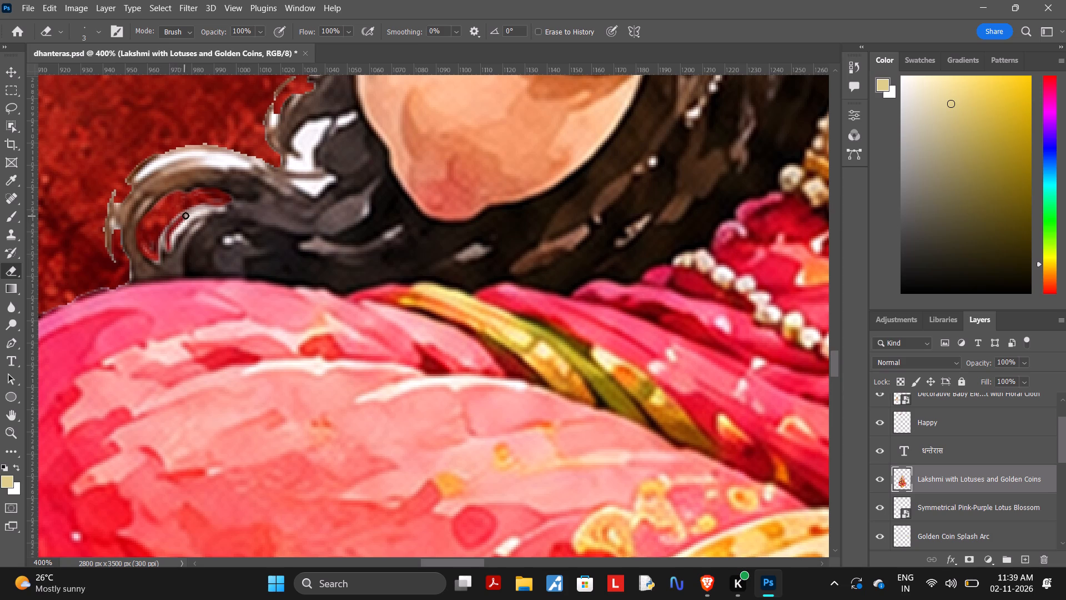
pyautogui.moveTo(185, 216); pyautogui.dragTo(173, 231)
pyautogui.moveTo(173, 231); pyautogui.dragTo(204, 209)
pyautogui.moveTo(204, 209); pyautogui.dragTo(218, 208)
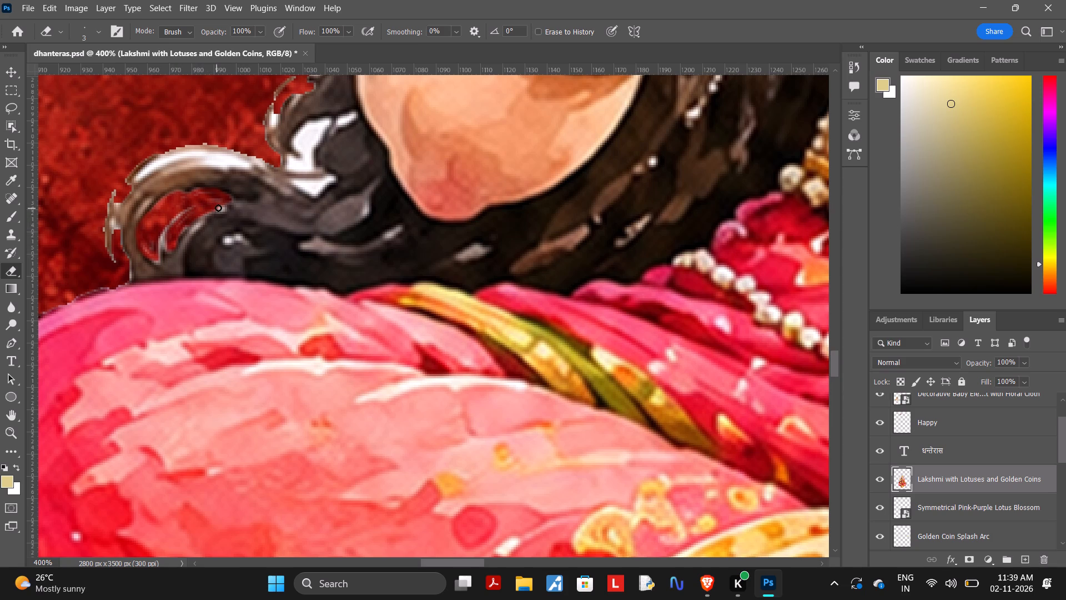
pyautogui.moveTo(218, 208); pyautogui.dragTo(177, 218)
pyautogui.moveTo(177, 218); pyautogui.dragTo(157, 255)
pyautogui.moveTo(157, 255); pyautogui.dragTo(157, 259)
# Erase the small white spot in the dark hair beside the lower curl and the pale specks on the curl's outer strand.
pyautogui.moveTo(227, 244); pyautogui.dragTo(232, 239)
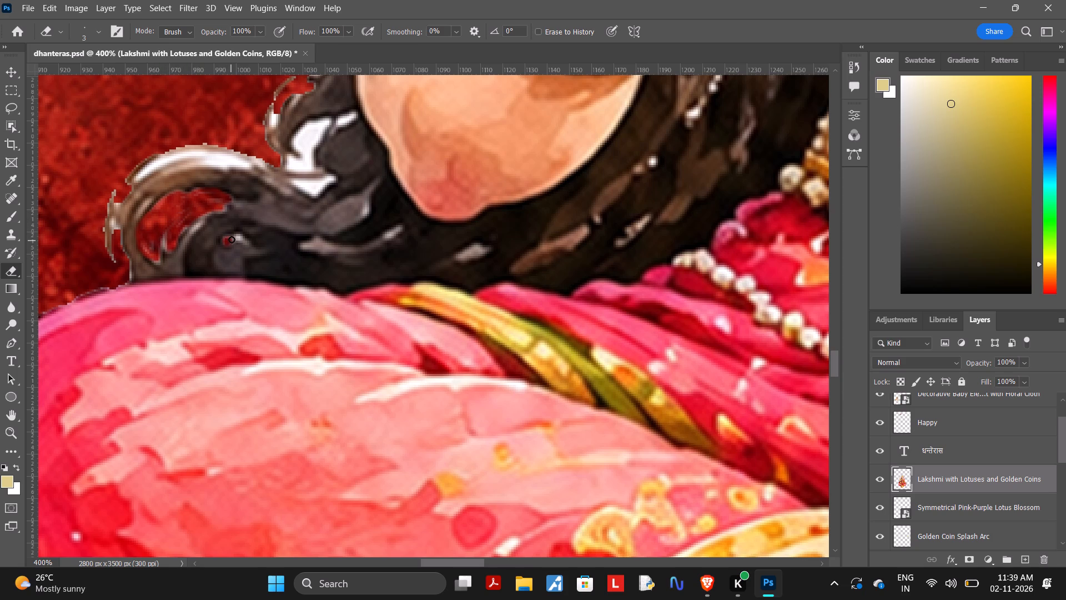
pyautogui.moveTo(232, 239); pyautogui.dragTo(240, 239)
pyautogui.moveTo(240, 239); pyautogui.dragTo(243, 242)
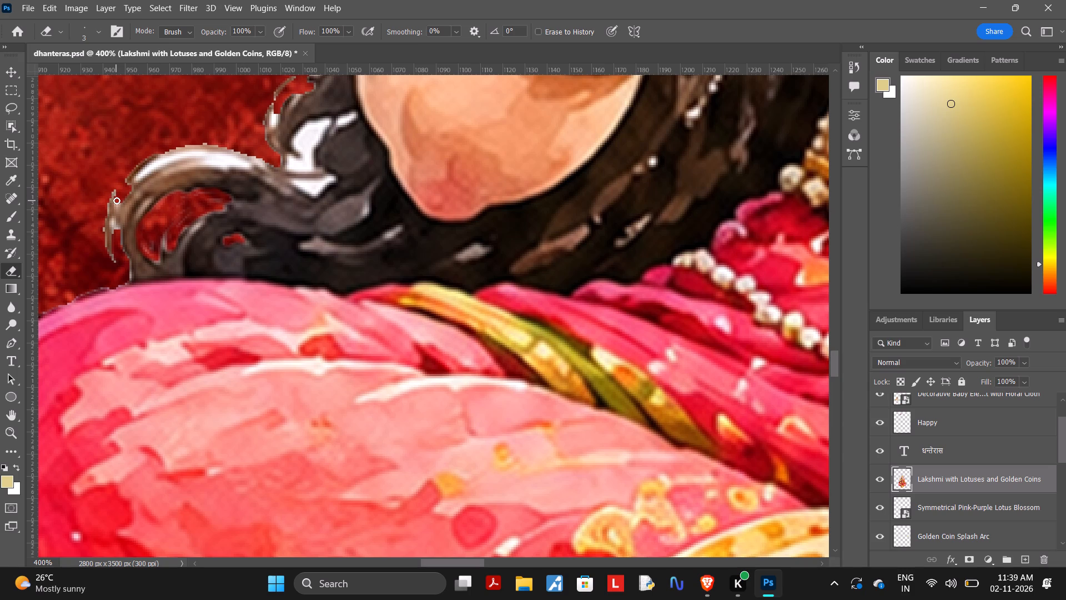
pyautogui.click(117, 201)
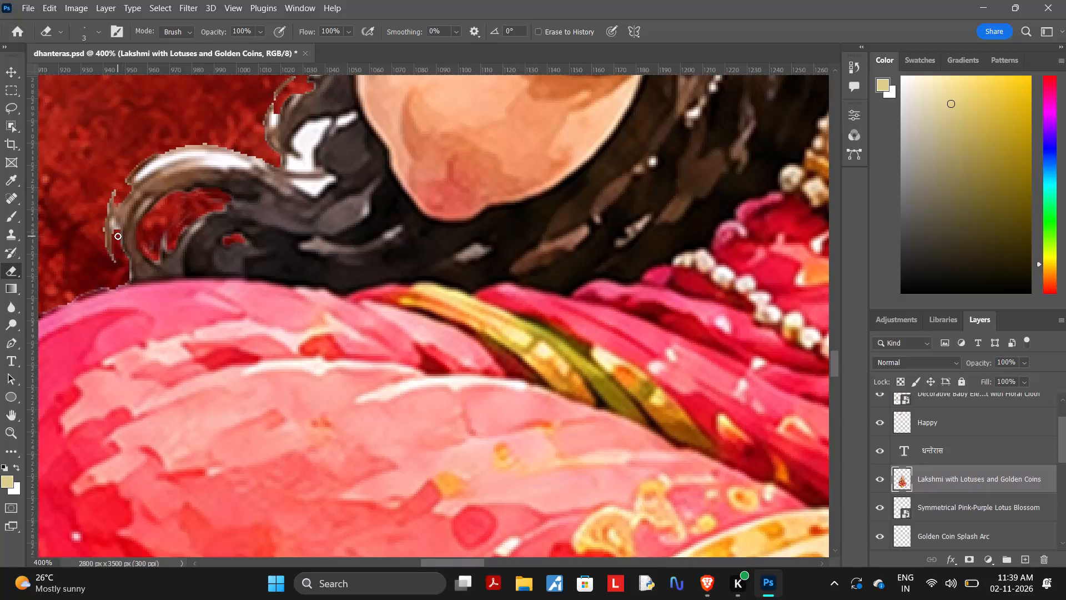
pyautogui.click(113, 226)
# Erase the white band along the top outer edge of the lower hair curl, up to where it meets the upper curl.
pyautogui.moveTo(139, 177); pyautogui.dragTo(170, 156)
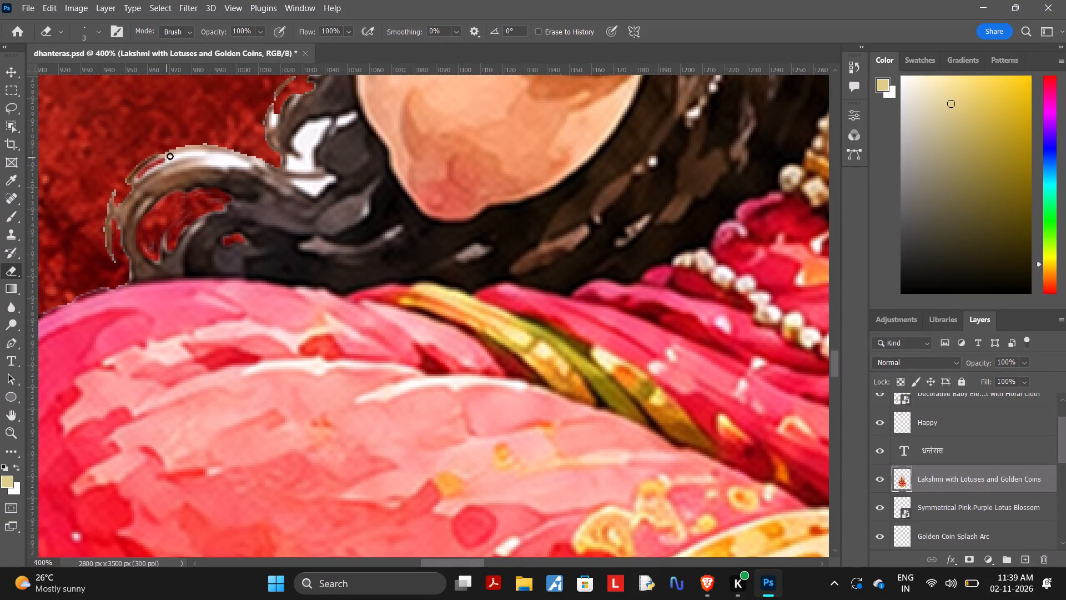
pyautogui.moveTo(170, 156); pyautogui.dragTo(159, 157)
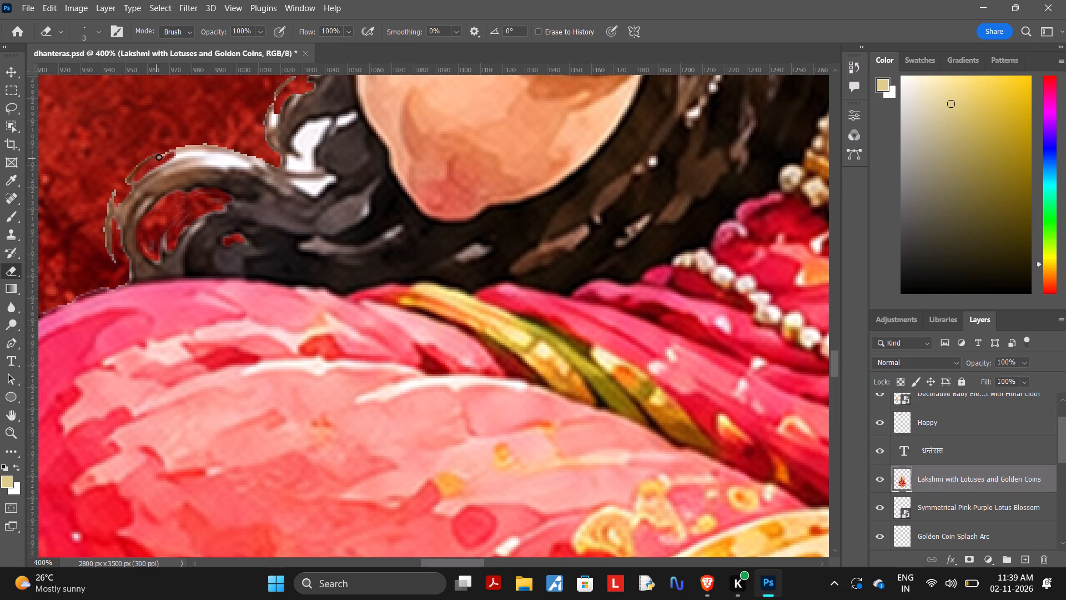
pyautogui.moveTo(159, 157); pyautogui.dragTo(144, 171)
pyautogui.moveTo(144, 171); pyautogui.dragTo(150, 170)
pyautogui.moveTo(150, 170); pyautogui.dragTo(215, 158)
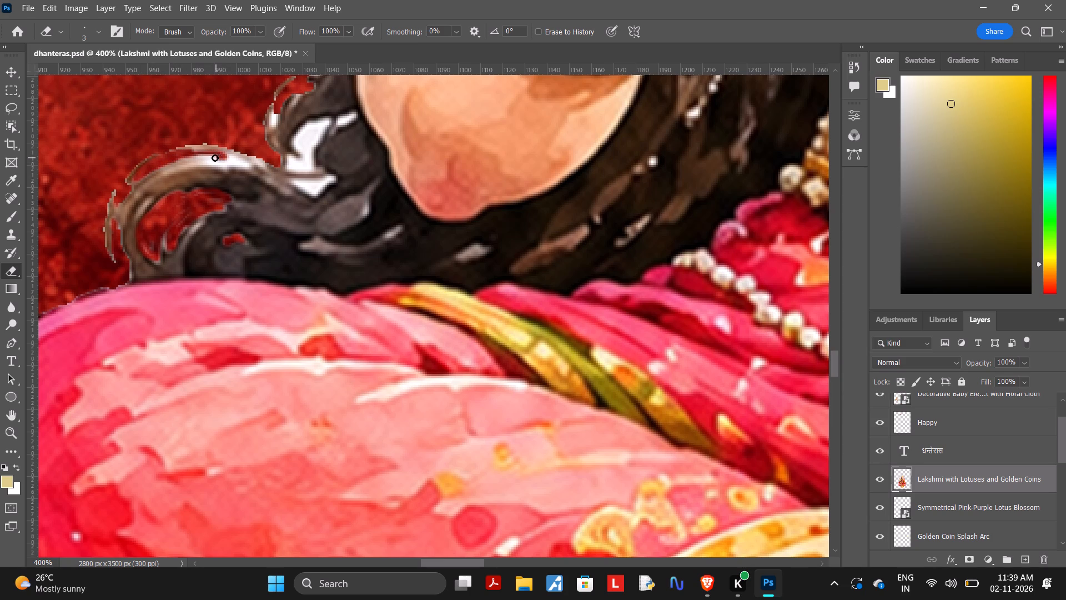
pyautogui.moveTo(215, 158); pyautogui.dragTo(190, 168)
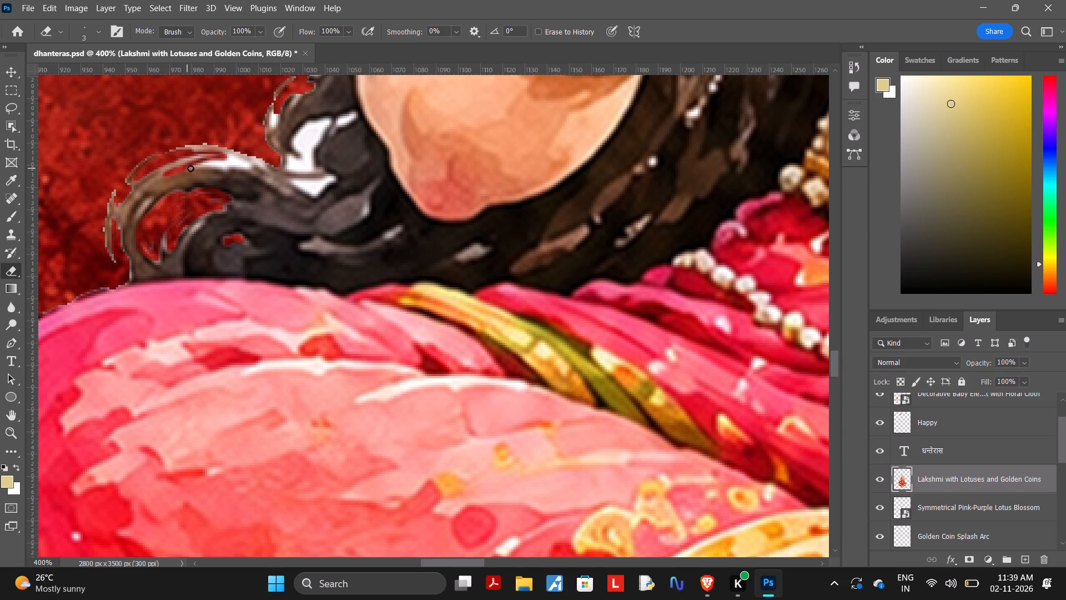
pyautogui.moveTo(190, 168); pyautogui.dragTo(218, 168)
pyautogui.moveTo(218, 168); pyautogui.dragTo(204, 161)
pyautogui.moveTo(204, 161); pyautogui.dragTo(242, 160)
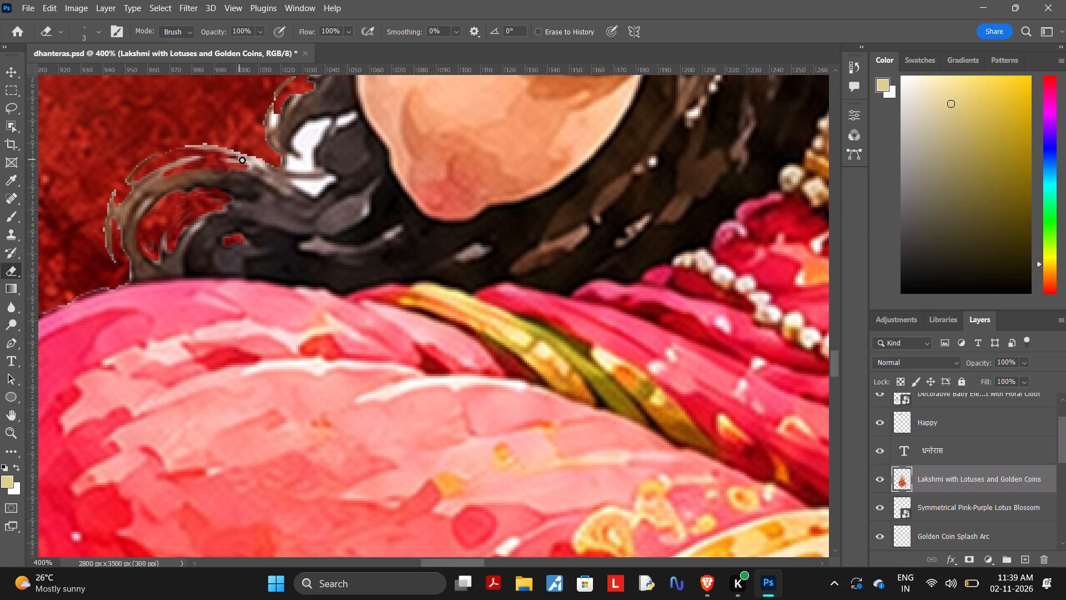
pyautogui.moveTo(242, 160); pyautogui.dragTo(233, 159)
pyautogui.moveTo(233, 159); pyautogui.dragTo(209, 147)
pyautogui.moveTo(209, 147); pyautogui.dragTo(247, 169)
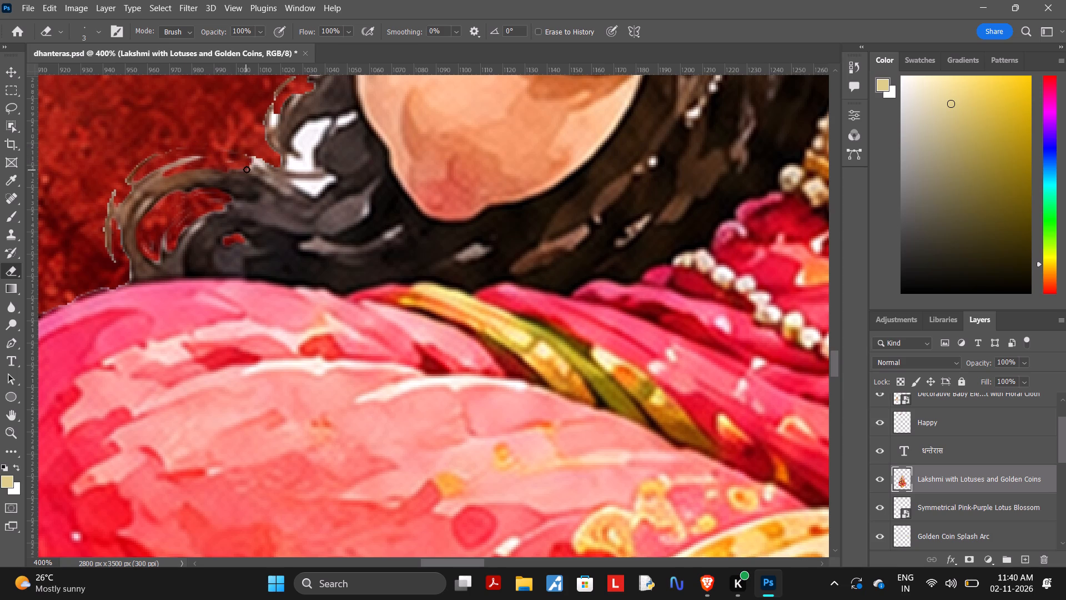
pyautogui.moveTo(247, 169); pyautogui.dragTo(265, 162)
pyautogui.moveTo(265, 162); pyautogui.dragTo(248, 157)
# Erase the white speck on the small upper curl's outer edge and the large white patch inside that curl, beside the elbow.
pyautogui.scroll(1, 380, 171)
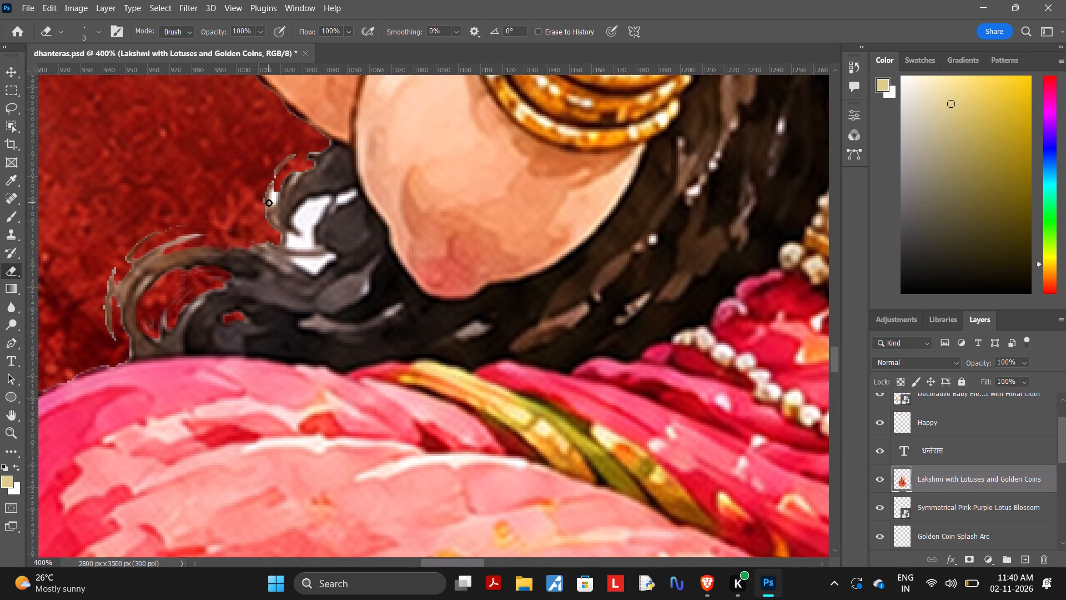
pyautogui.click(272, 202)
pyautogui.moveTo(298, 224); pyautogui.dragTo(328, 197)
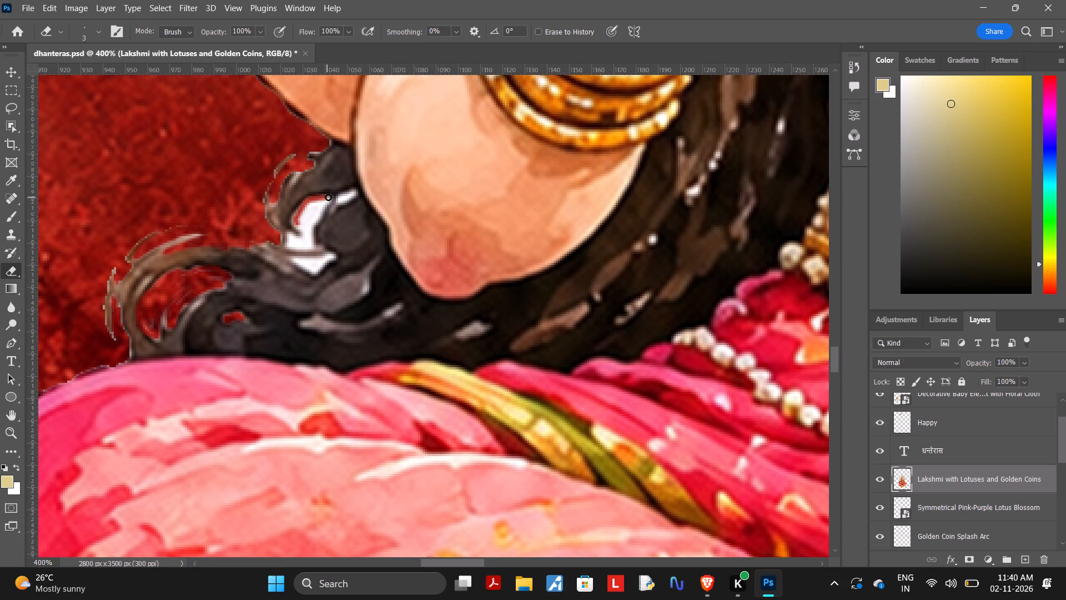
pyautogui.moveTo(328, 197); pyautogui.dragTo(314, 237)
pyautogui.moveTo(314, 237); pyautogui.dragTo(290, 237)
pyautogui.moveTo(290, 237); pyautogui.dragTo(314, 204)
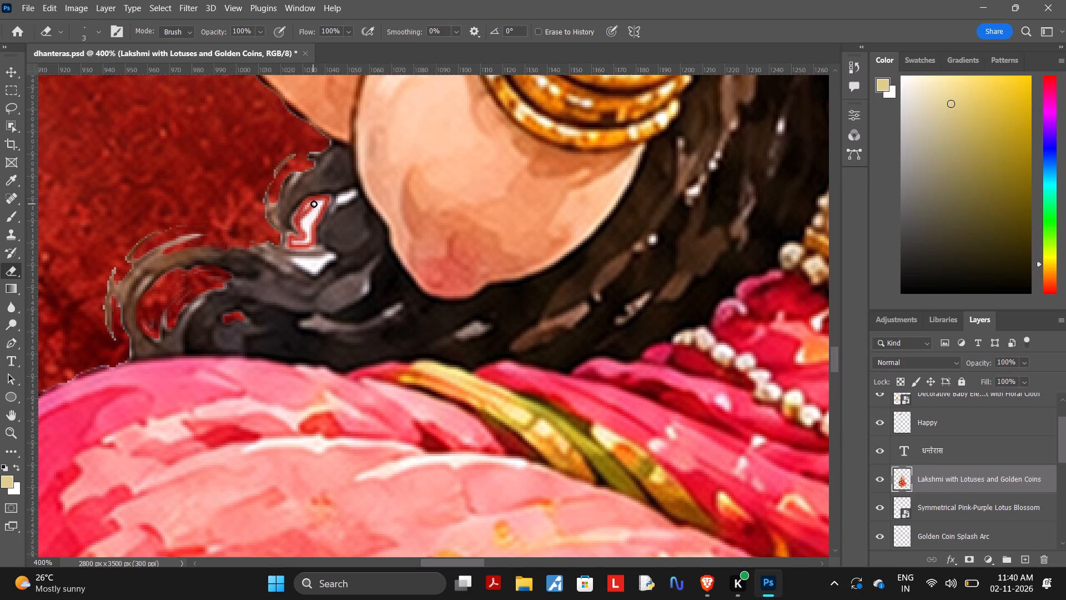
pyautogui.moveTo(314, 204); pyautogui.dragTo(323, 200)
pyautogui.moveTo(323, 200); pyautogui.dragTo(305, 224)
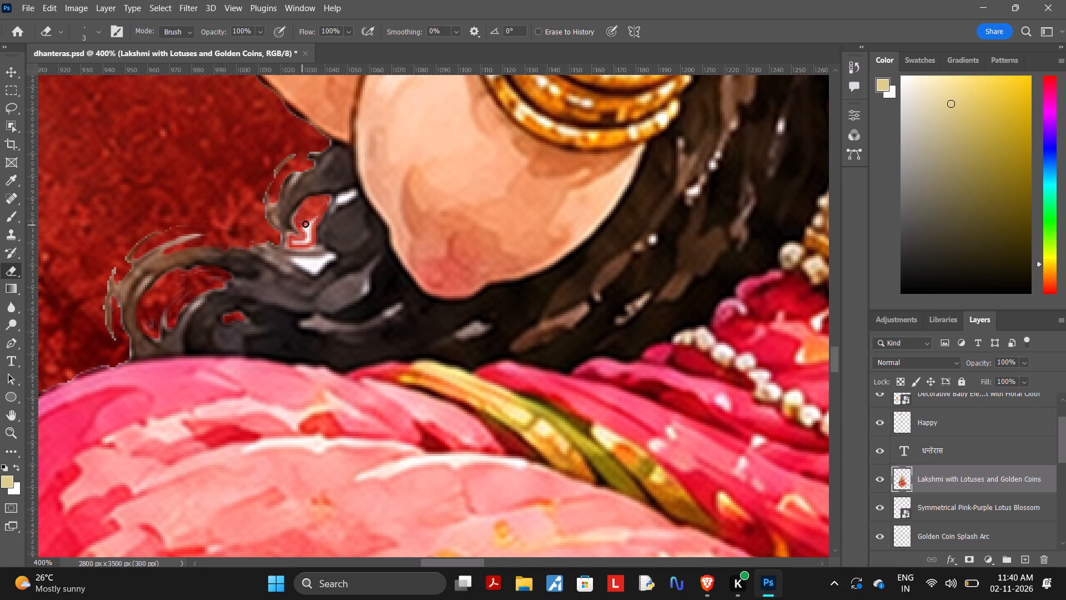
pyautogui.moveTo(305, 224); pyautogui.dragTo(305, 231)
pyautogui.moveTo(305, 231); pyautogui.dragTo(303, 229)
pyautogui.moveTo(303, 229); pyautogui.dragTo(309, 243)
# Erase the short white streak next to the elbow and the triangular white patch in the hair just below the small upper curl.
pyautogui.moveTo(349, 198); pyautogui.dragTo(341, 202)
pyautogui.moveTo(341, 202); pyautogui.dragTo(348, 197)
pyautogui.moveTo(348, 197); pyautogui.dragTo(340, 202)
pyautogui.moveTo(291, 257); pyautogui.dragTo(302, 265)
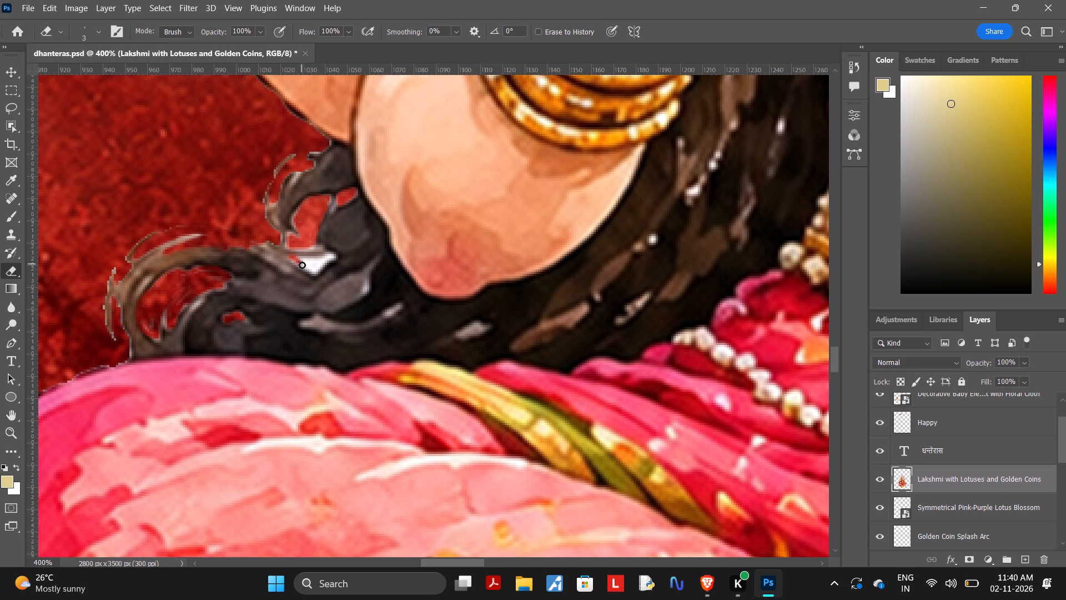
pyautogui.moveTo(302, 265); pyautogui.dragTo(332, 257)
pyautogui.moveTo(332, 257); pyautogui.dragTo(311, 266)
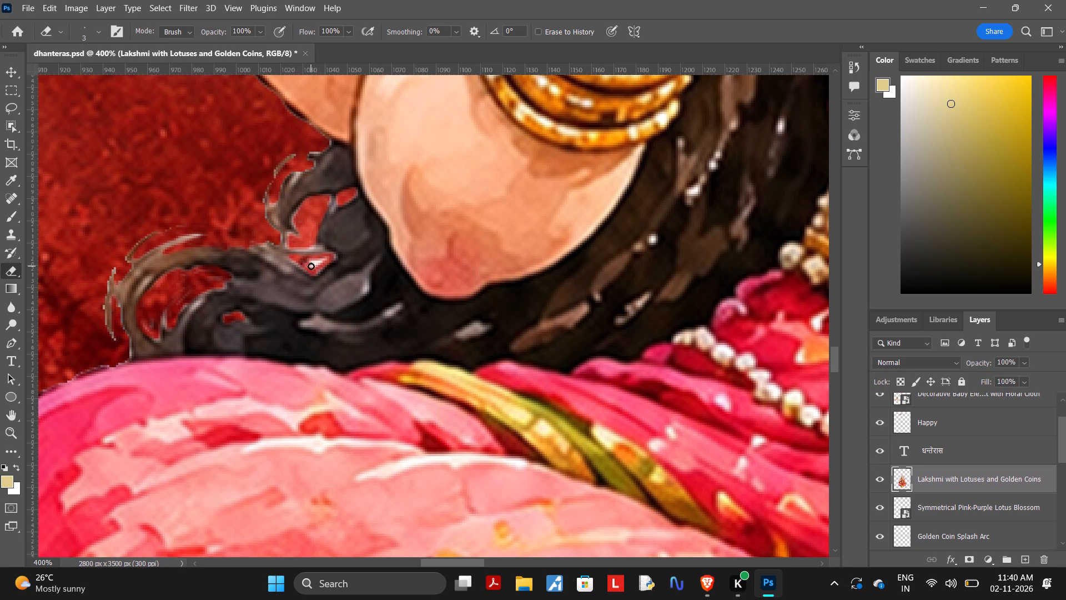
pyautogui.moveTo(311, 266); pyautogui.dragTo(317, 271)
# Erase the remaining white edge of the triangular gap in the hair just below the small upper curl.
pyautogui.moveTo(317, 271); pyautogui.dragTo(299, 262)
pyautogui.moveTo(299, 262); pyautogui.dragTo(303, 262)
# Erase the white patches and stray specks along the outer edge of the pot-holding arm and the gold drape behind it.
pyautogui.keyDown('ctrl'); pyautogui.scroll(-6, 406, 310); pyautogui.keyUp('ctrl')
pyautogui.hscroll(7, 406, 310)
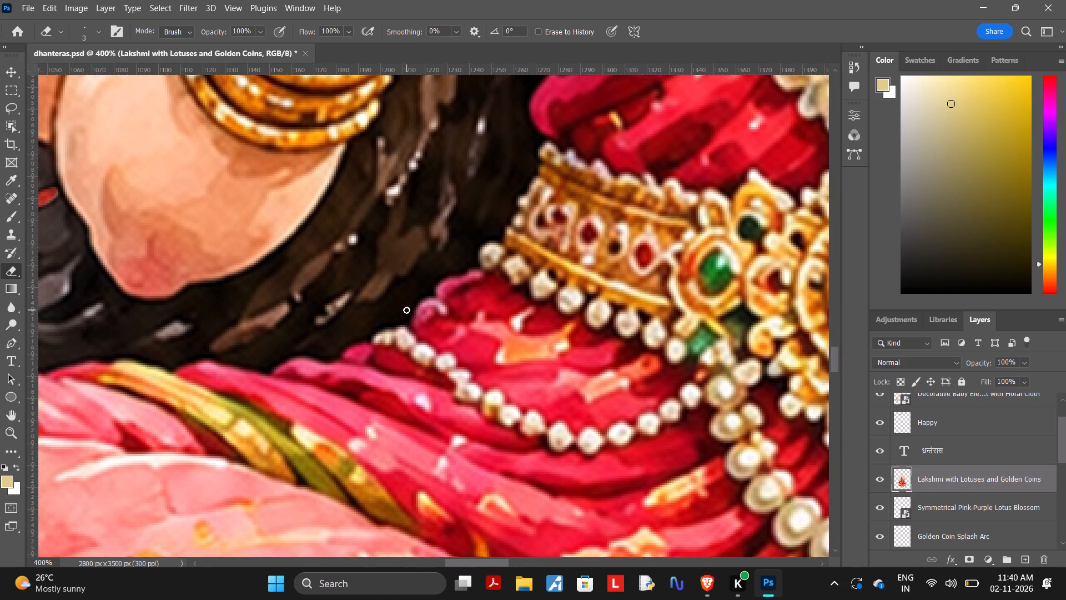
pyautogui.hscroll(11, 406, 310)
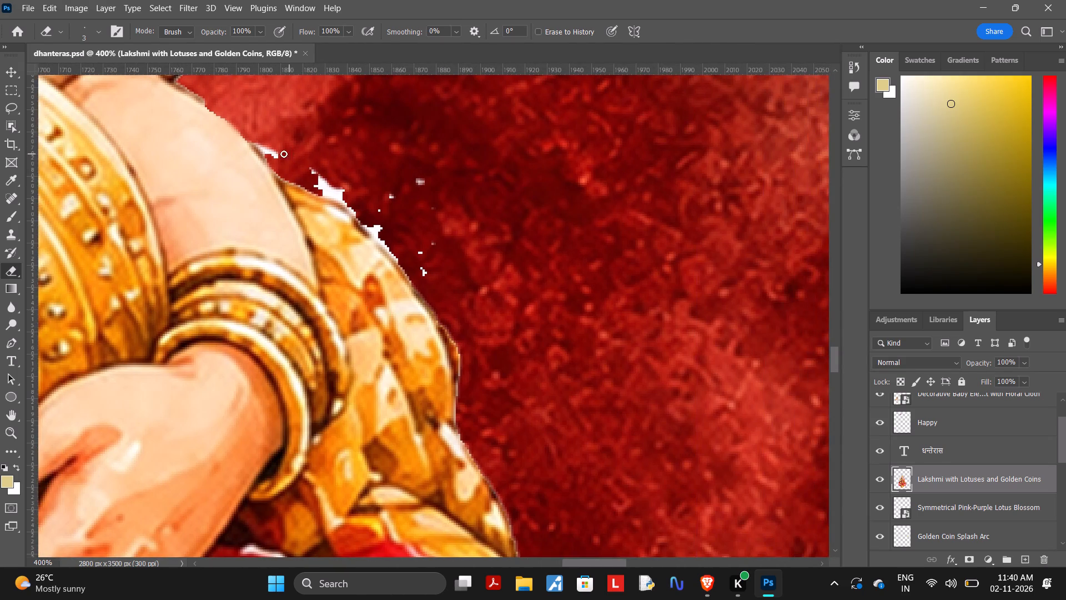
pyautogui.moveTo(274, 154); pyautogui.dragTo(279, 164)
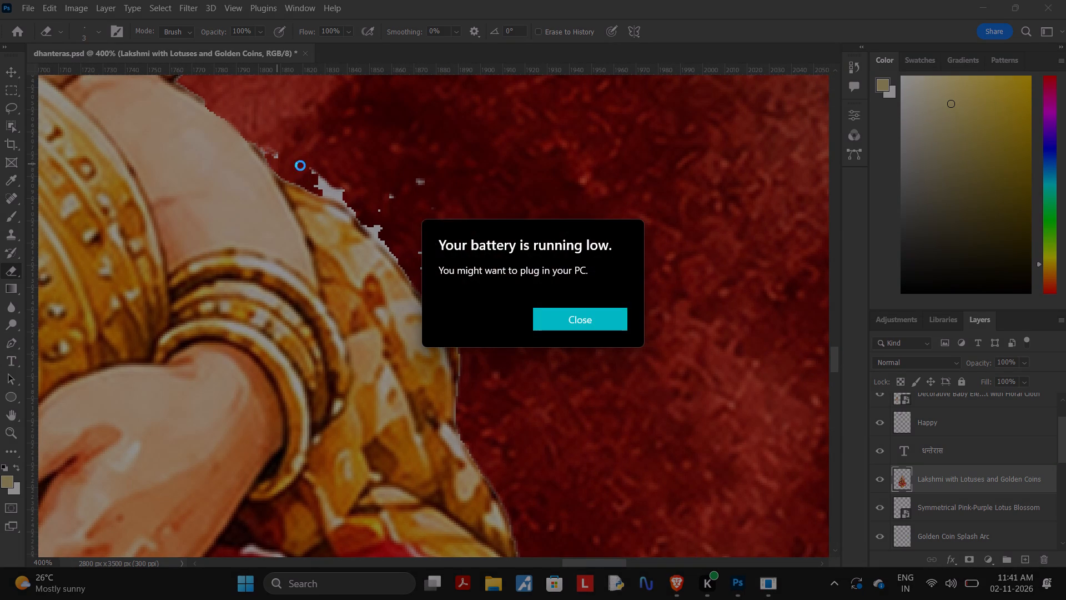
pyautogui.click(557, 314)
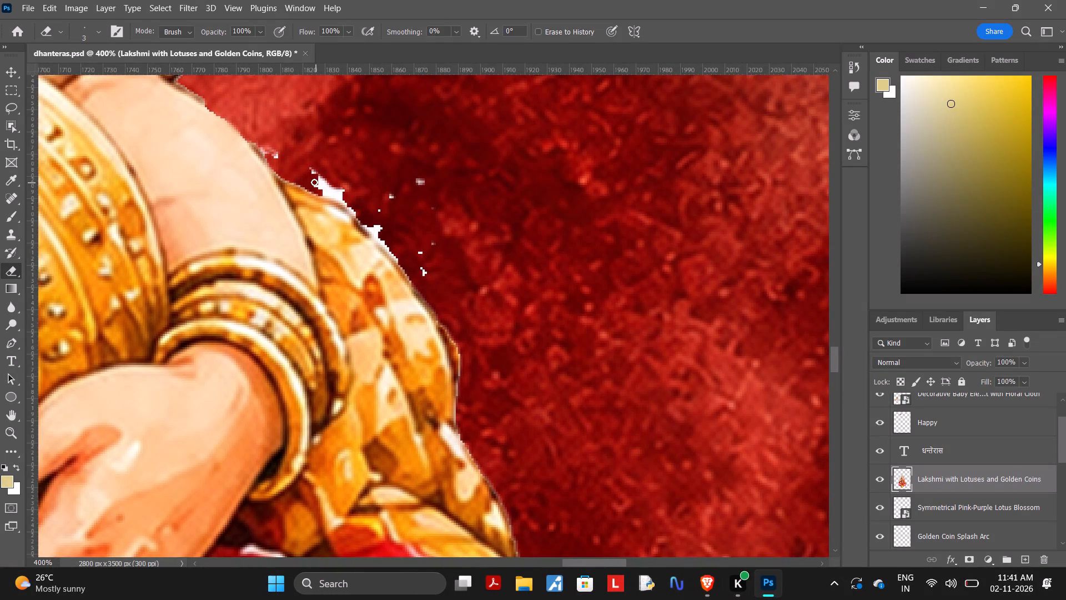
pyautogui.moveTo(317, 183); pyautogui.dragTo(350, 206)
pyautogui.moveTo(350, 206); pyautogui.dragTo(420, 253)
pyautogui.moveTo(420, 253); pyautogui.dragTo(376, 228)
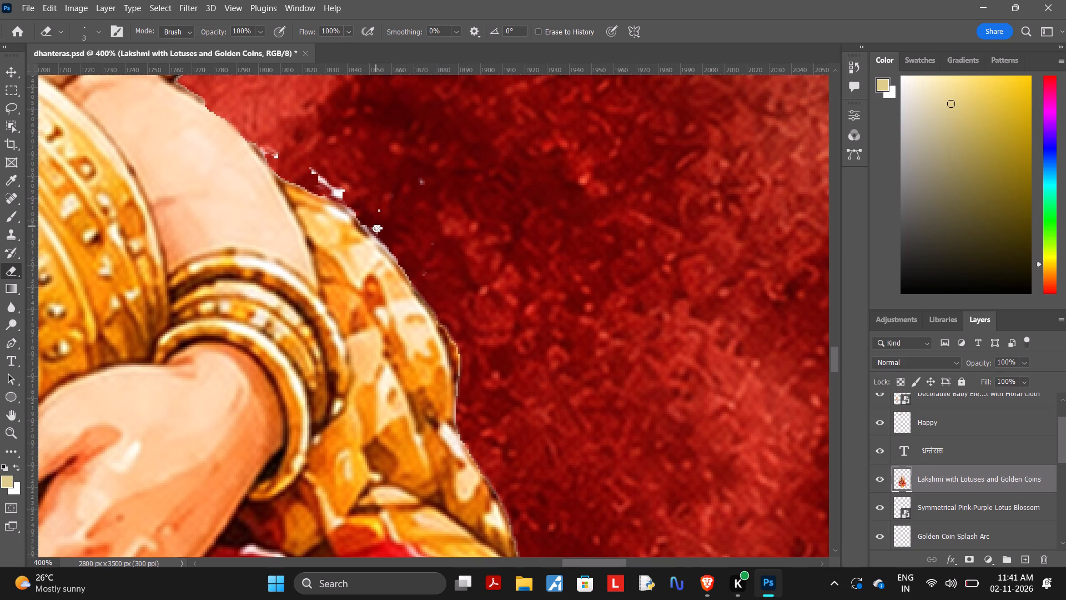
pyautogui.moveTo(376, 228); pyautogui.dragTo(426, 187)
pyautogui.moveTo(426, 187); pyautogui.dragTo(344, 193)
pyautogui.moveTo(344, 193); pyautogui.dragTo(379, 171)
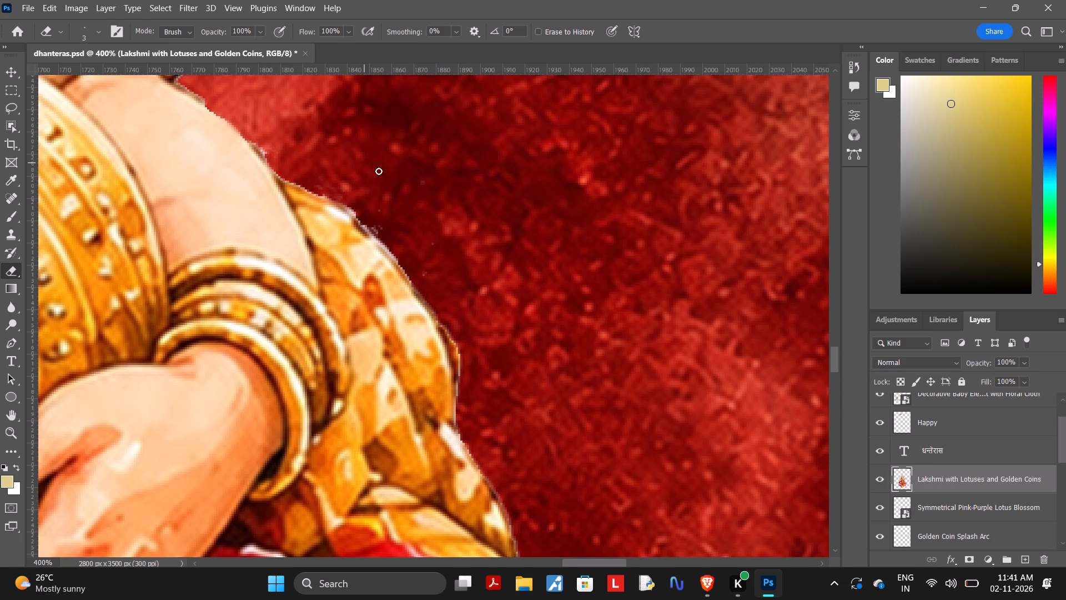
pyautogui.moveTo(379, 171); pyautogui.dragTo(600, 243)
pyautogui.moveTo(600, 243); pyautogui.dragTo(598, 234)
# Nudge the धन्तेरास heading slightly down, closer to the top of the red circle.
pyautogui.keyDown('ctrl'); pyautogui.scroll(-4, 598, 234); pyautogui.keyUp('ctrl')
pyautogui.scroll(-2, 598, 234)
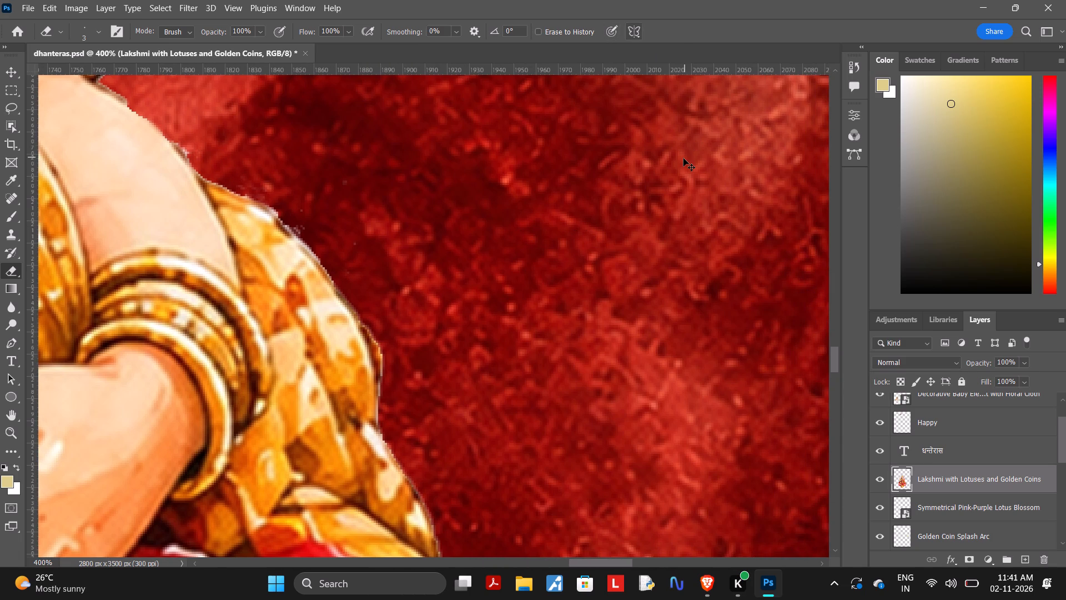
pyautogui.hotkey('ctrl', '-')
pyautogui.hotkey('ctrl', '-')
pyautogui.hotkey('ctrl', '-')
pyautogui.hotkey('ctrl', '-')
pyautogui.hotkey('ctrl', '-')
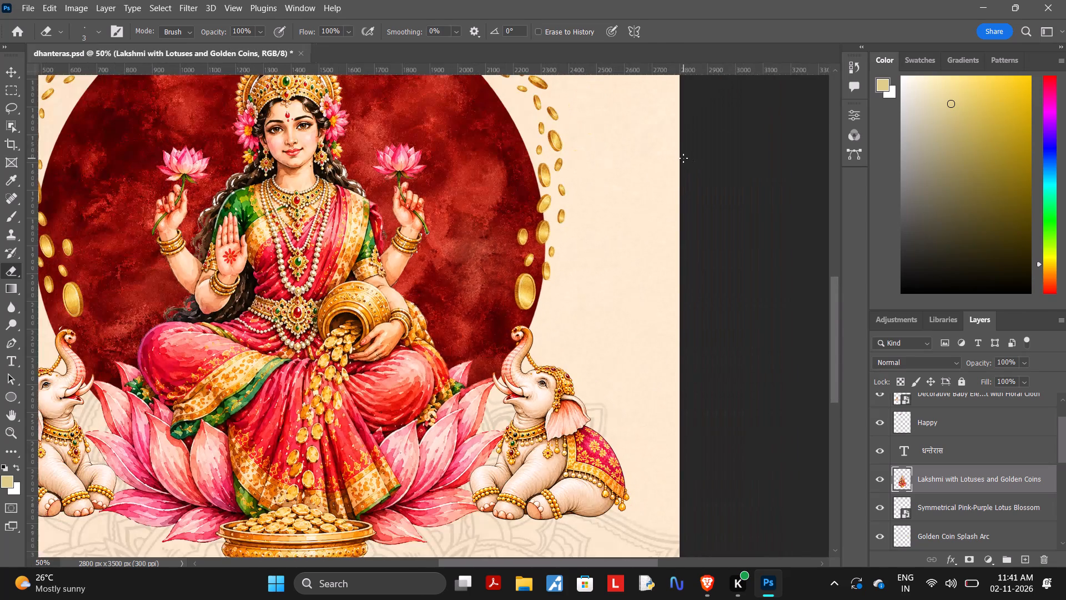
pyautogui.hotkey('ctrl', '-')
pyautogui.hotkey('ctrl', '-')
pyautogui.hotkey('ctrl', '-')
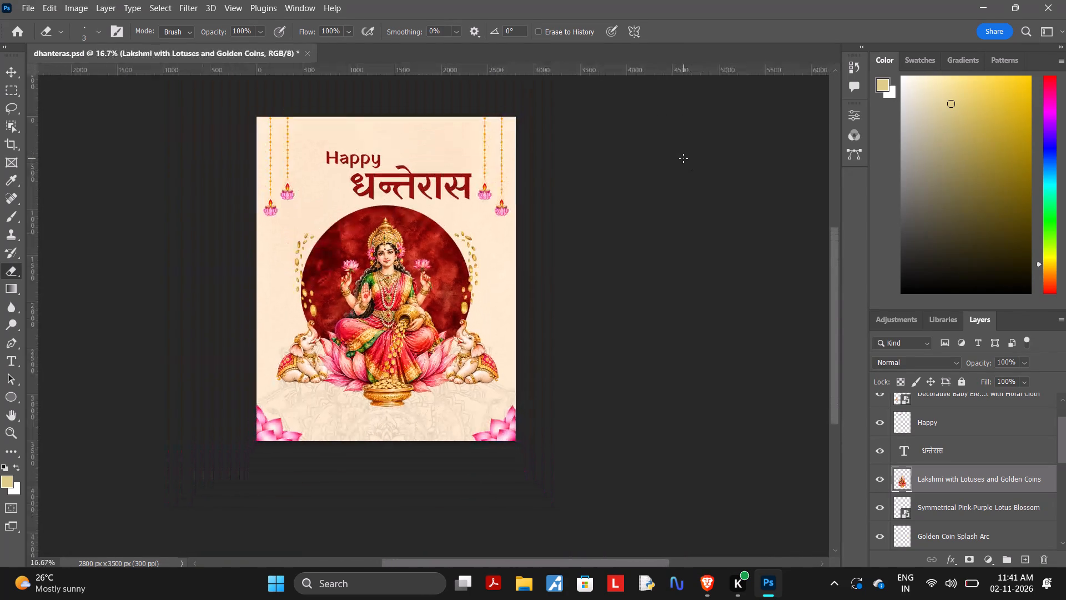
pyautogui.hotkey('ctrl', '+')
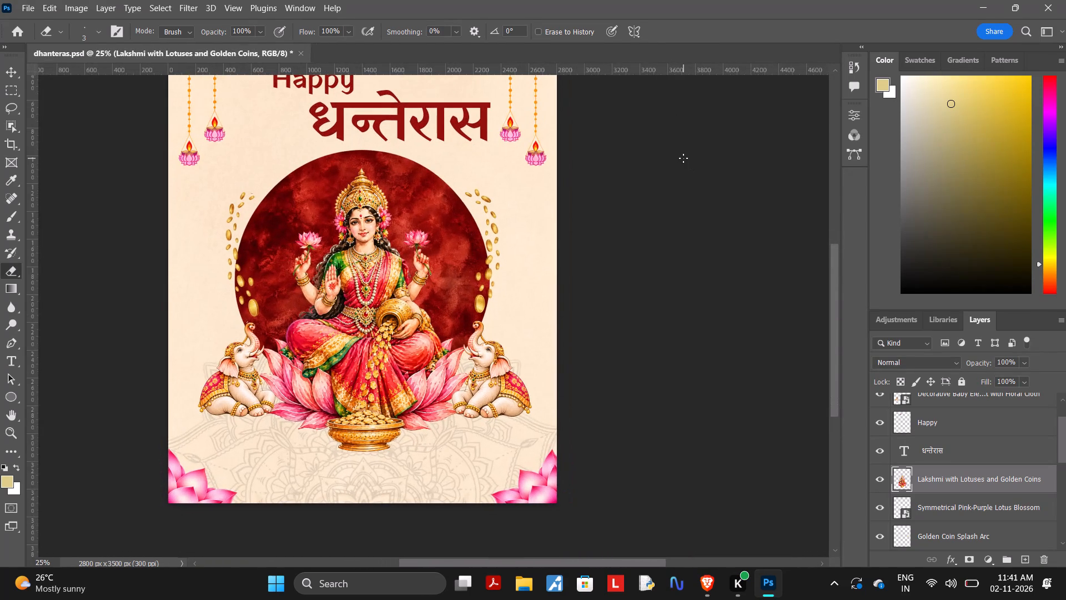
pyautogui.scroll(1, 683, 158)
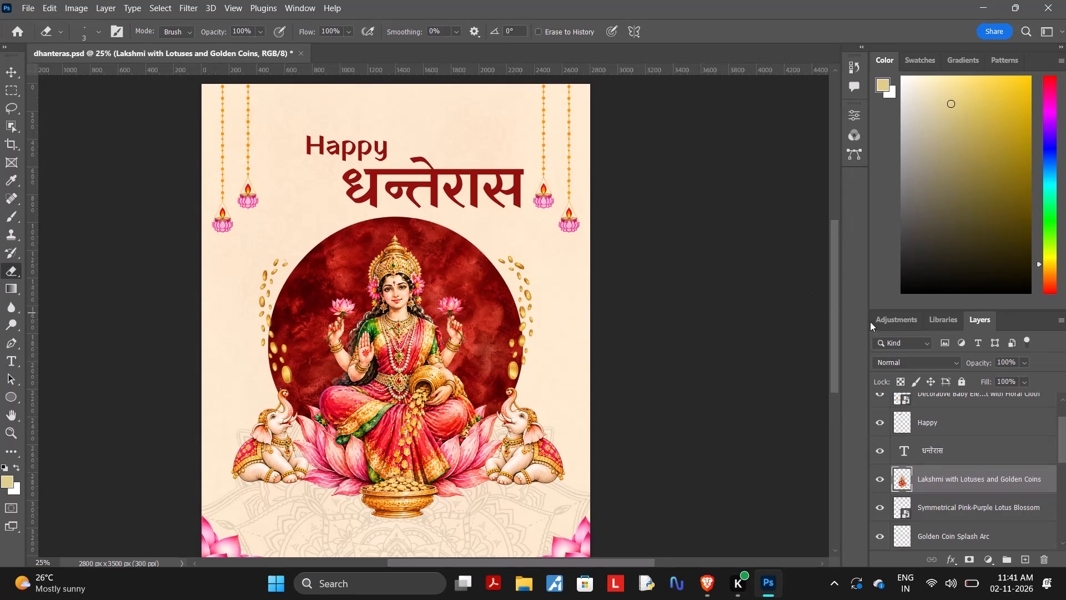
pyautogui.click(938, 452)
pyautogui.click(938, 452)
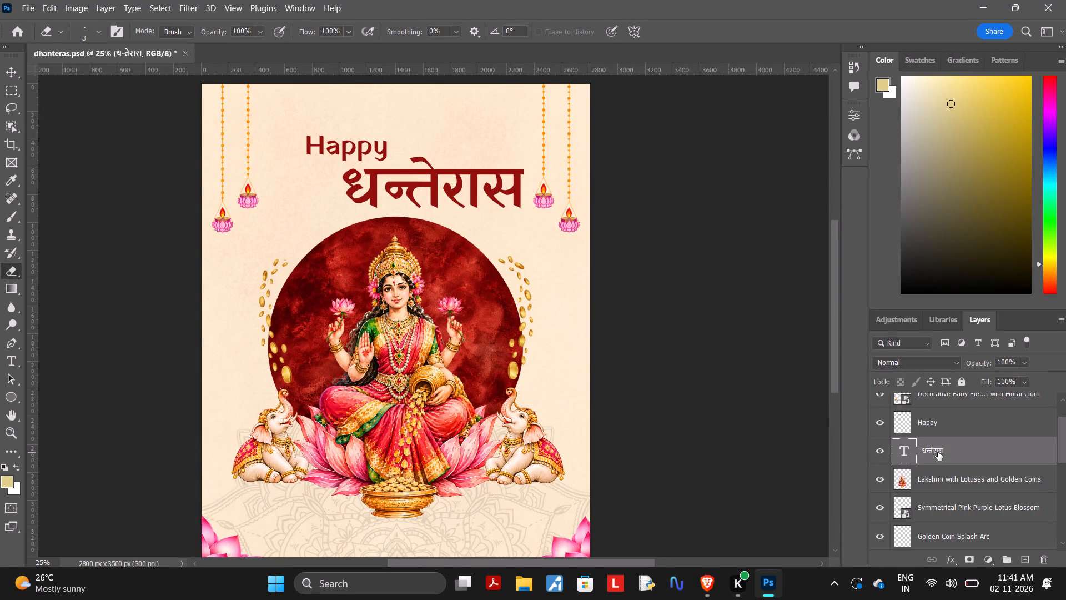
pyautogui.click(14, 73)
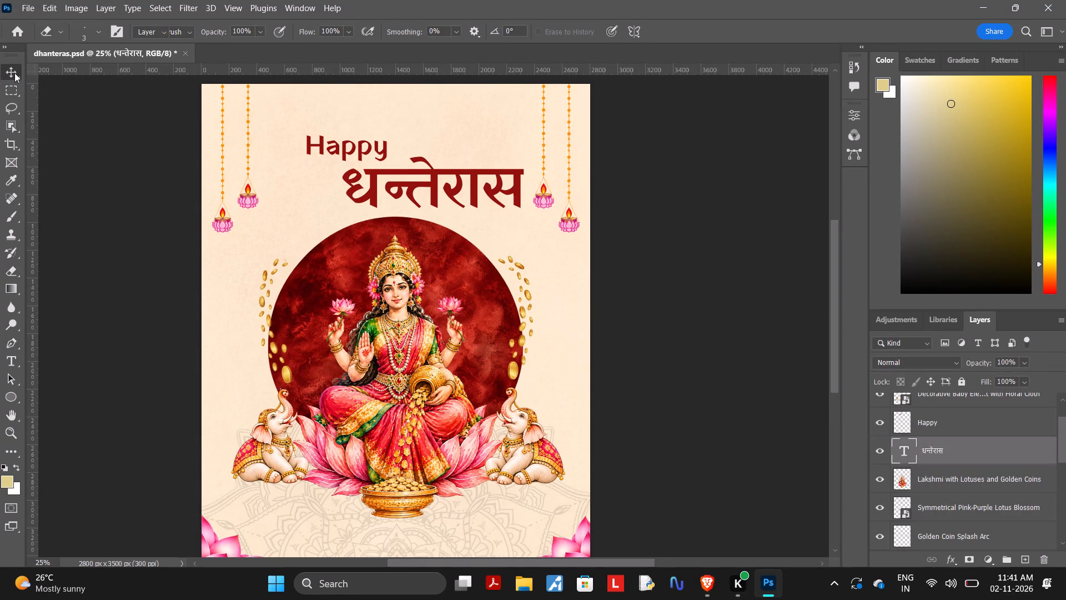
pyautogui.press('Down')
pyautogui.press('Down')
pyautogui.press('Down')
pyautogui.press('Down')
pyautogui.press('Down')
pyautogui.press('Down')
pyautogui.press('Down')
pyautogui.press('Down')
pyautogui.press('Down')
pyautogui.press('Down')
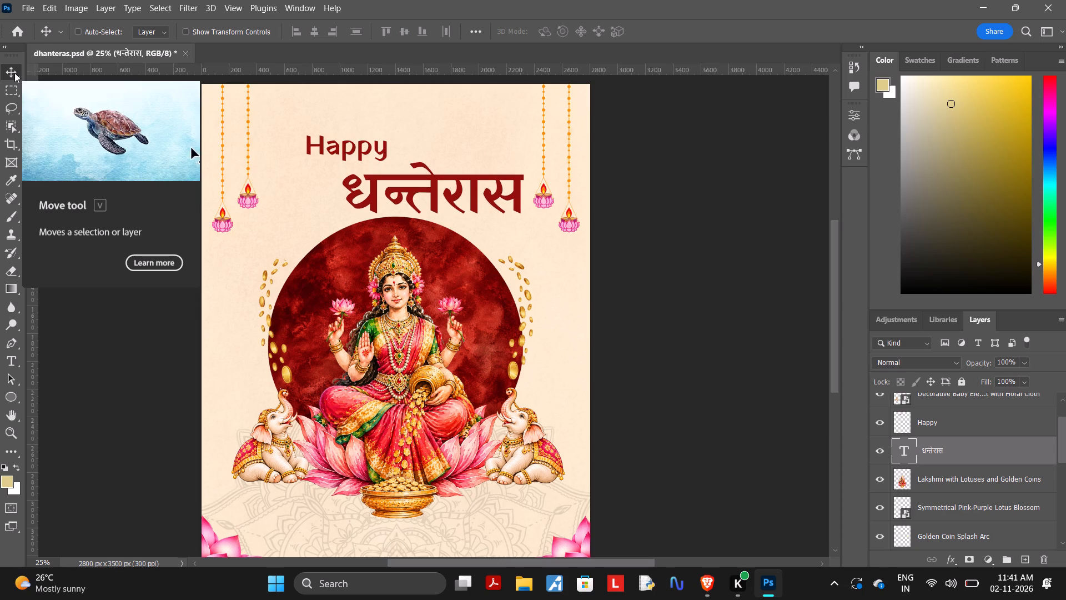
# Nudge the Happy text down so it sits closer to the धन्तेरास heading.
pyautogui.click(927, 422)
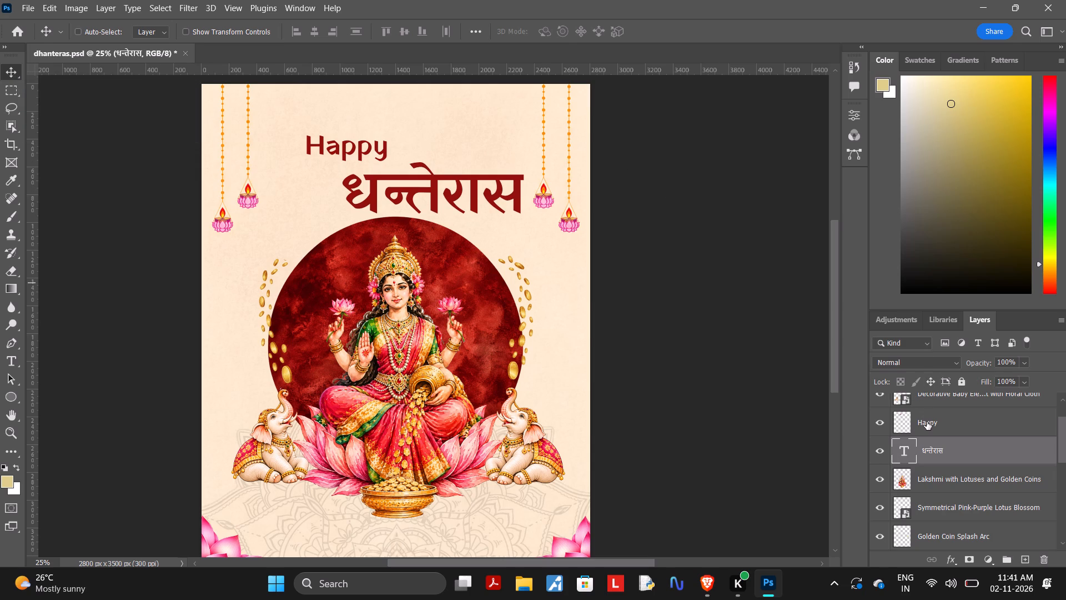
pyautogui.press('Down')
pyautogui.press('Down')
pyautogui.press('Down')
pyautogui.press('Down')
pyautogui.press('Down')
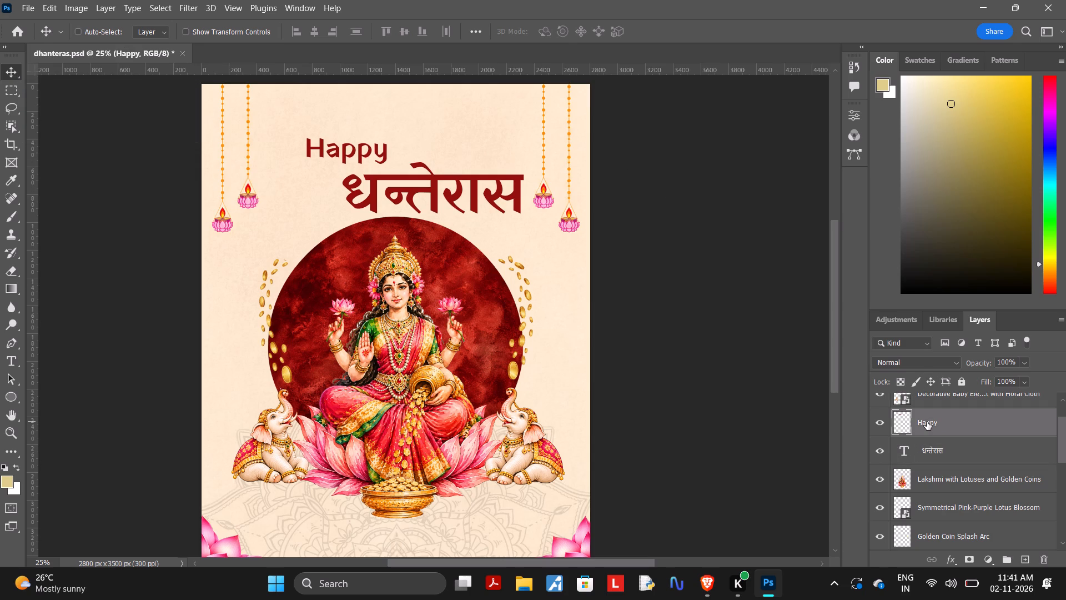
pyautogui.press('Down')
pyautogui.press('Down')
pyautogui.press('Down')
pyautogui.press('Down')
pyautogui.press('Down')
pyautogui.press('Down')
pyautogui.press('Down')
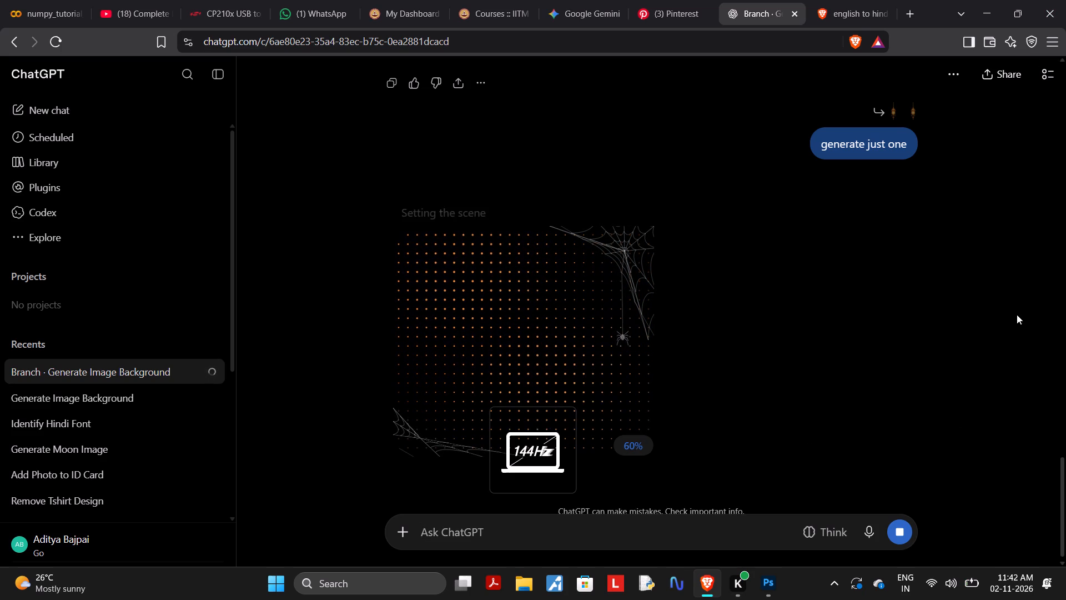
# Switch back to Photoshop and erase the white gaps between the lowest hair strands above Lakshmi's pot-side shoulder, on the Lakshmi with Lotuses and Golden Coins layer.
pyautogui.click(772, 593)
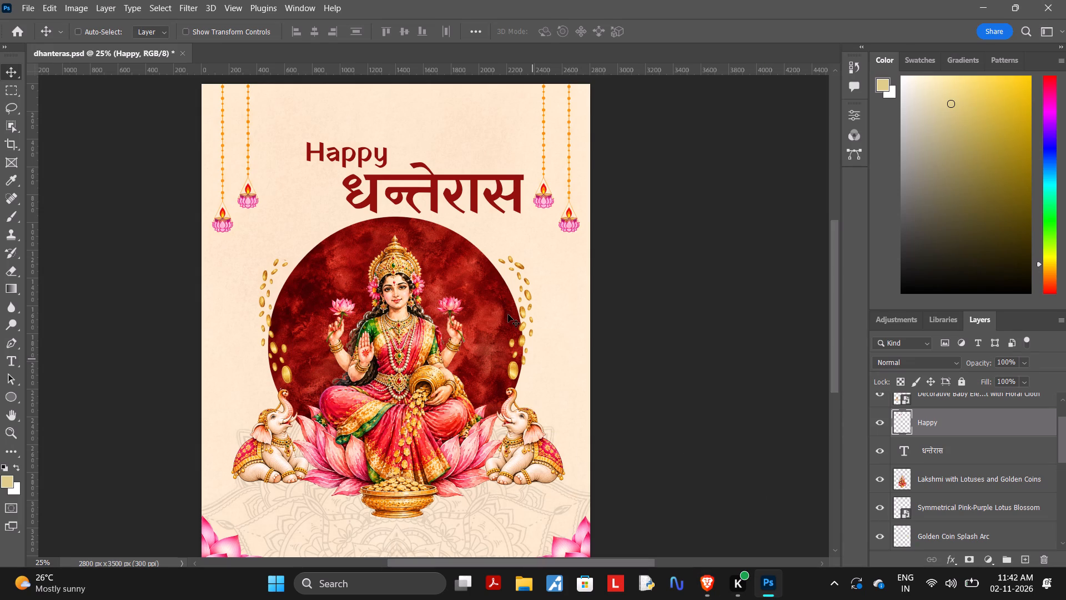
pyautogui.hotkey('ctrl', '+')
pyautogui.hotkey('ctrl', '+')
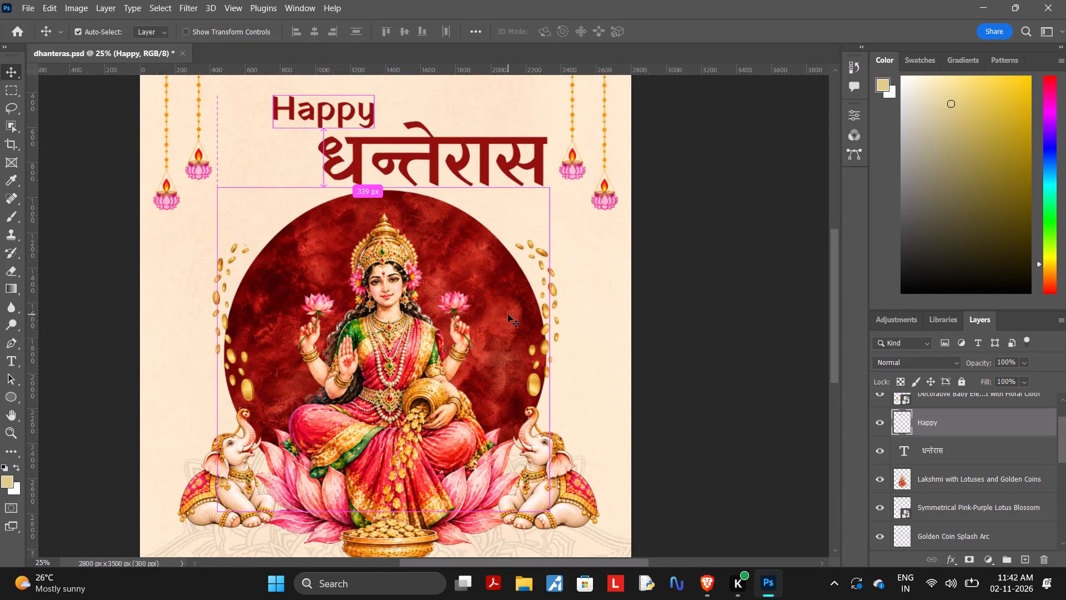
pyautogui.hotkey('ctrl', '+')
pyautogui.scroll(1, 263, 290)
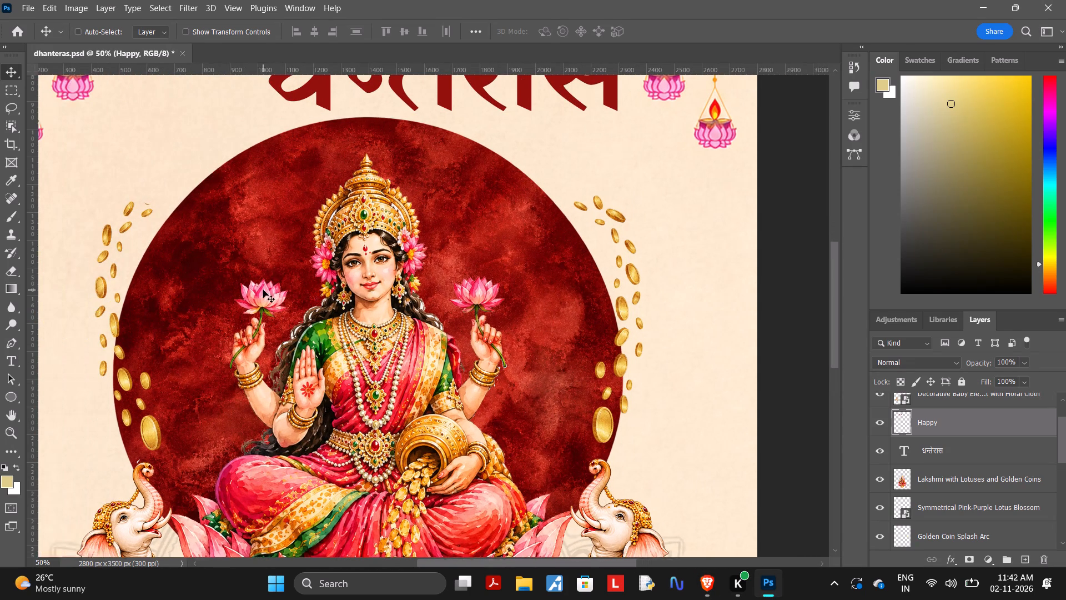
pyautogui.scroll(1, 263, 290)
pyautogui.hotkey('ctrl', '+')
pyautogui.hotkey('ctrl', '+')
pyautogui.hotkey('ctrl', '+')
pyautogui.hotkey('ctrl', '+')
pyautogui.press('+')
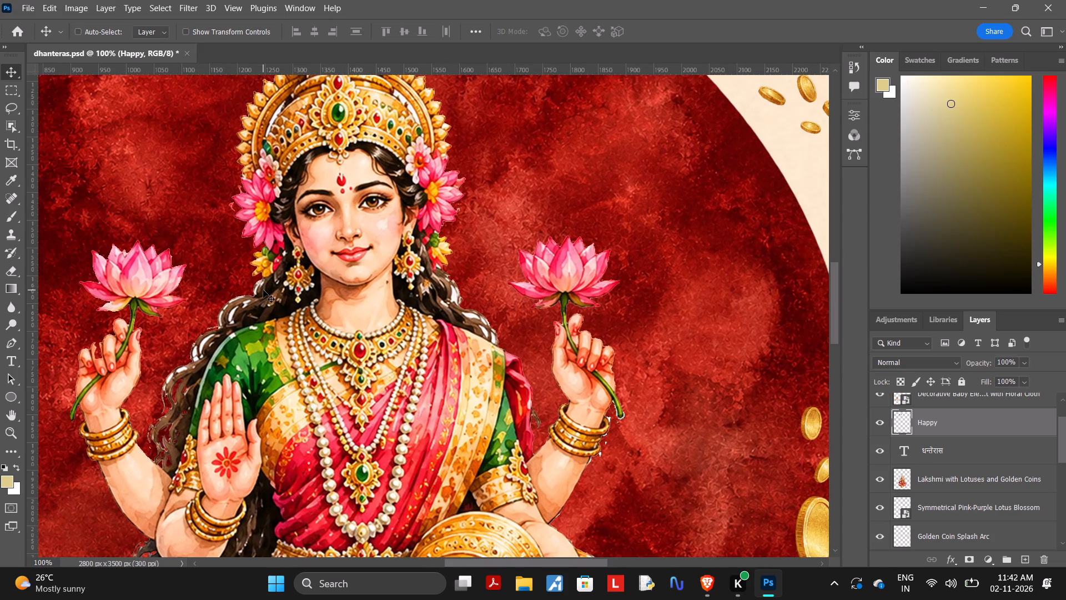
pyautogui.hotkey('ctrl', '+')
pyautogui.hotkey('ctrl', '+')
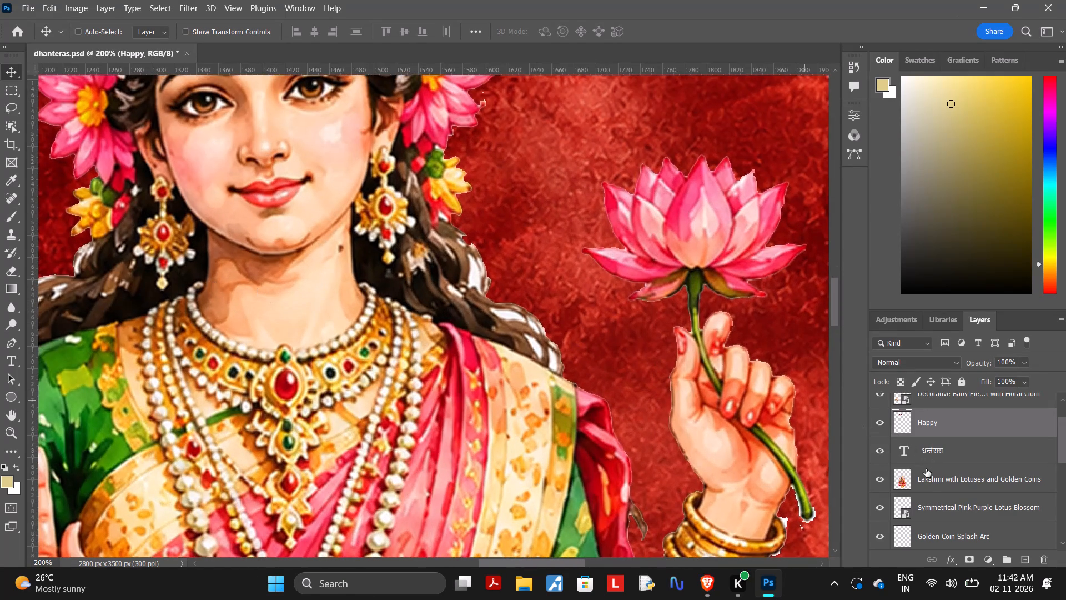
pyautogui.click(941, 474)
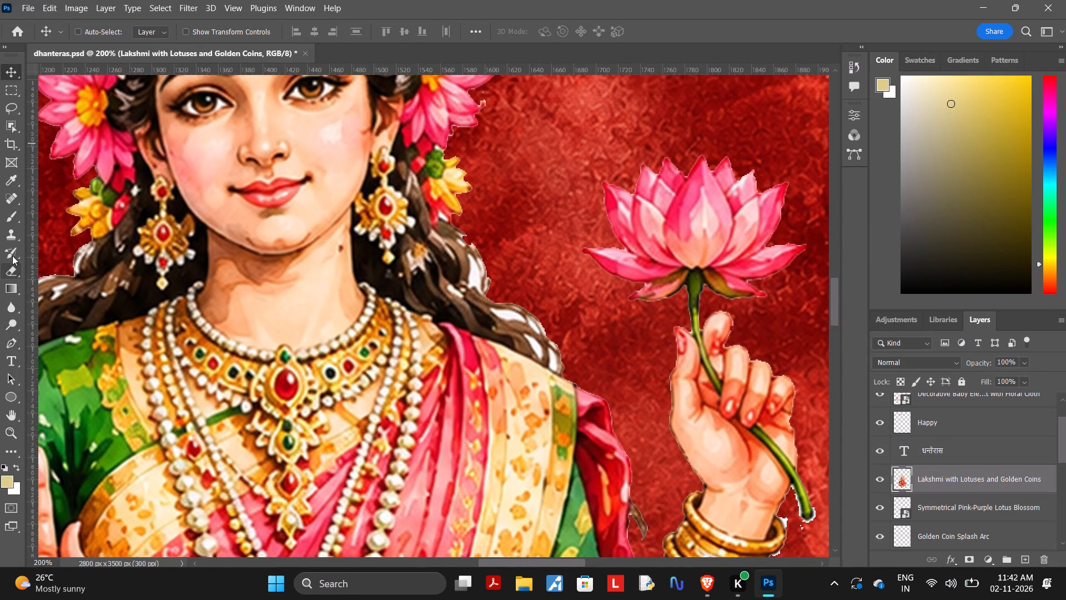
pyautogui.click(8, 271)
pyautogui.hotkey('ctrl', '+')
pyautogui.hotkey('ctrl', '+')
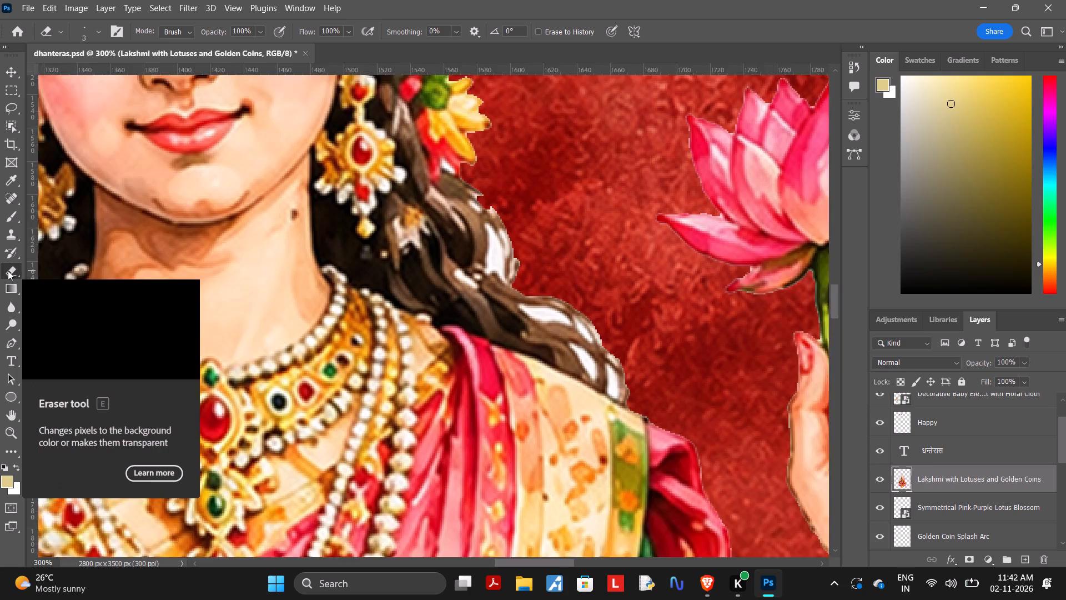
pyautogui.click(671, 391)
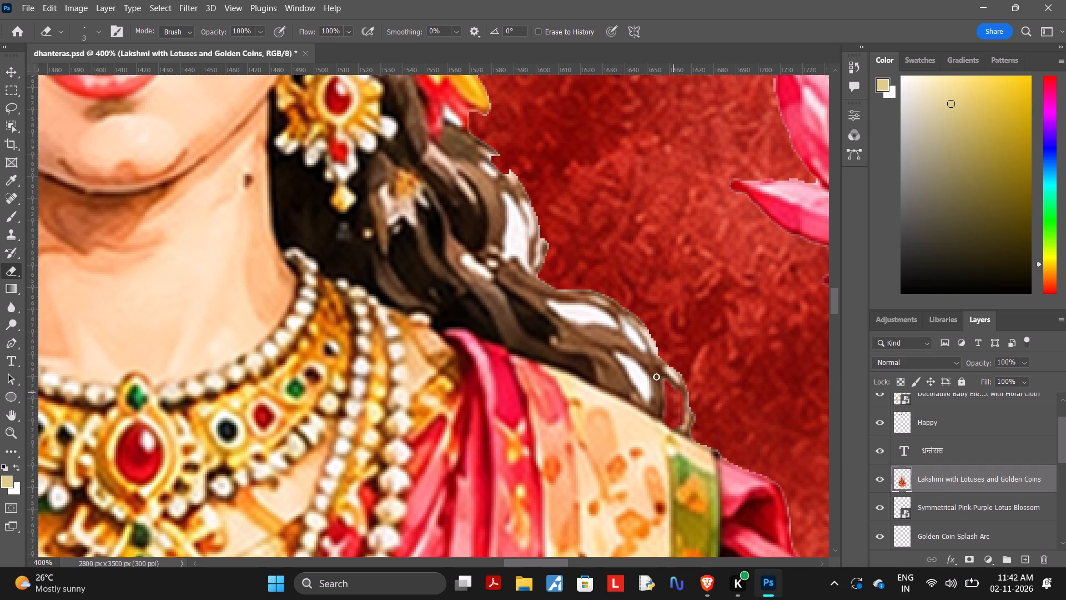
pyautogui.click(617, 353)
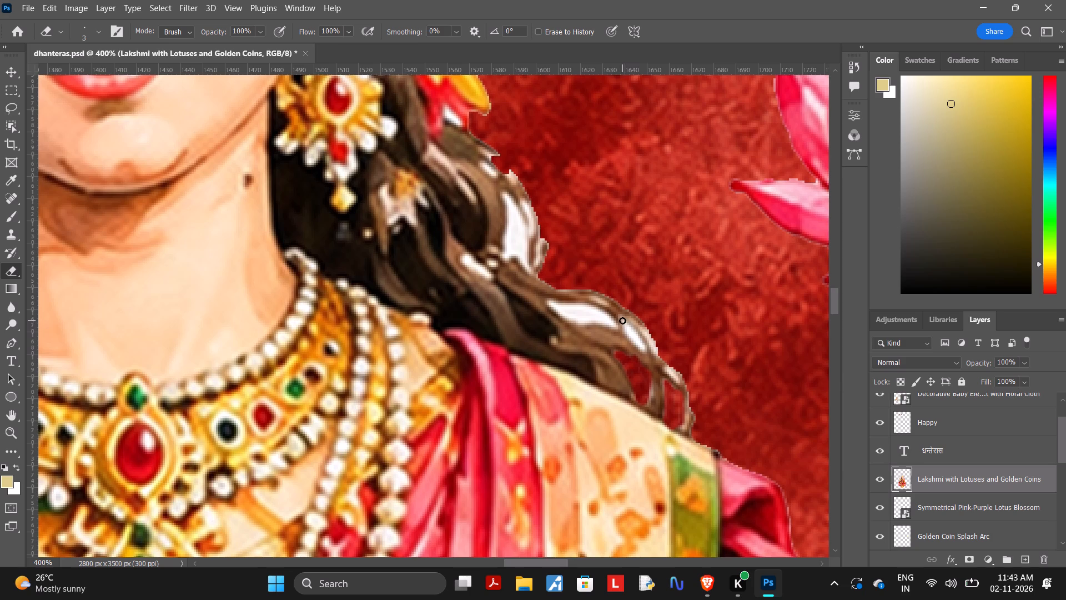
# Erase the narrow white slivers between the outermost hair strands just above the shoulder gaps.
pyautogui.moveTo(622, 321); pyautogui.dragTo(641, 343)
pyautogui.moveTo(641, 343); pyautogui.dragTo(636, 341)
pyautogui.moveTo(636, 341); pyautogui.dragTo(645, 350)
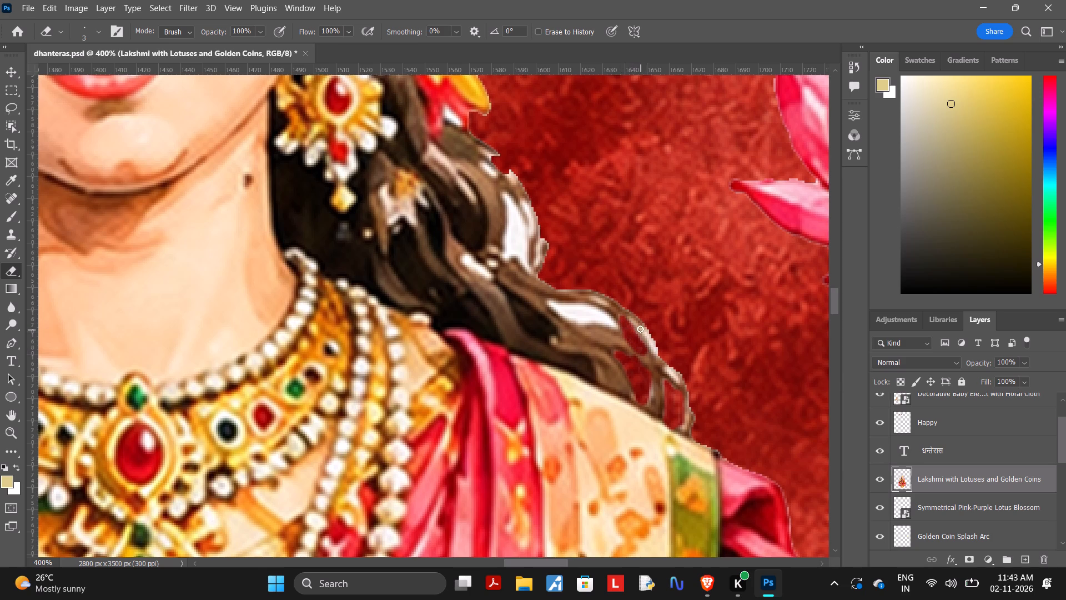
pyautogui.click(636, 322)
pyautogui.moveTo(668, 371); pyautogui.dragTo(678, 382)
pyautogui.moveTo(678, 382); pyautogui.dragTo(678, 381)
# Erase the elongated white patch enclosed by the wavy hair strands further up from the shoulder.
pyautogui.moveTo(546, 301); pyautogui.dragTo(555, 308)
pyautogui.moveTo(555, 308); pyautogui.dragTo(615, 325)
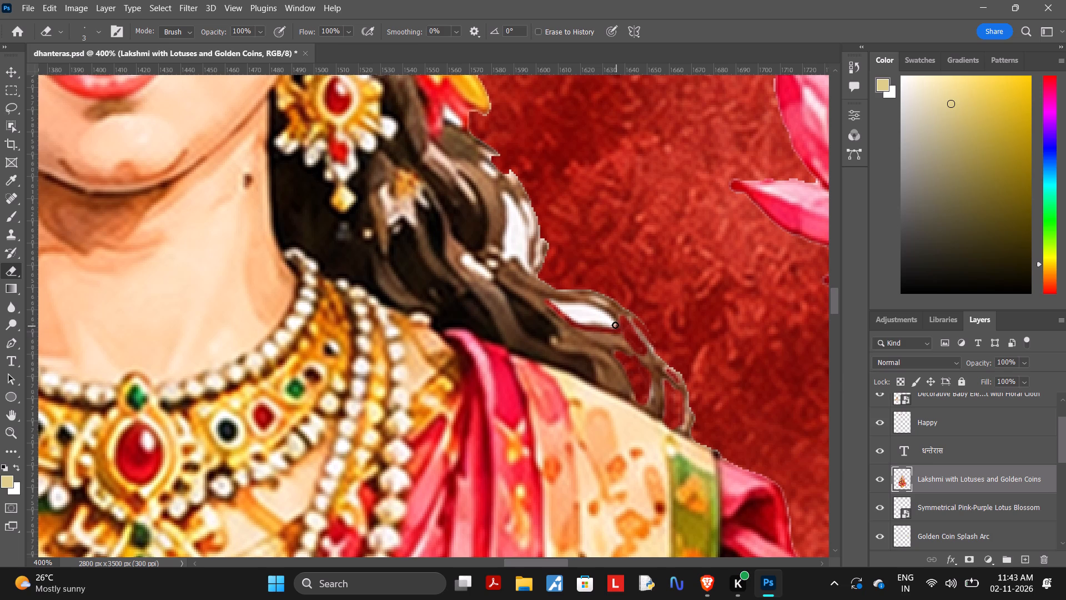
pyautogui.moveTo(615, 325); pyautogui.dragTo(558, 307)
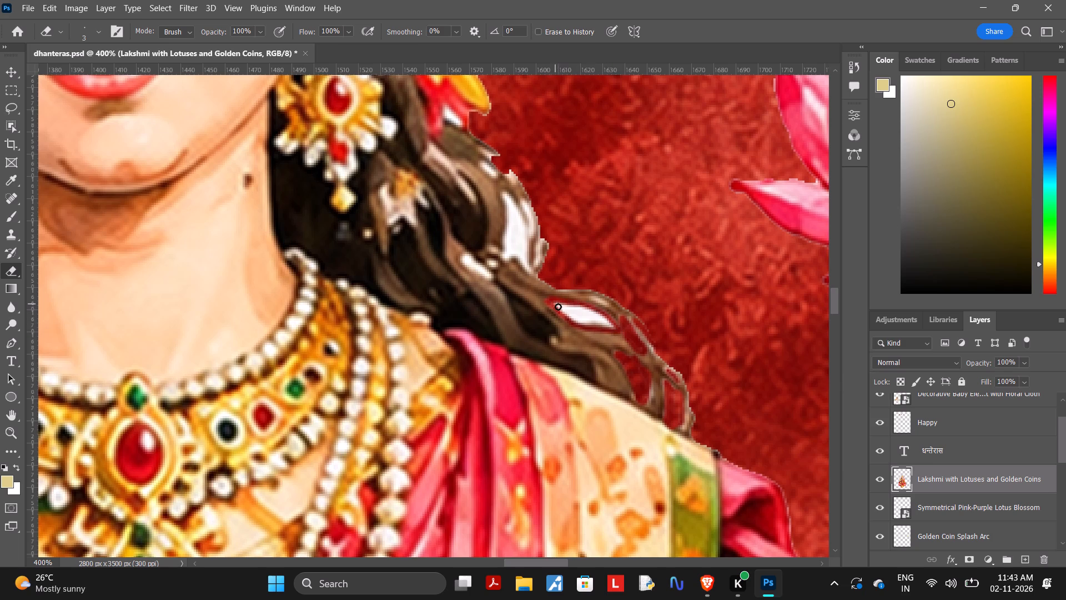
pyautogui.moveTo(558, 307); pyautogui.dragTo(574, 315)
pyautogui.moveTo(574, 315); pyautogui.dragTo(574, 311)
pyautogui.moveTo(574, 311); pyautogui.dragTo(571, 305)
pyautogui.moveTo(571, 305); pyautogui.dragTo(602, 316)
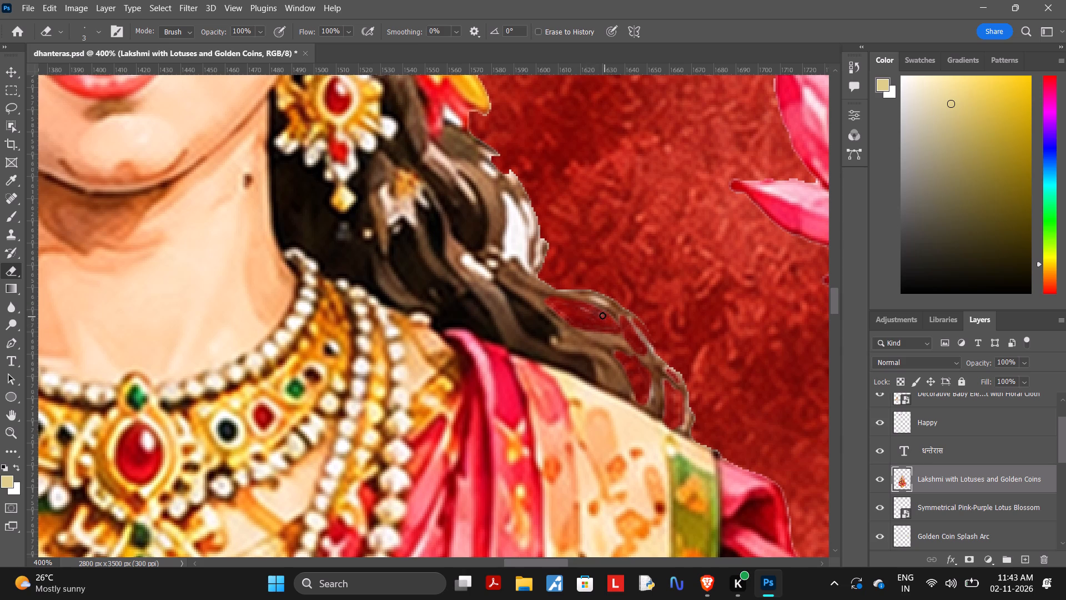
pyautogui.moveTo(602, 316); pyautogui.dragTo(590, 315)
# Erase the small white patch deeper inside the hair, where the strands cross beside the neck.
pyautogui.moveTo(470, 256); pyautogui.dragTo(467, 261)
pyautogui.moveTo(467, 261); pyautogui.dragTo(480, 264)
pyautogui.moveTo(480, 264); pyautogui.dragTo(489, 281)
pyautogui.moveTo(489, 281); pyautogui.dragTo(472, 261)
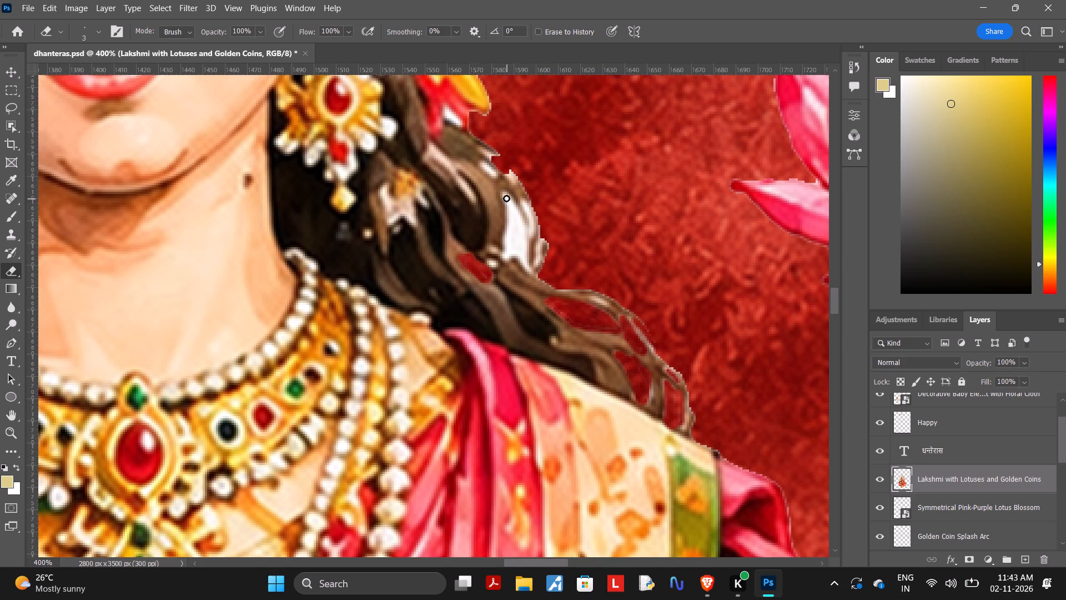
# Erase the tall white patch inside the outer hair curl below the yellow flower and earring.
pyautogui.moveTo(505, 196); pyautogui.dragTo(526, 228)
pyautogui.moveTo(526, 228); pyautogui.dragTo(511, 259)
pyautogui.moveTo(511, 259); pyautogui.dragTo(507, 196)
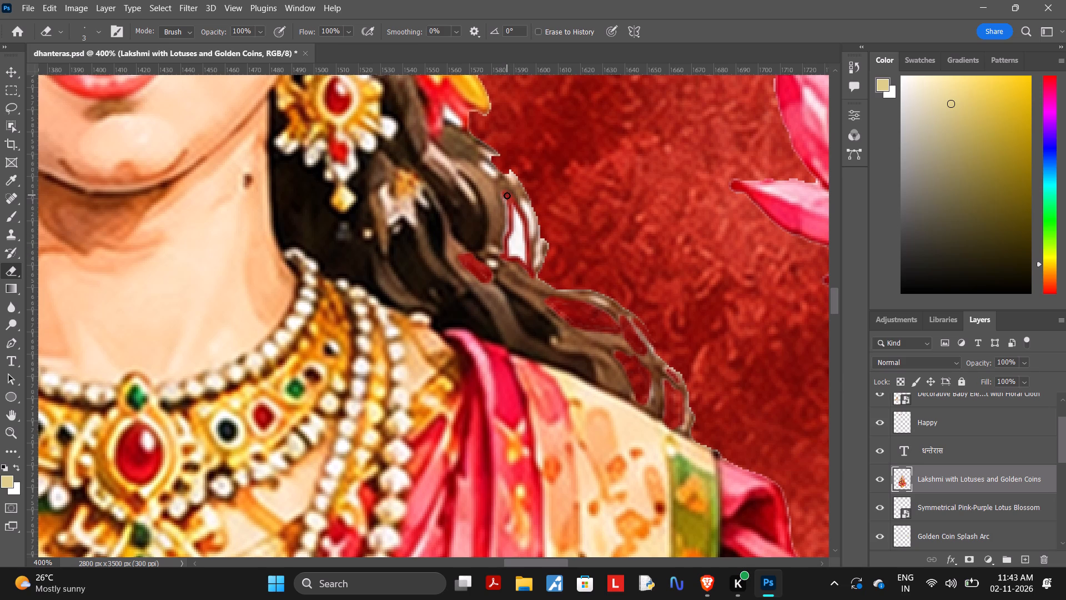
pyautogui.moveTo(507, 196); pyautogui.dragTo(519, 216)
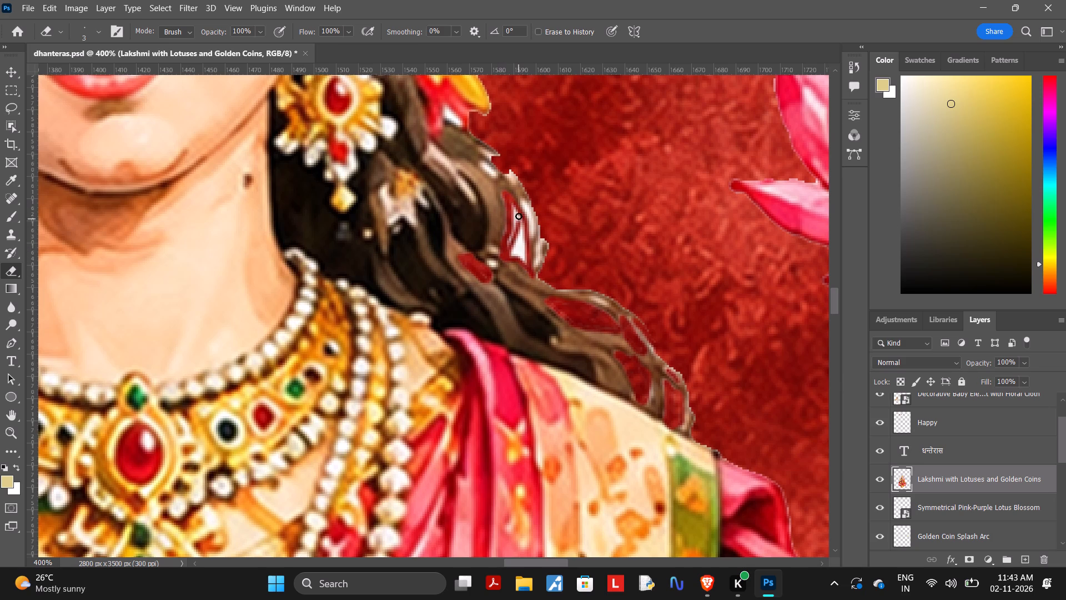
pyautogui.moveTo(519, 216); pyautogui.dragTo(518, 224)
pyautogui.moveTo(518, 224); pyautogui.dragTo(520, 224)
pyautogui.moveTo(520, 224); pyautogui.dragTo(525, 238)
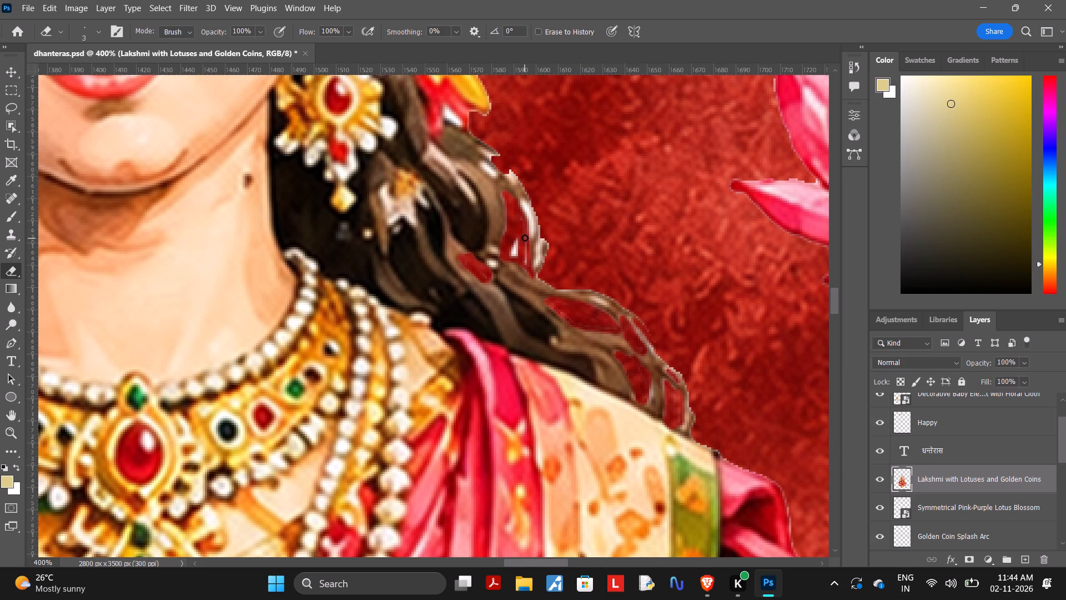
pyautogui.moveTo(525, 238); pyautogui.dragTo(511, 256)
pyautogui.moveTo(511, 256); pyautogui.dragTo(515, 254)
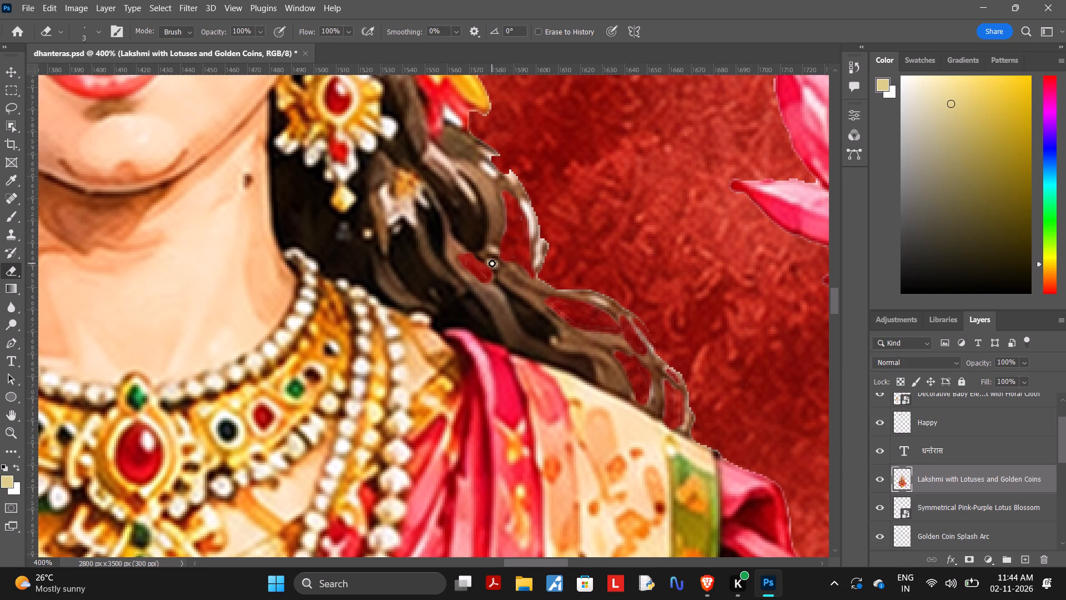
# Erase the last white speck where the strands cross and the white band along the thin outermost hair curl.
pyautogui.click(492, 263)
pyautogui.moveTo(524, 201); pyautogui.dragTo(535, 238)
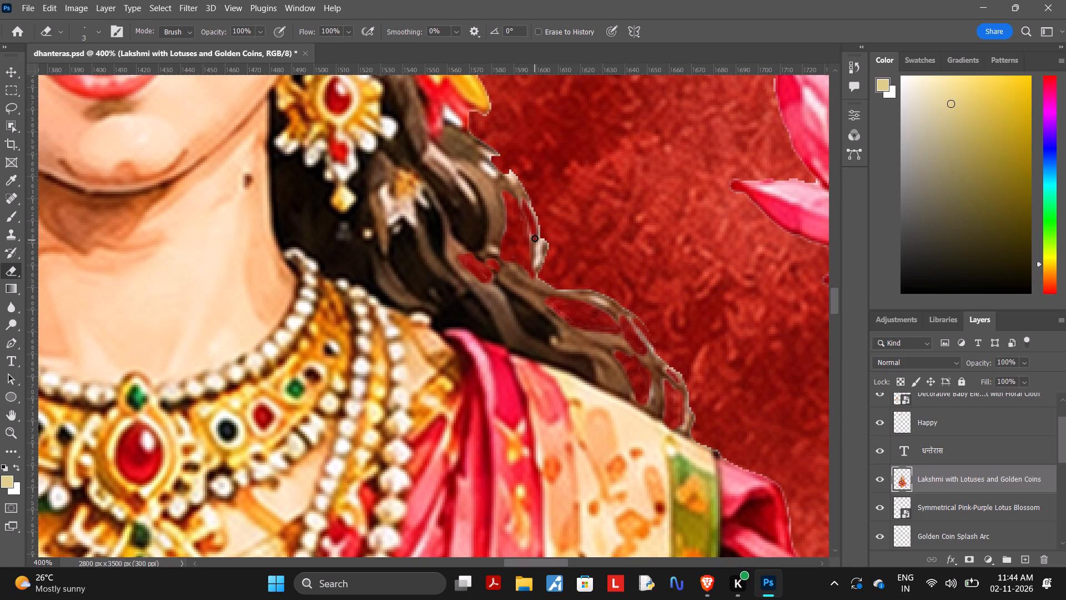
pyautogui.moveTo(535, 238); pyautogui.dragTo(531, 236)
pyautogui.moveTo(538, 257); pyautogui.dragTo(541, 242)
pyautogui.moveTo(541, 242); pyautogui.dragTo(540, 211)
pyautogui.moveTo(540, 211); pyautogui.dragTo(547, 232)
pyautogui.moveTo(547, 232); pyautogui.dragTo(549, 231)
# Erase the pale curved streak between the hair strands just below the red petals, beside the earring.
pyautogui.scroll(3, 601, 234)
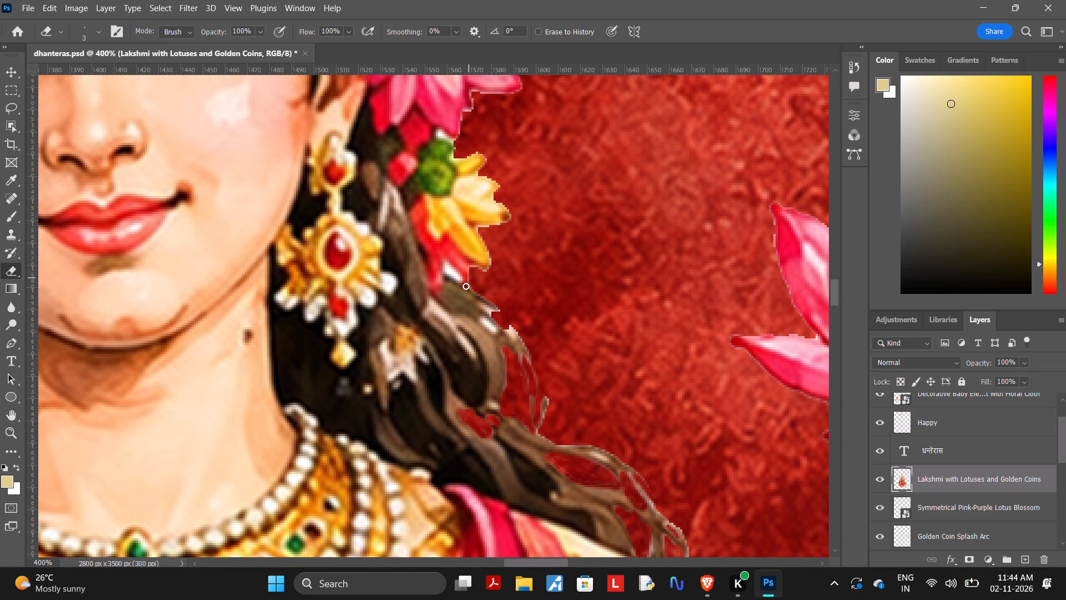
pyautogui.moveTo(428, 312); pyautogui.dragTo(428, 313)
pyautogui.moveTo(428, 313); pyautogui.dragTo(448, 324)
pyautogui.moveTo(448, 324); pyautogui.dragTo(439, 317)
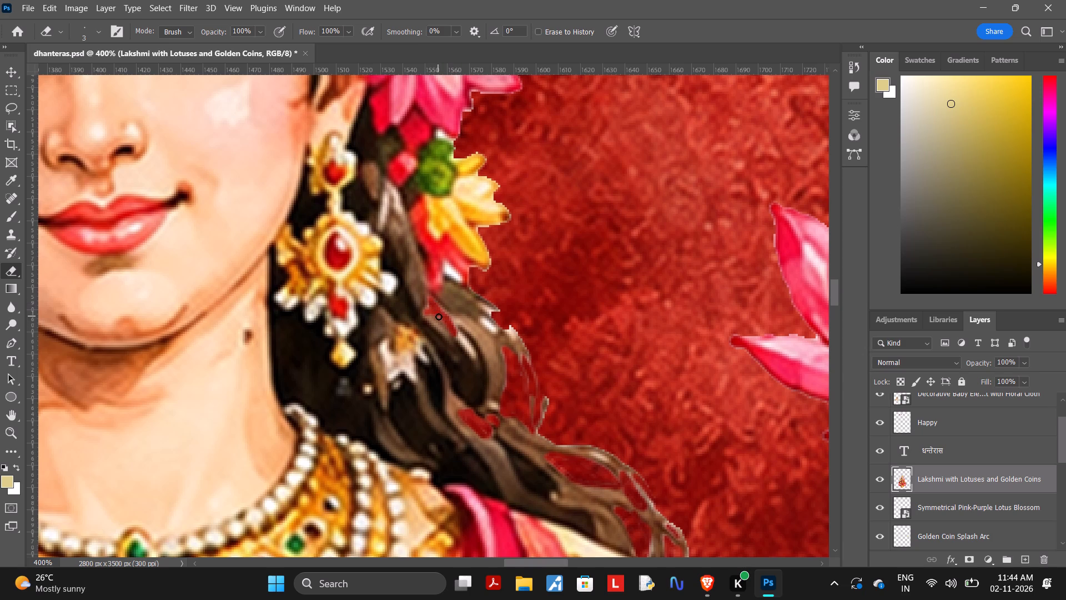
pyautogui.moveTo(439, 317); pyautogui.dragTo(459, 334)
pyautogui.moveTo(459, 334); pyautogui.dragTo(474, 362)
pyautogui.moveTo(451, 327); pyautogui.dragTo(472, 360)
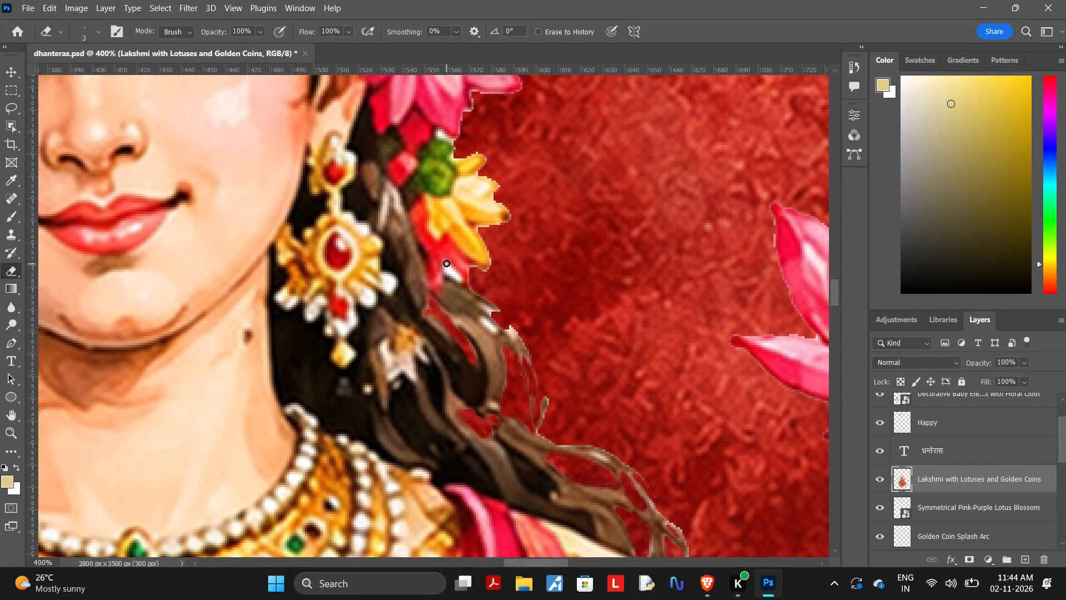
# Erase the white spot under the red petals and the white remnants along the outer hair edge below the yellow flower.
pyautogui.click(446, 263)
pyautogui.moveTo(483, 317); pyautogui.dragTo(486, 323)
pyautogui.moveTo(486, 323); pyautogui.dragTo(494, 334)
pyautogui.moveTo(490, 311); pyautogui.dragTo(502, 314)
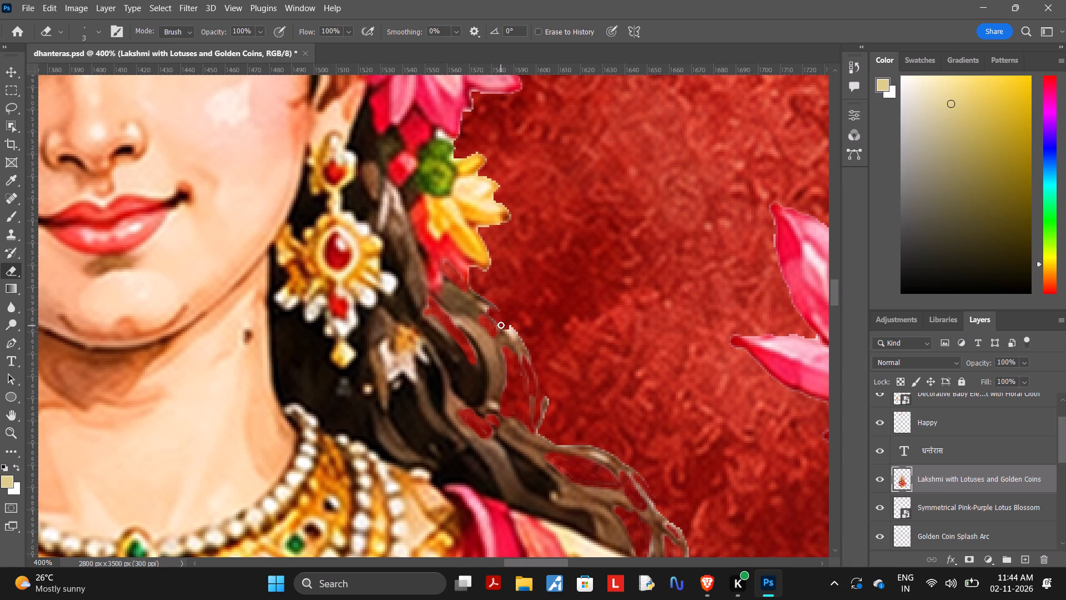
pyautogui.moveTo(506, 330); pyautogui.dragTo(510, 322)
# Examine the cutout's edges around the crown, hair flowers and raised lotus for white remnants.
pyautogui.scroll(-1, 531, 235)
pyautogui.scroll(15, 377, 248)
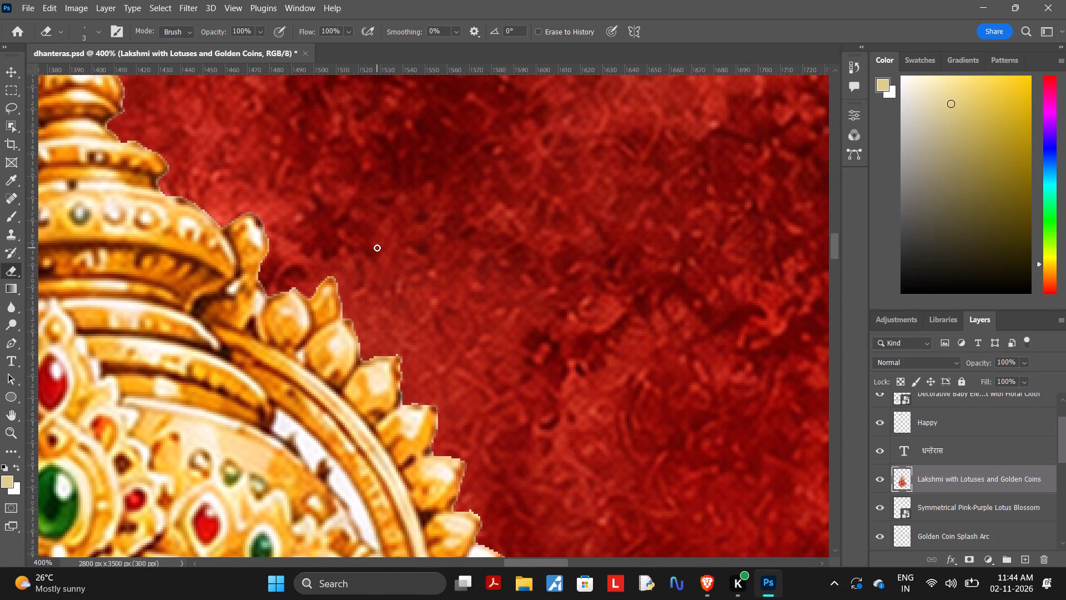
pyautogui.scroll(-14, 377, 248)
pyautogui.scroll(3, 377, 248)
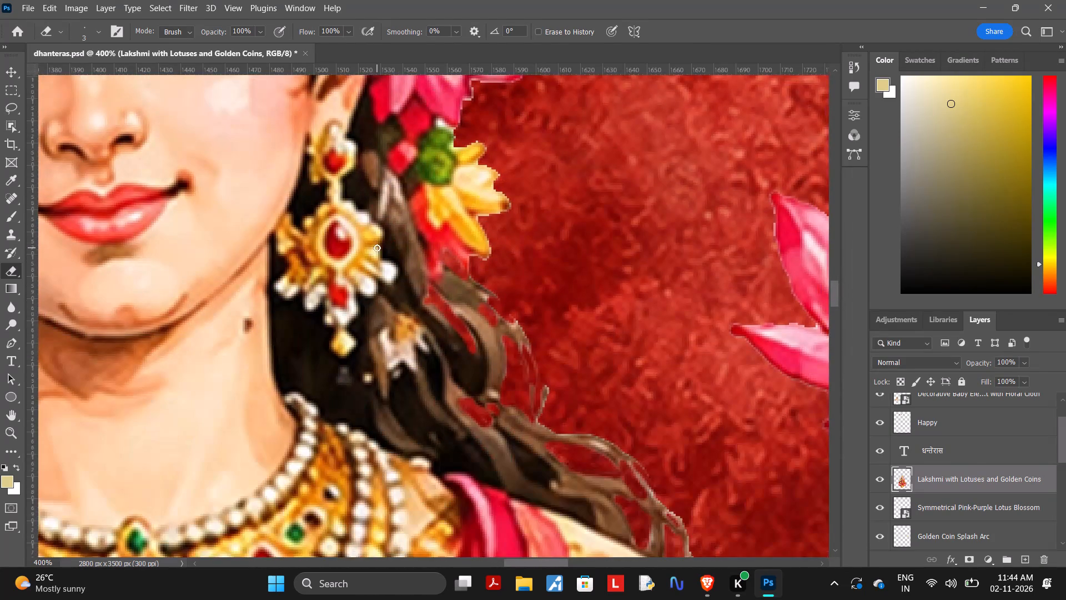
pyautogui.scroll(2, 549, 302)
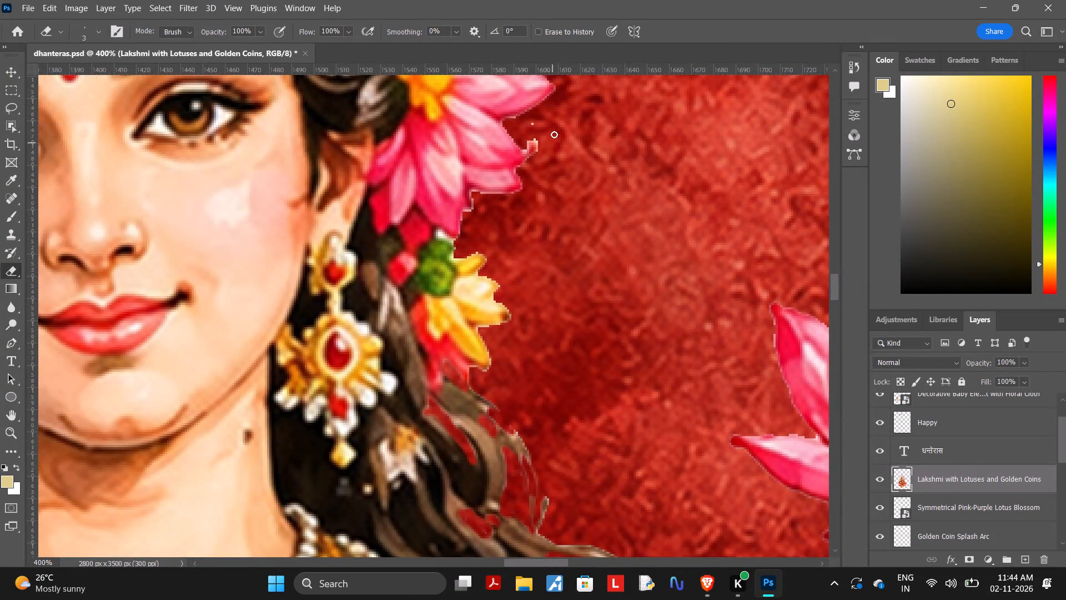
pyautogui.scroll(1, 554, 235)
pyautogui.scroll(-2, 554, 235)
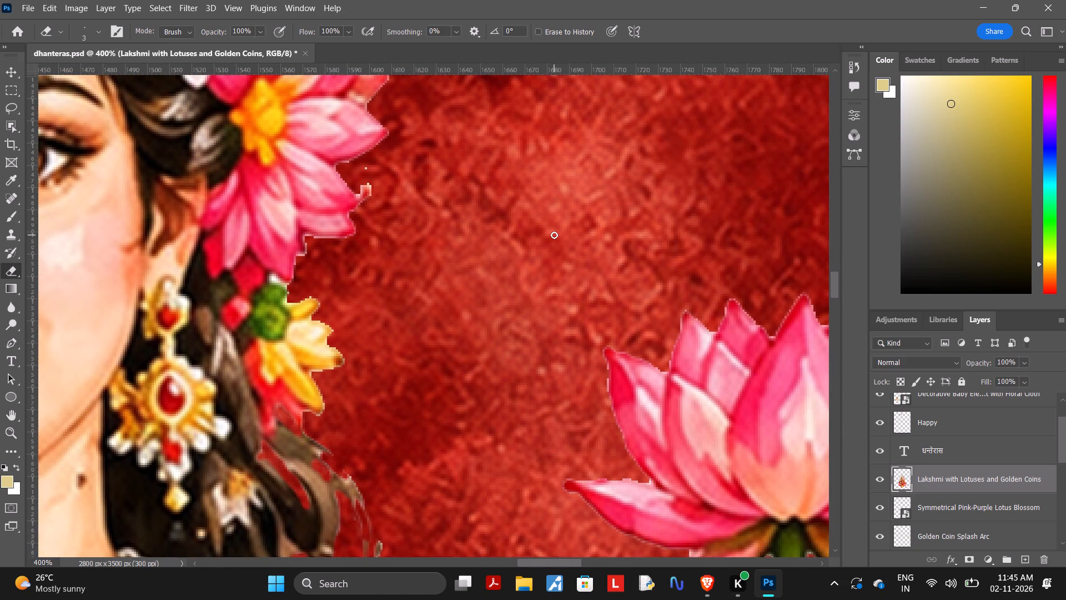
pyautogui.scroll(-4, 554, 235)
pyautogui.hscroll(4, 554, 235)
pyautogui.hscroll(-2, 554, 235)
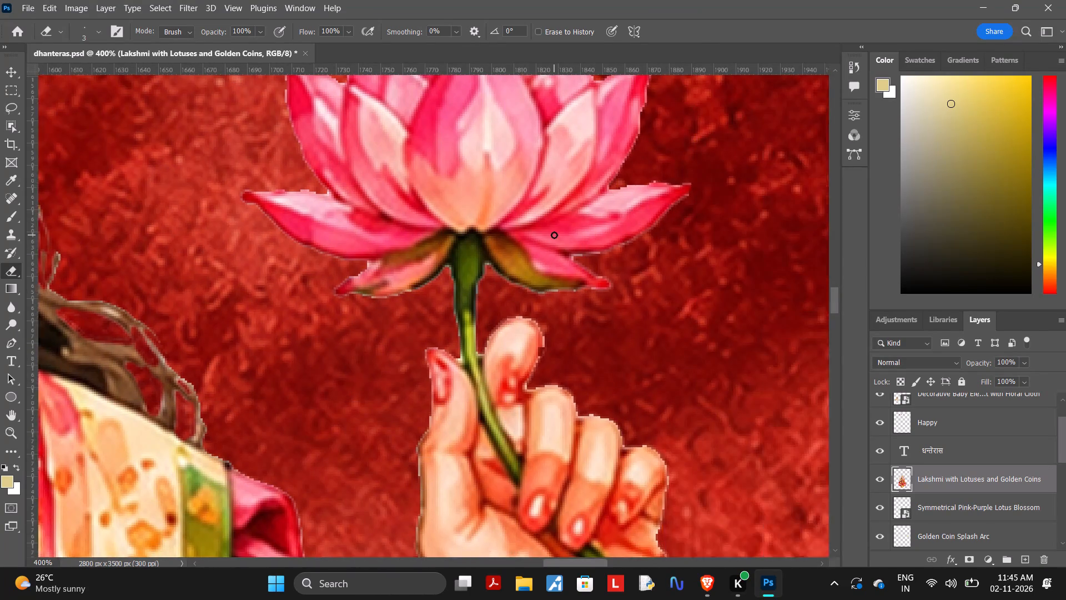
# Erase the narrow white patch along the outer edge of the lower hair curl on the green-sleeved side.
pyautogui.hscroll(-7, 554, 235)
pyautogui.moveTo(554, 235); pyautogui.dragTo(424, 235)
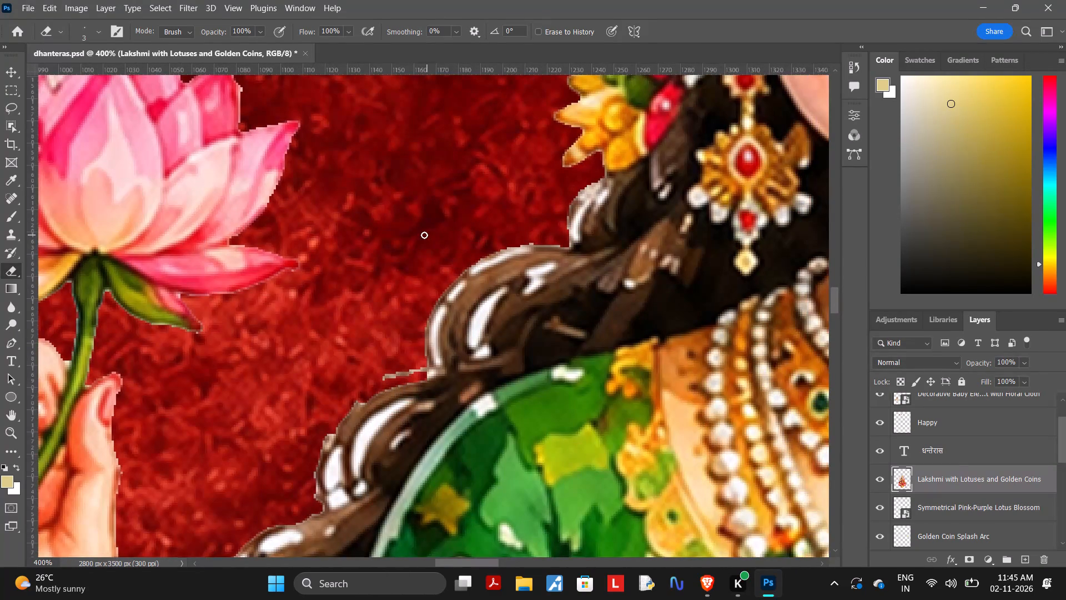
pyautogui.moveTo(424, 235); pyautogui.dragTo(386, 237)
pyautogui.hscroll(-2, 386, 237)
pyautogui.scroll(-2, 386, 237)
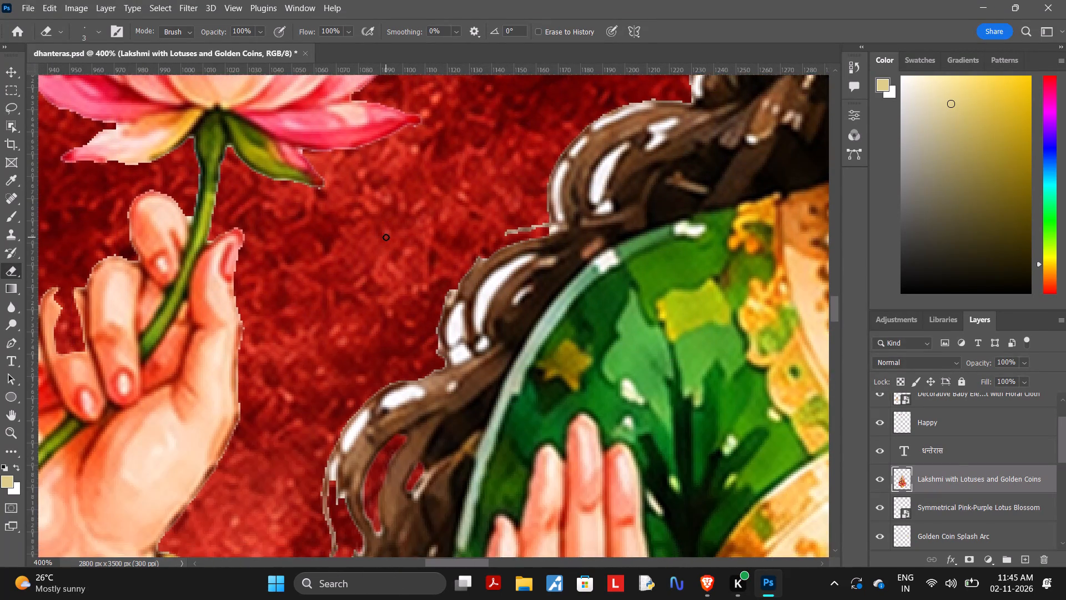
pyautogui.moveTo(331, 357); pyautogui.dragTo(331, 366)
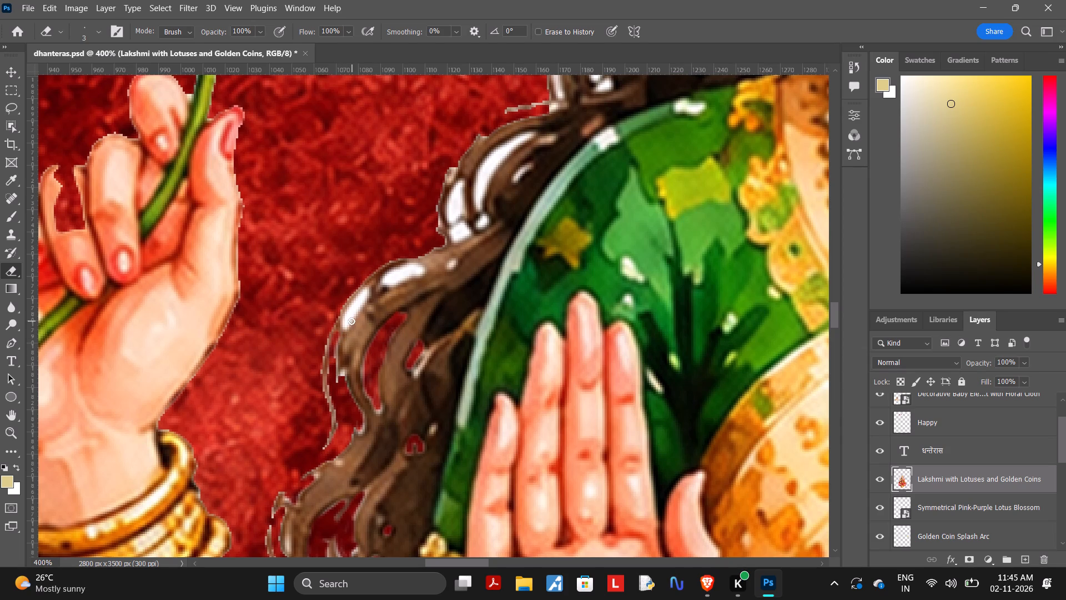
pyautogui.moveTo(349, 325); pyautogui.dragTo(342, 324)
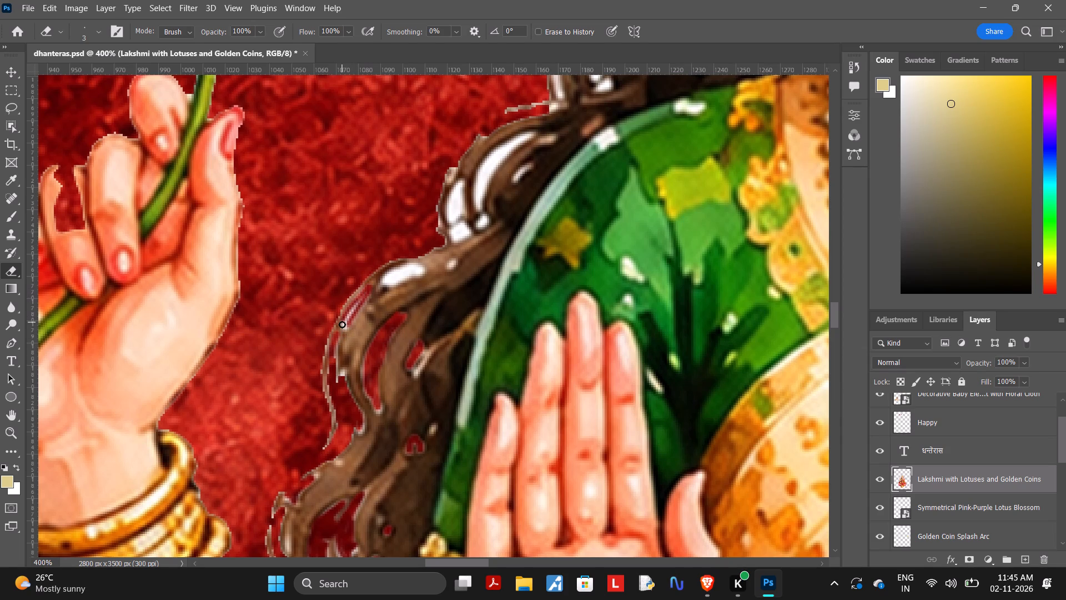
pyautogui.moveTo(342, 324); pyautogui.dragTo(368, 291)
pyautogui.moveTo(368, 291); pyautogui.dragTo(370, 290)
# Erase the oval white patch at the top of the same lower curl, just inside its outer strand.
pyautogui.moveTo(382, 287); pyautogui.dragTo(422, 274)
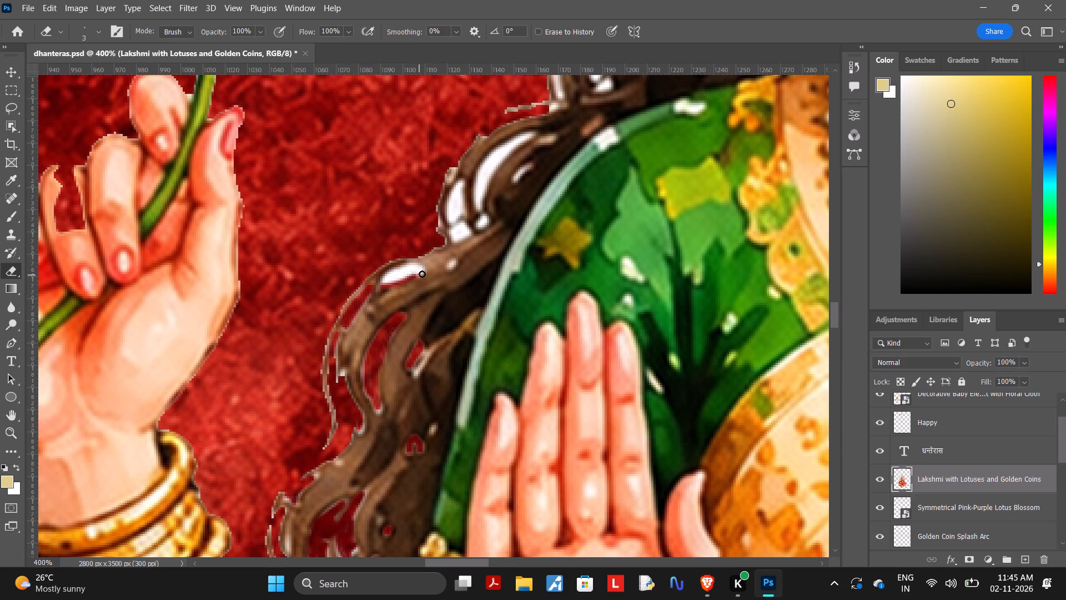
pyautogui.moveTo(422, 274); pyautogui.dragTo(382, 285)
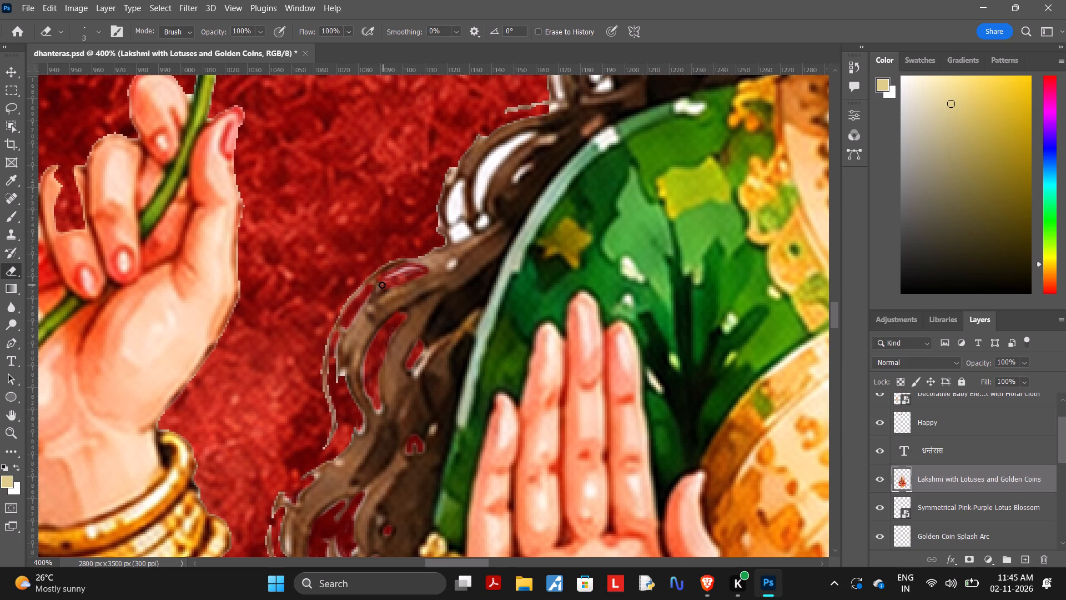
pyautogui.moveTo(382, 285); pyautogui.dragTo(406, 265)
pyautogui.moveTo(406, 265); pyautogui.dragTo(394, 271)
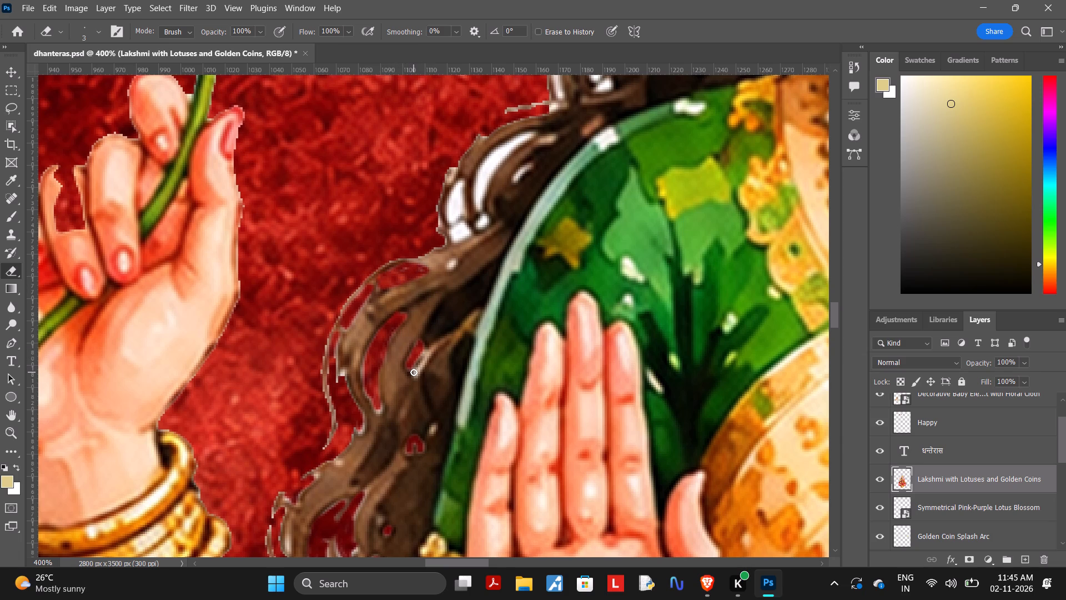
# Erase the small white specks in the curl's inner gap and on the strand just above it.
pyautogui.click(416, 372)
pyautogui.scroll(2, 538, 161)
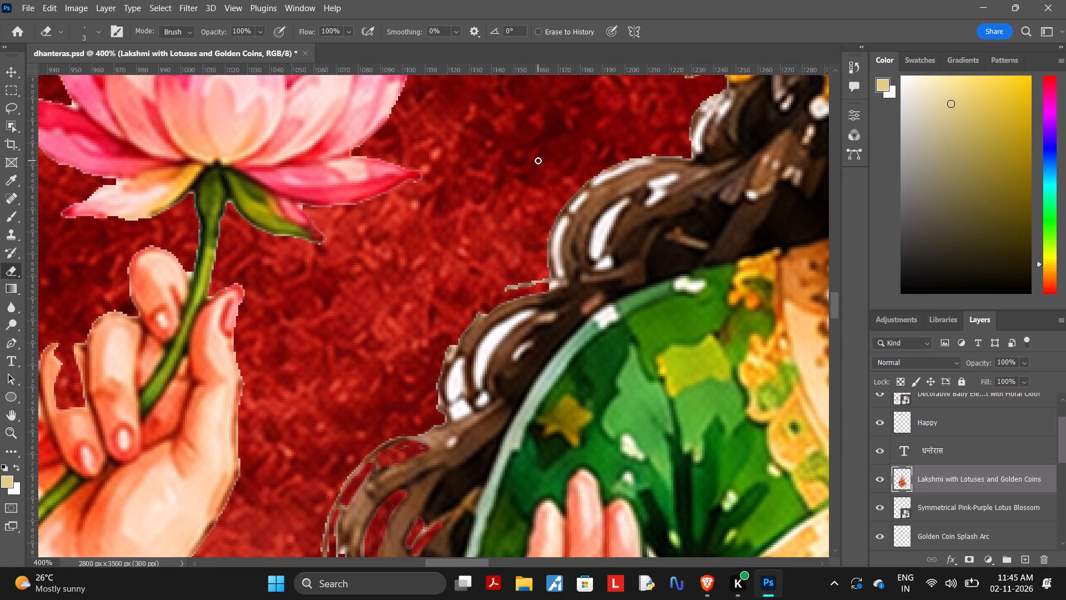
pyautogui.click(447, 447)
# Erase the white patches just inside the outer strand of the middle hair curl beside the green sleeve, down to its base.
pyautogui.moveTo(450, 408); pyautogui.dragTo(452, 413)
pyautogui.moveTo(452, 413); pyautogui.dragTo(458, 420)
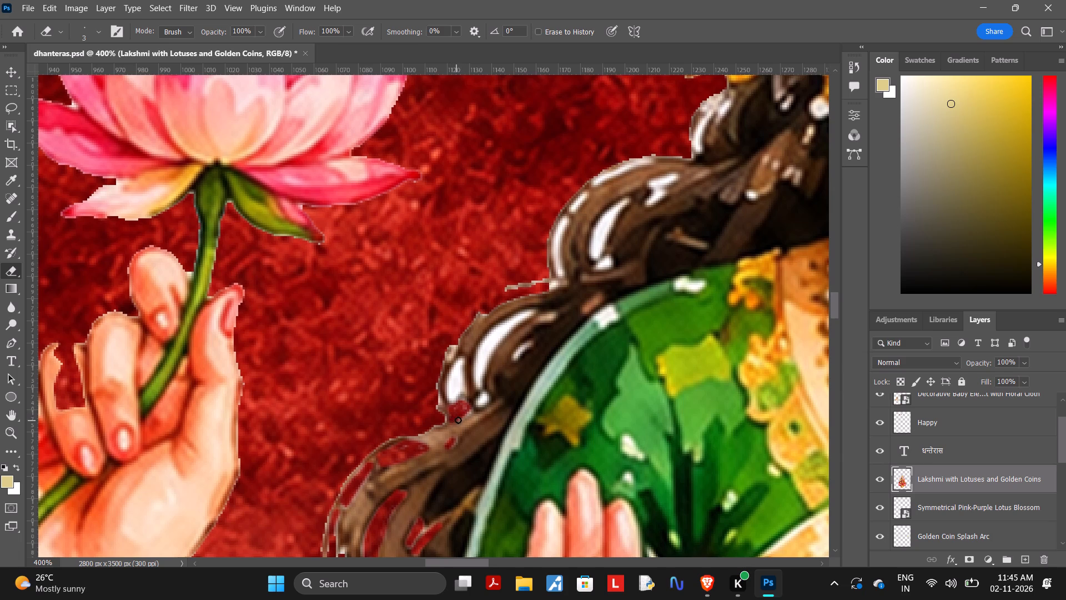
pyautogui.moveTo(458, 420); pyautogui.dragTo(457, 407)
pyautogui.moveTo(452, 398); pyautogui.dragTo(461, 359)
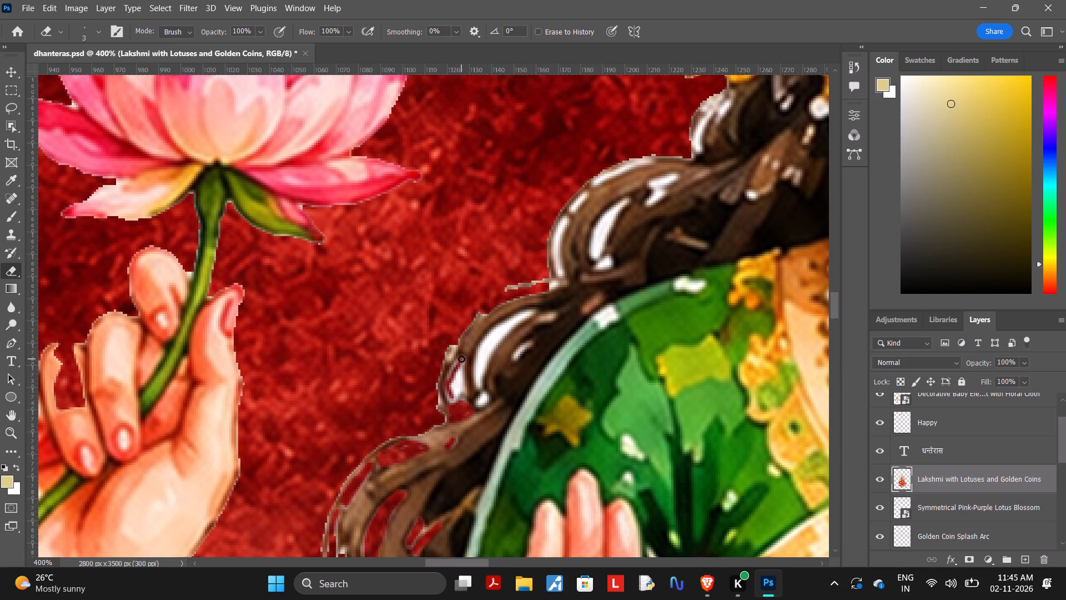
pyautogui.moveTo(461, 359); pyautogui.dragTo(451, 392)
pyautogui.moveTo(451, 392); pyautogui.dragTo(460, 393)
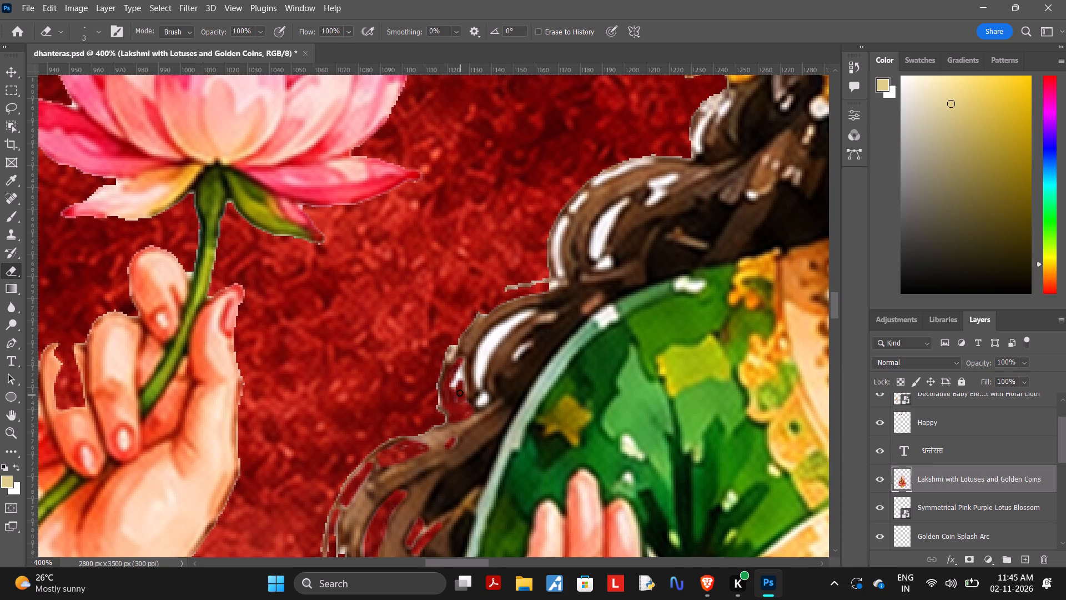
pyautogui.moveTo(460, 393); pyautogui.dragTo(454, 384)
pyautogui.moveTo(454, 384); pyautogui.dragTo(461, 368)
pyautogui.moveTo(463, 362); pyautogui.dragTo(465, 376)
# Erase the long crescent-shaped white patch inside the same middle curl, along with the white spot at its lower end.
pyautogui.click(486, 401)
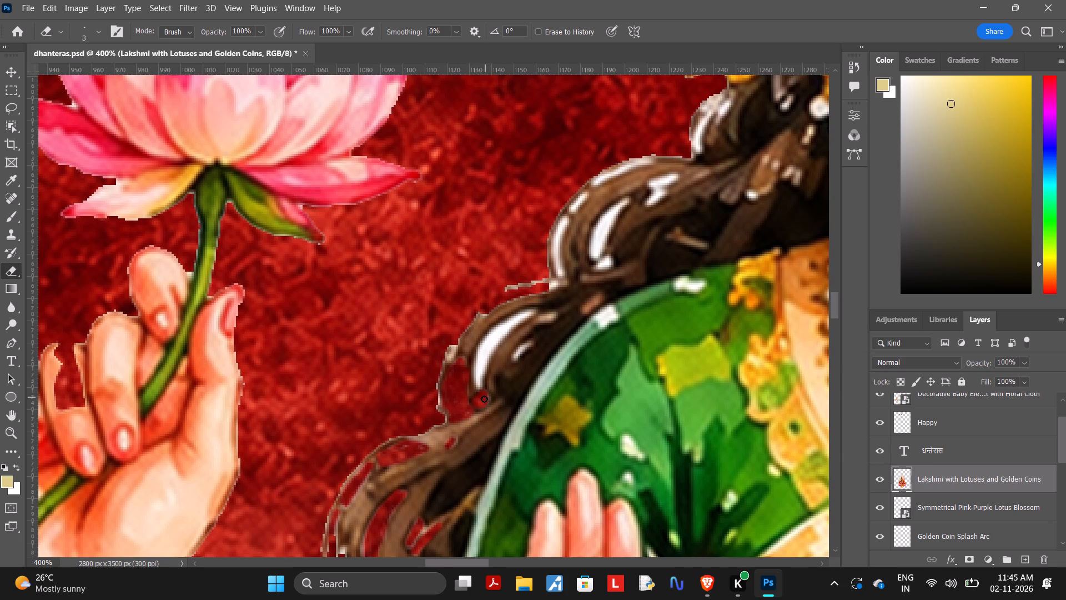
pyautogui.moveTo(479, 385); pyautogui.dragTo(489, 338)
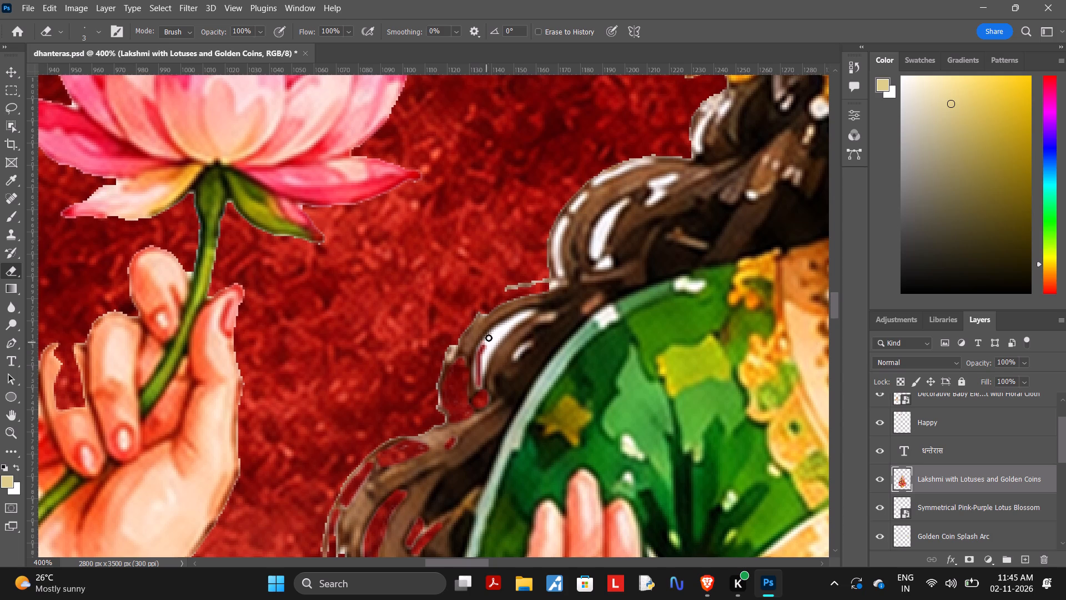
pyautogui.moveTo(489, 338); pyautogui.dragTo(484, 383)
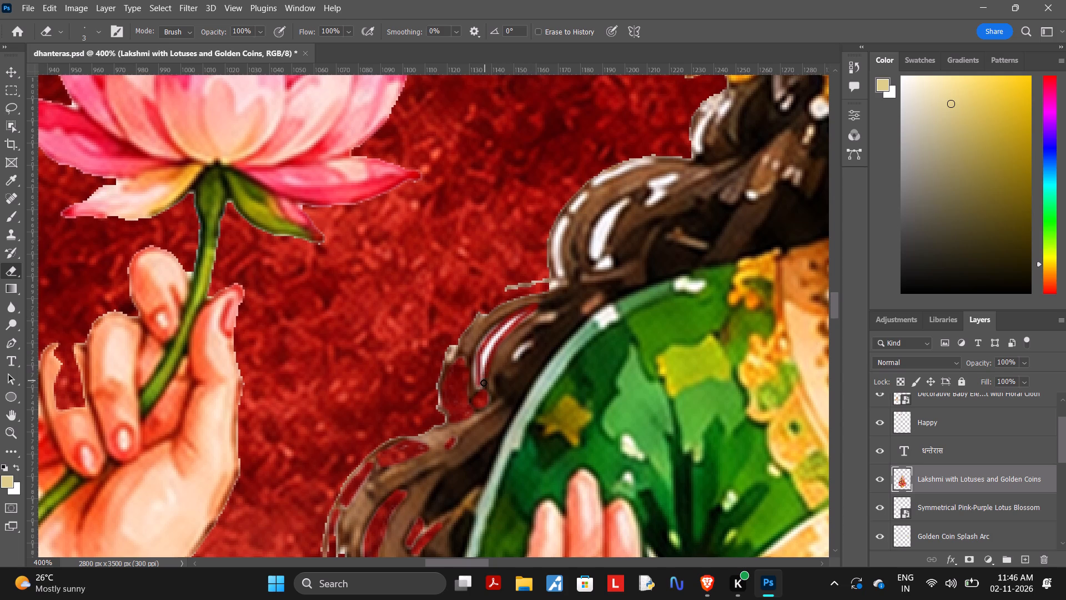
pyautogui.moveTo(484, 383); pyautogui.dragTo(480, 367)
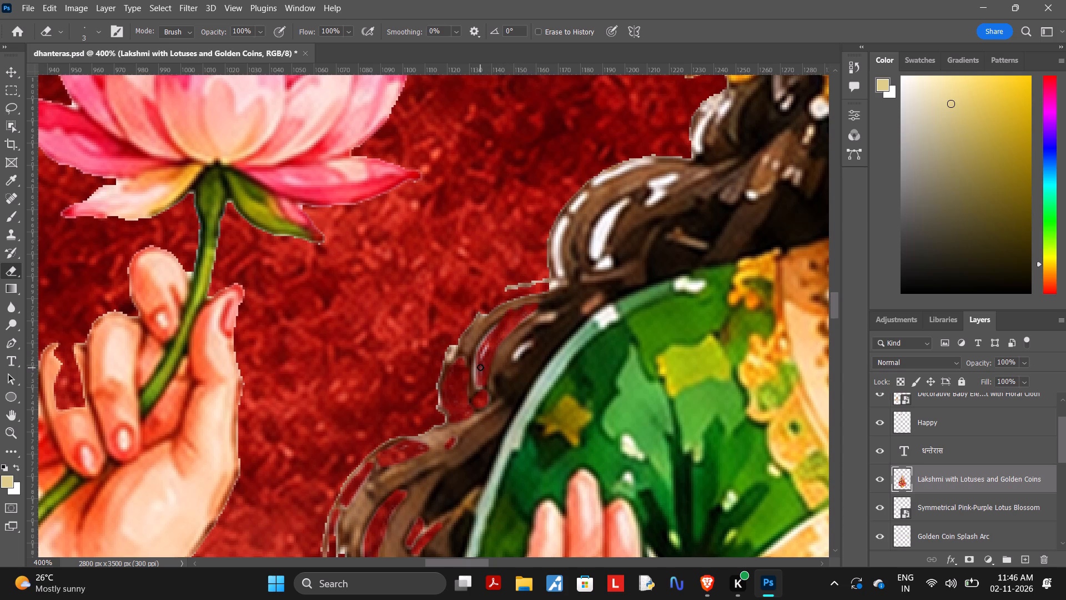
pyautogui.moveTo(480, 367); pyautogui.dragTo(500, 319)
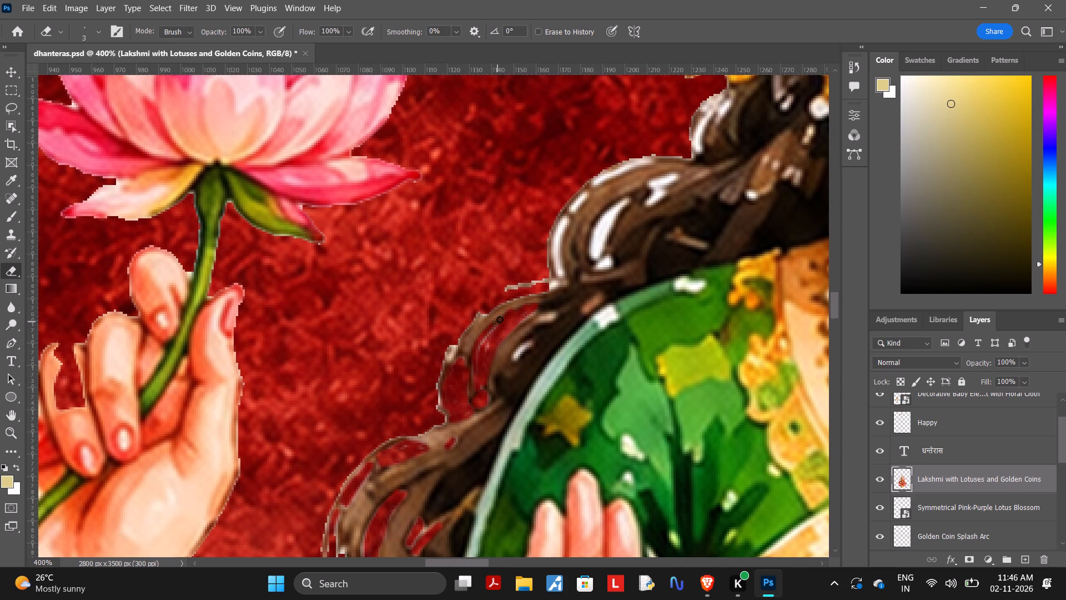
pyautogui.moveTo(500, 319); pyautogui.dragTo(535, 306)
pyautogui.moveTo(535, 306); pyautogui.dragTo(484, 348)
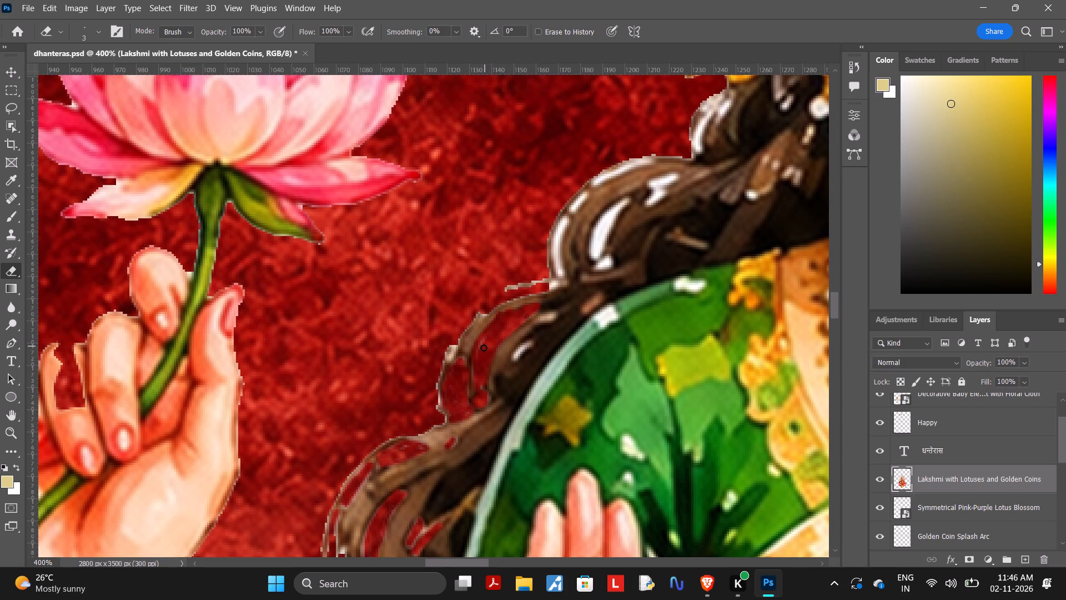
pyautogui.moveTo(484, 348); pyautogui.dragTo(480, 352)
# Erase the white strip inside the outer edge of the next curl up and the small white spot near that curl's base.
pyautogui.scroll(1, 578, 279)
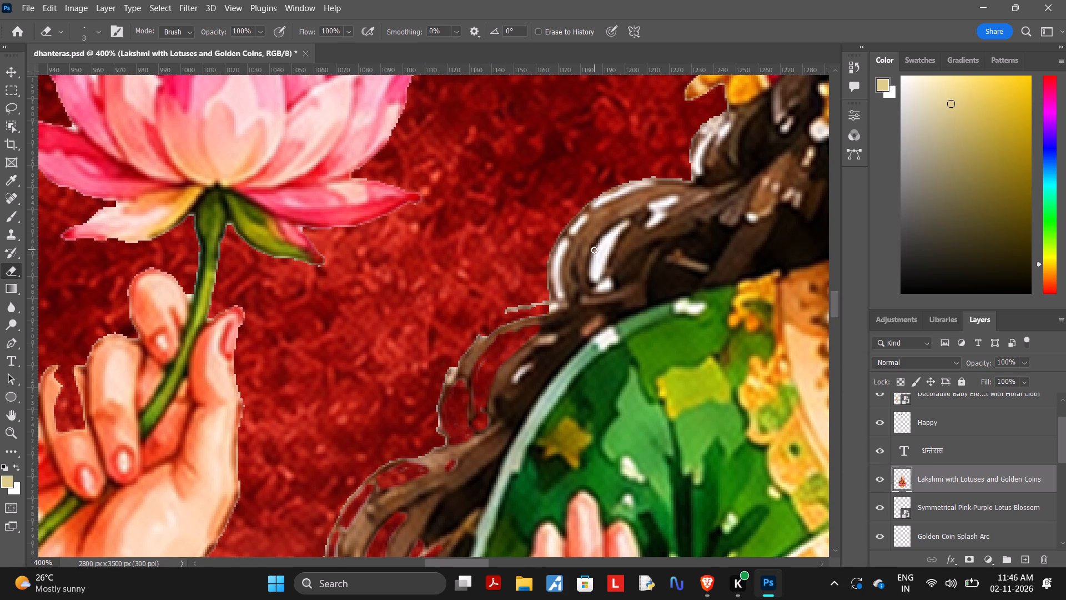
pyautogui.click(607, 286)
pyautogui.moveTo(566, 242); pyautogui.dragTo(560, 246)
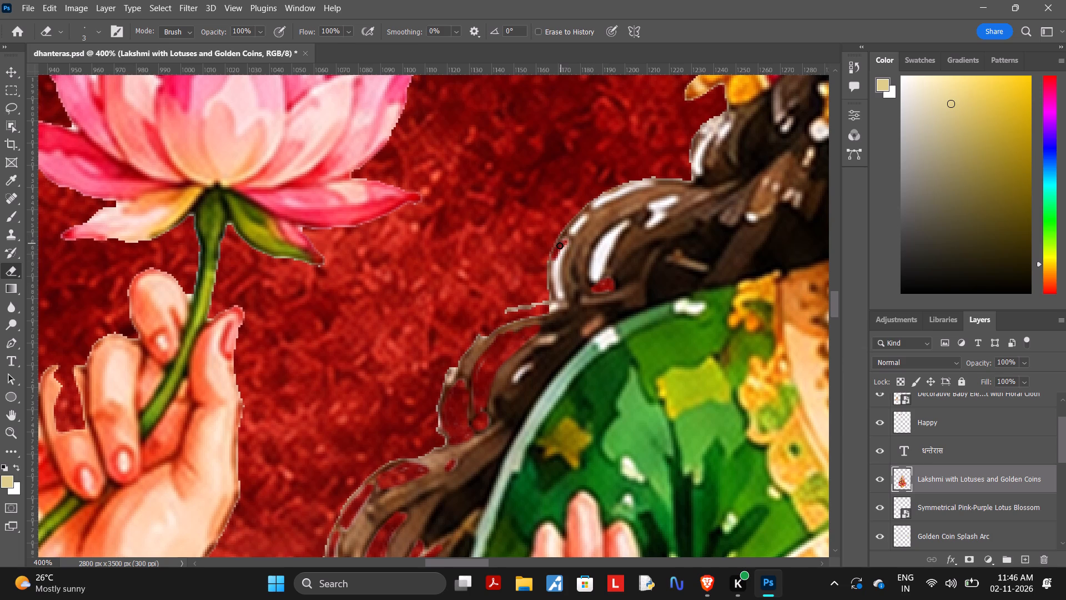
pyautogui.moveTo(560, 246); pyautogui.dragTo(557, 265)
pyautogui.moveTo(557, 265); pyautogui.dragTo(562, 297)
pyautogui.moveTo(555, 306); pyautogui.dragTo(550, 311)
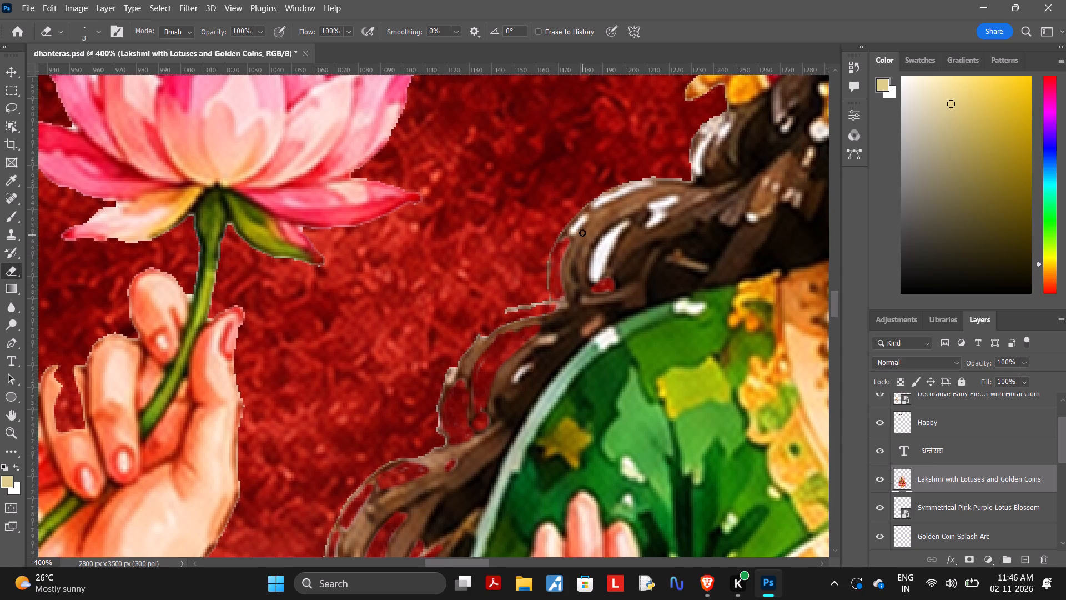
# Erase the white remnants along the upper outer edge of that curl, up to where it meets the curl above.
pyautogui.click(575, 232)
pyautogui.moveTo(574, 229); pyautogui.dragTo(580, 221)
pyautogui.moveTo(598, 206); pyautogui.dragTo(652, 186)
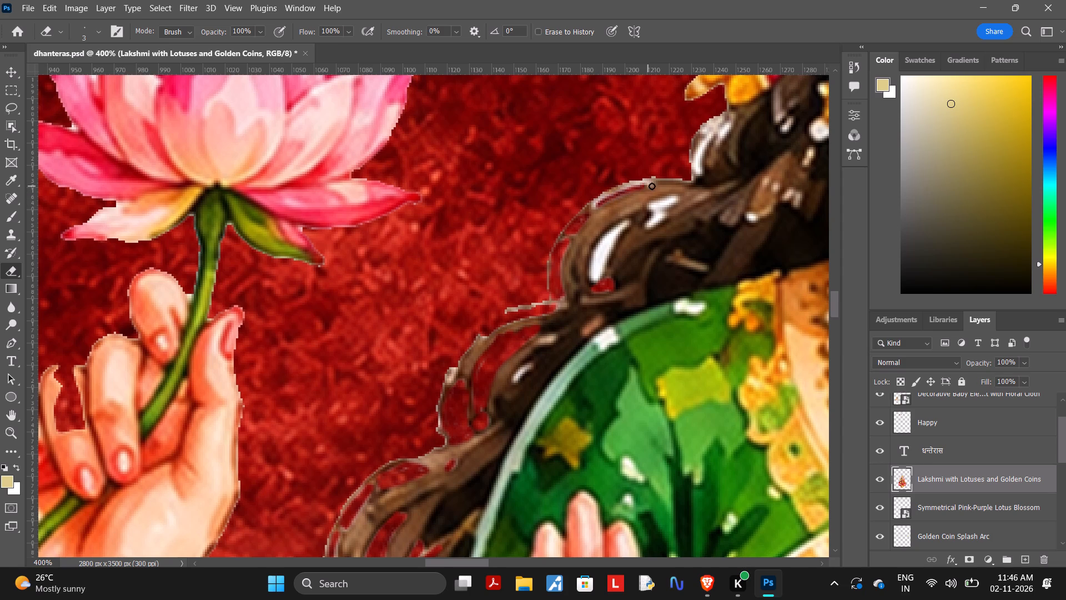
pyautogui.moveTo(652, 186); pyautogui.dragTo(636, 185)
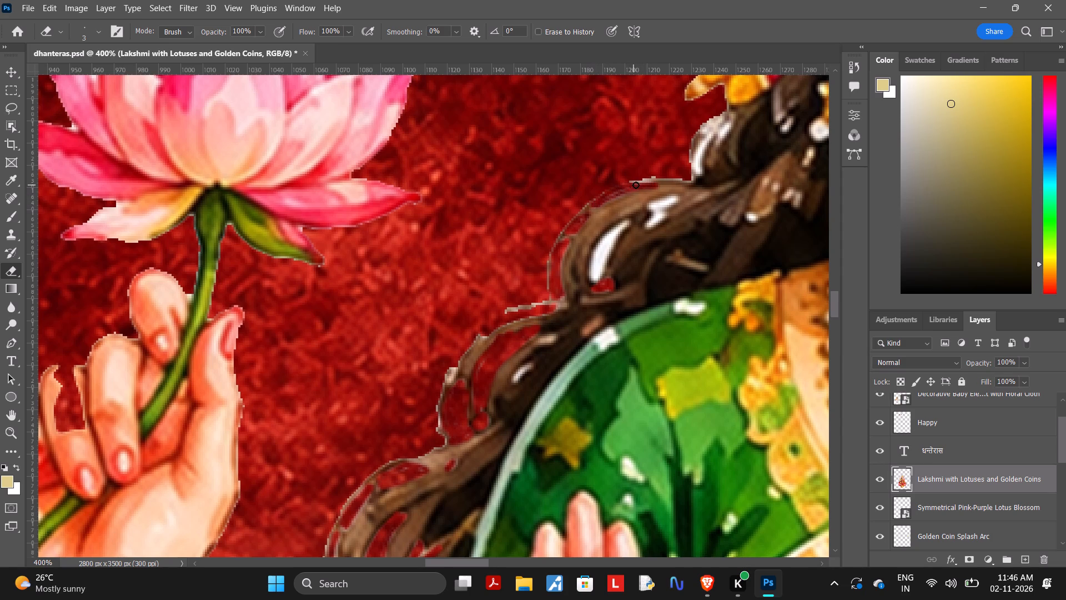
pyautogui.moveTo(636, 185); pyautogui.dragTo(625, 187)
pyautogui.moveTo(625, 187); pyautogui.dragTo(680, 177)
pyautogui.moveTo(680, 177); pyautogui.dragTo(685, 177)
# Erase the long oval white patch in the middle of the same upper curl.
pyautogui.moveTo(626, 221); pyautogui.dragTo(589, 278)
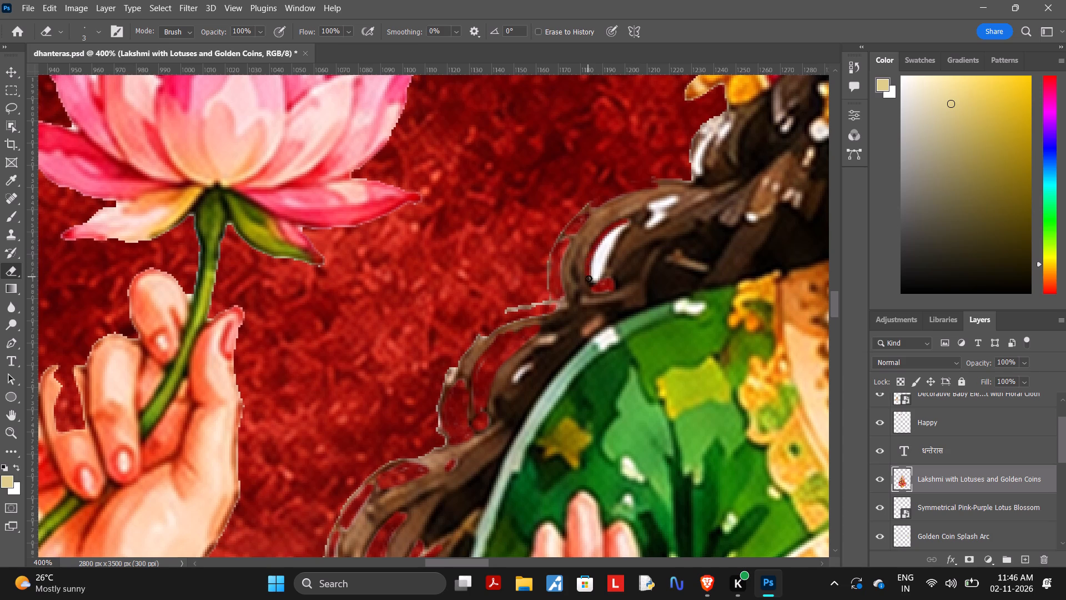
pyautogui.moveTo(589, 278); pyautogui.dragTo(610, 238)
pyautogui.moveTo(610, 238); pyautogui.dragTo(592, 276)
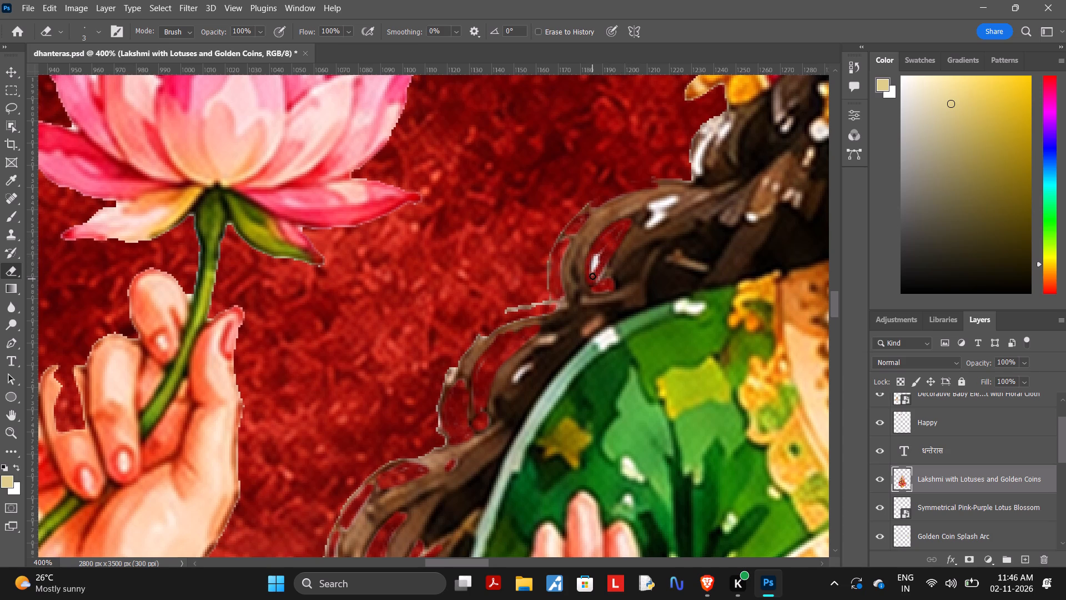
pyautogui.moveTo(592, 276); pyautogui.dragTo(596, 281)
pyautogui.moveTo(596, 281); pyautogui.dragTo(596, 281)
# Erase the forked white patch near the top of the same curl, just below its upper strand.
pyautogui.moveTo(656, 205); pyautogui.dragTo(672, 199)
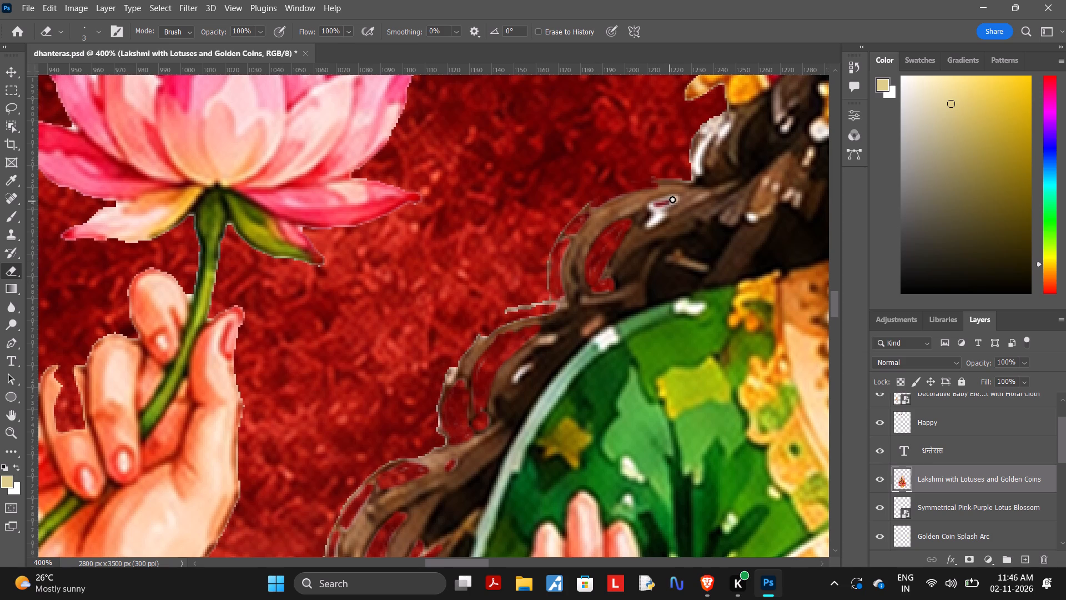
pyautogui.moveTo(672, 199); pyautogui.dragTo(647, 205)
pyautogui.moveTo(647, 205); pyautogui.dragTo(650, 222)
pyautogui.moveTo(650, 222); pyautogui.dragTo(668, 207)
# Erase the last of the forked white patch and the white remnants along the hair edge below the yellow flower.
pyautogui.moveTo(668, 207); pyautogui.dragTo(663, 215)
pyautogui.scroll(1, 663, 215)
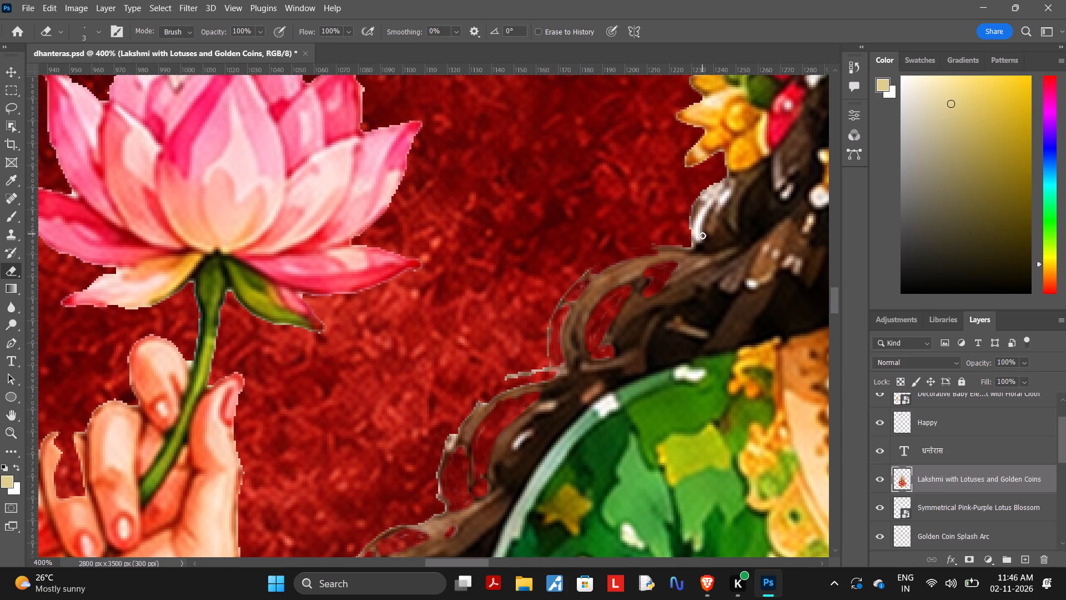
pyautogui.moveTo(695, 241); pyautogui.dragTo(692, 234)
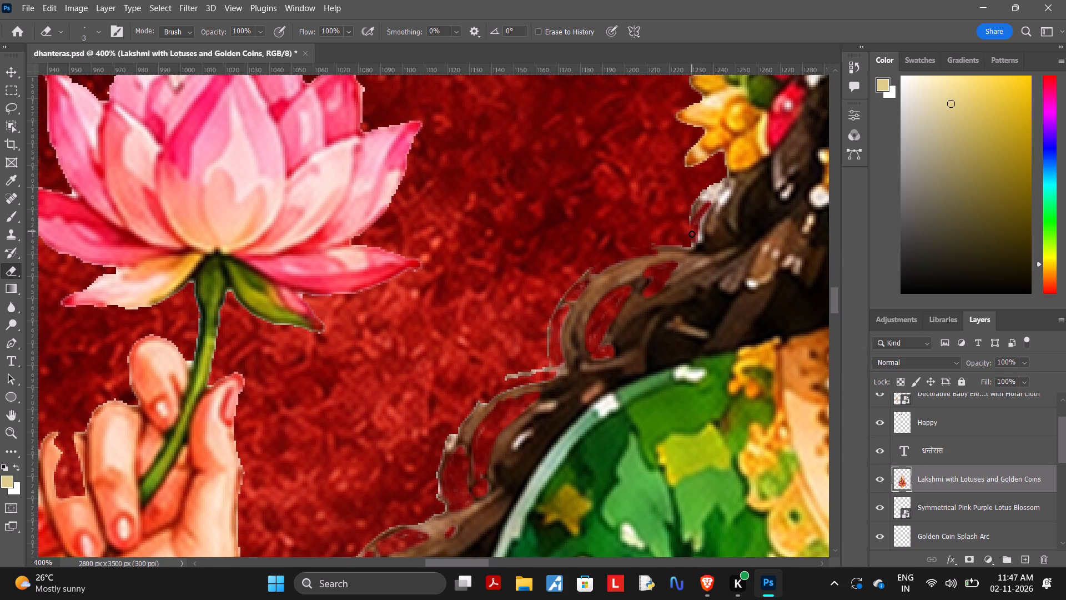
pyautogui.moveTo(692, 234); pyautogui.dragTo(720, 183)
pyautogui.moveTo(720, 183); pyautogui.dragTo(688, 224)
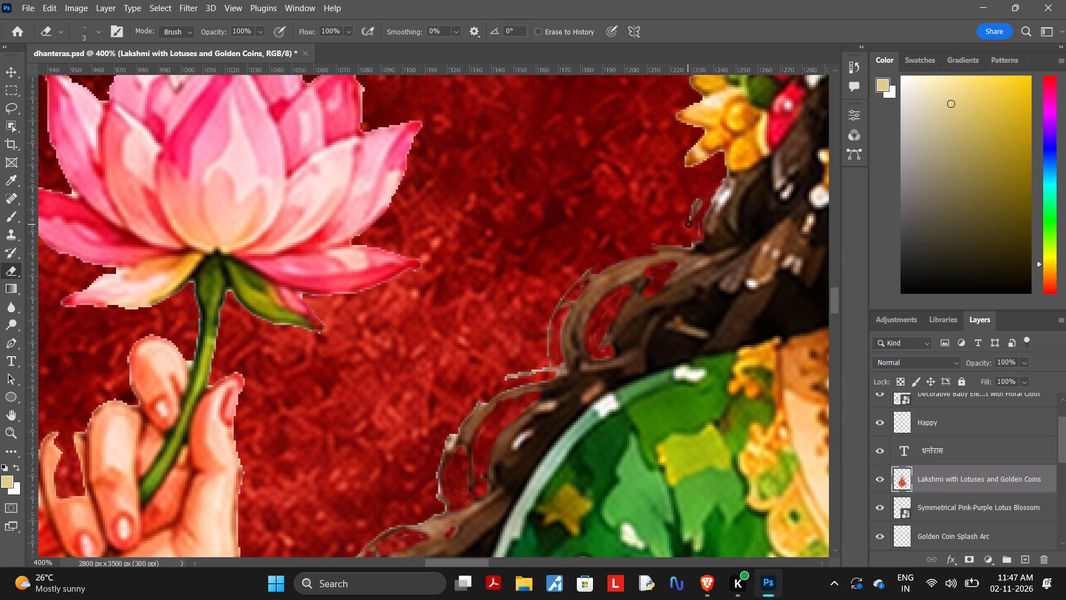
pyautogui.moveTo(688, 224); pyautogui.dragTo(727, 191)
pyautogui.moveTo(727, 191); pyautogui.dragTo(713, 198)
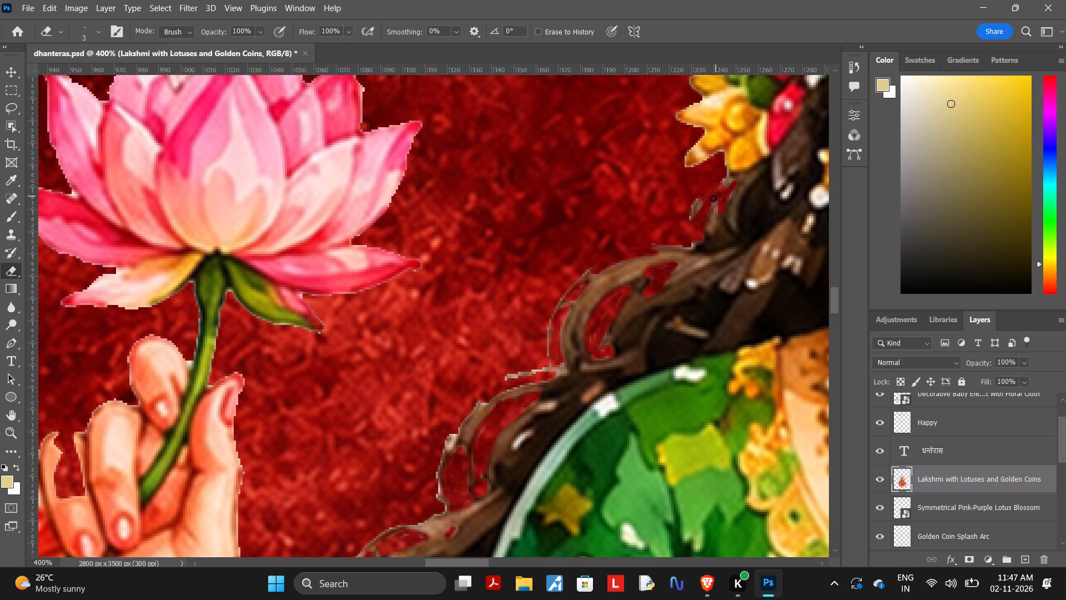
pyautogui.moveTo(713, 198); pyautogui.dragTo(733, 189)
# Erase the small white streak in the dark hair beside the green sleeve, inside the lower curl.
pyautogui.scroll(1, 733, 189)
pyautogui.keyDown('ctrl'); pyautogui.scroll(-1, 733, 189); pyautogui.keyUp('ctrl')
pyautogui.keyDown('ctrl'); pyautogui.scroll(1, 733, 189); pyautogui.keyUp('ctrl')
pyautogui.keyDown('ctrl'); pyautogui.scroll(-1, 733, 189); pyautogui.keyUp('ctrl')
pyautogui.keyDown('ctrl'); pyautogui.scroll(1, 733, 189); pyautogui.keyUp('ctrl')
pyautogui.keyDown('ctrl'); pyautogui.scroll(-1, 733, 189); pyautogui.keyUp('ctrl')
pyautogui.keyDown('ctrl'); pyautogui.scroll(1, 733, 189); pyautogui.keyUp('ctrl')
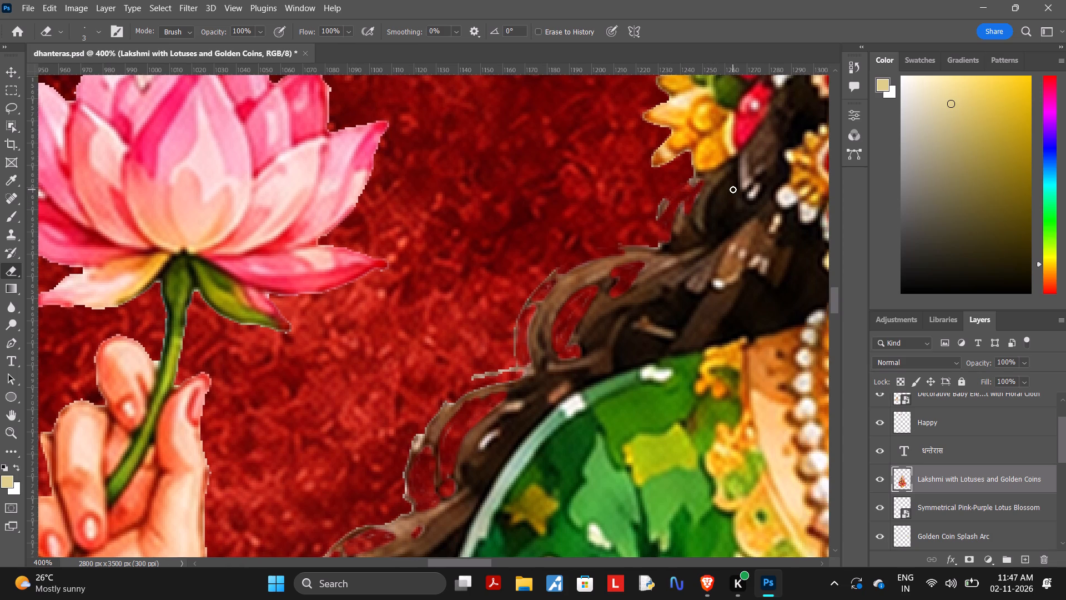
pyautogui.hscroll(2, 733, 189)
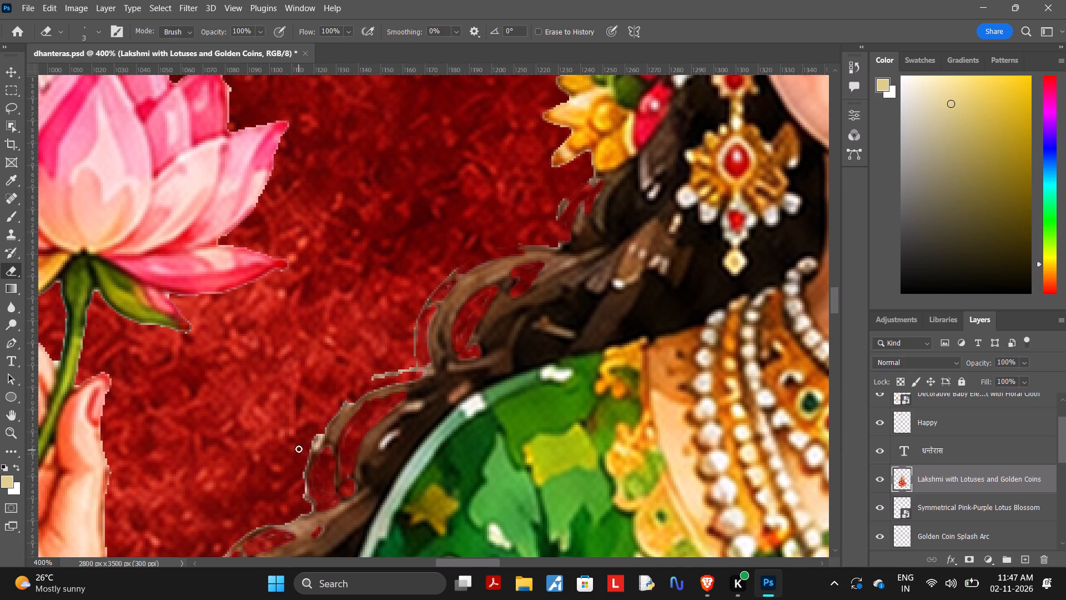
pyautogui.moveTo(383, 448); pyautogui.dragTo(385, 440)
pyautogui.moveTo(385, 440); pyautogui.dragTo(397, 433)
# Examine the cleaned Lakshmi cutout and the overall poster layout from top to bottom.
pyautogui.hotkey('ctrl', '-')
pyautogui.hotkey('ctrl', '-')
pyautogui.hotkey('ctrl', '-')
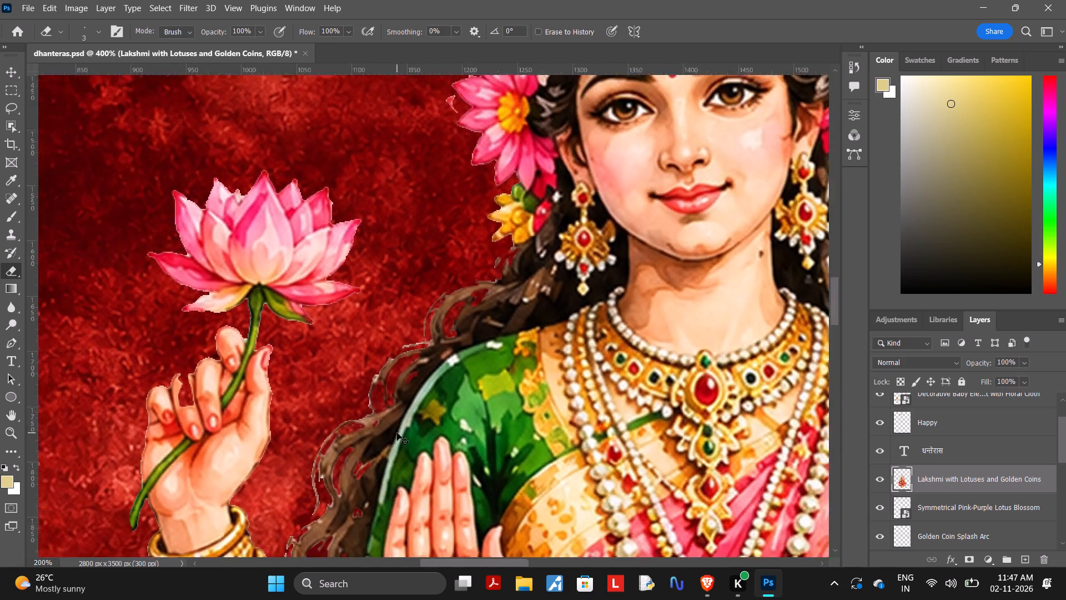
pyautogui.hotkey('ctrl', '-')
pyautogui.hotkey('ctrl', '-')
pyautogui.hotkey('ctrl', '-')
pyautogui.hotkey('ctrl', '-')
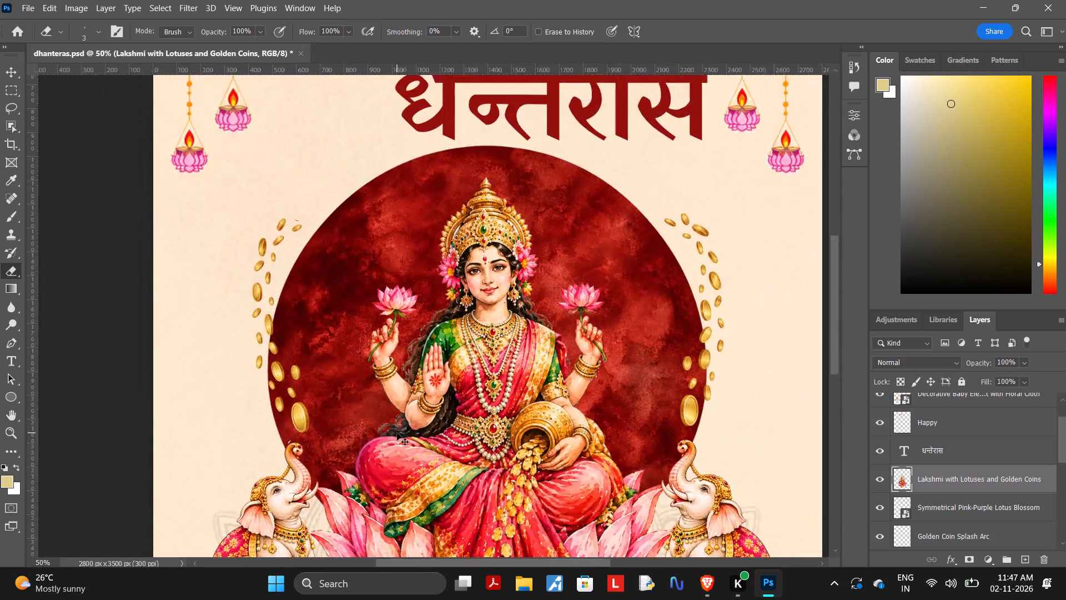
pyautogui.scroll(-2, 397, 433)
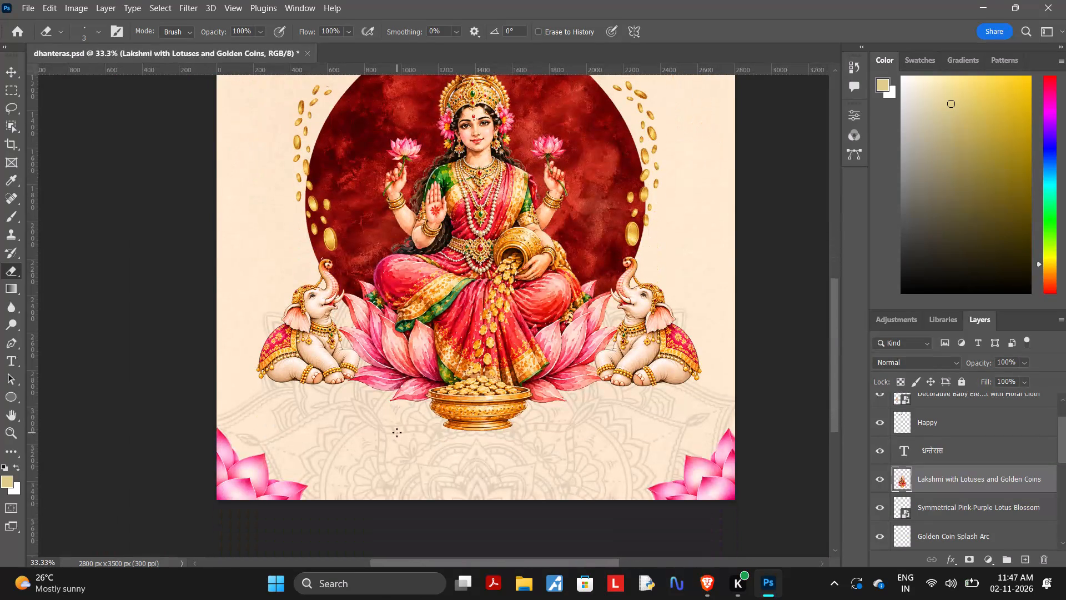
pyautogui.scroll(-1, 397, 433)
pyautogui.scroll(4, 397, 433)
pyautogui.hscroll(1, 397, 433)
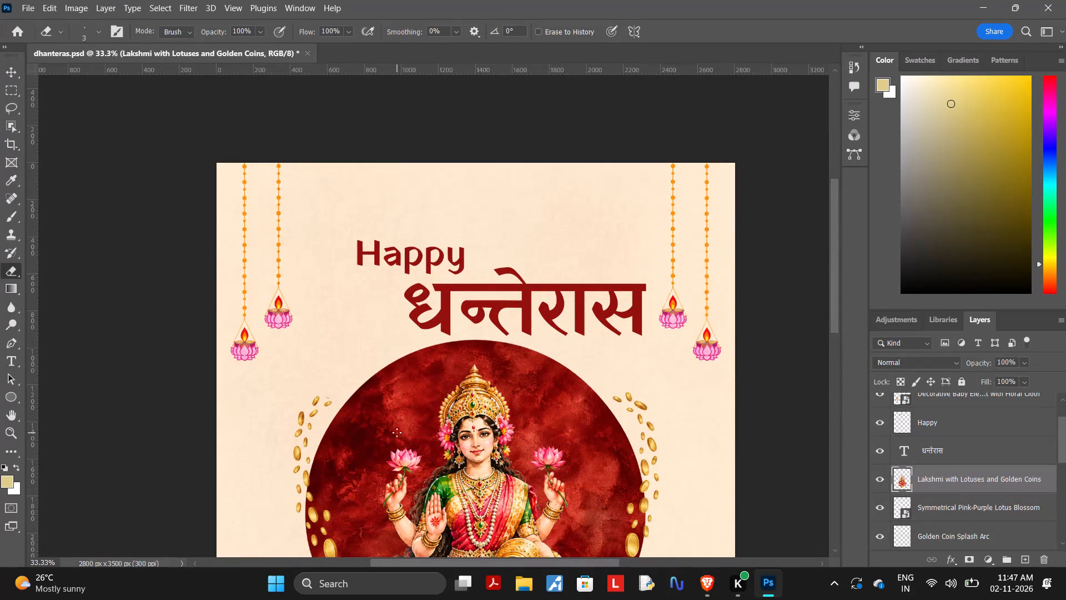
pyautogui.scroll(-1, 397, 433)
pyautogui.click(702, 581)
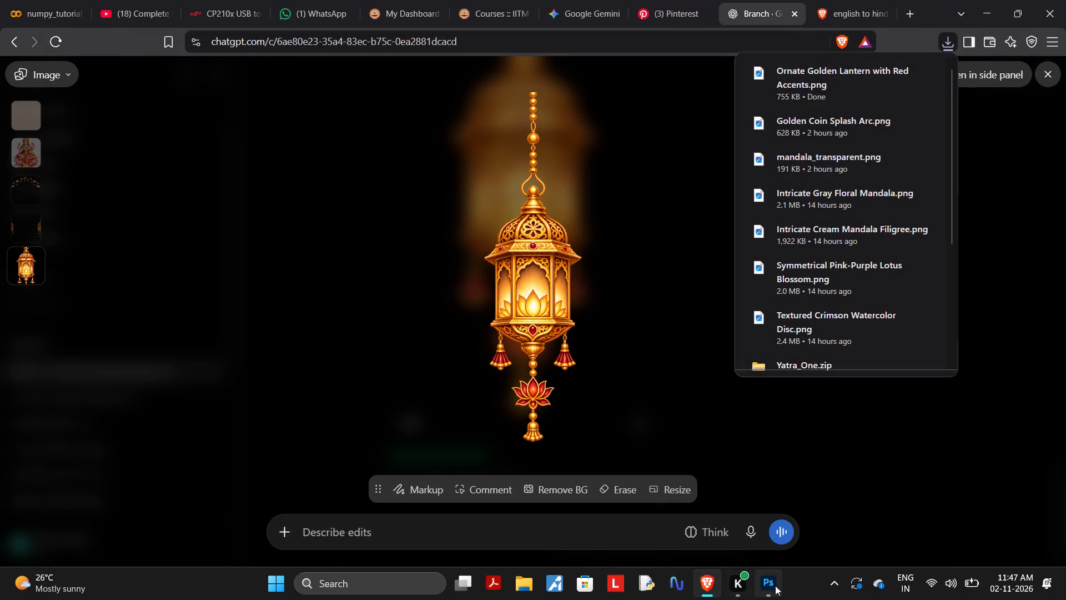
# Place the Ornate Golden Lantern with Red Accents image from New folder on drive D into dhanteras.psd in Photoshop.
pyautogui.click(775, 586)
pyautogui.click(522, 589)
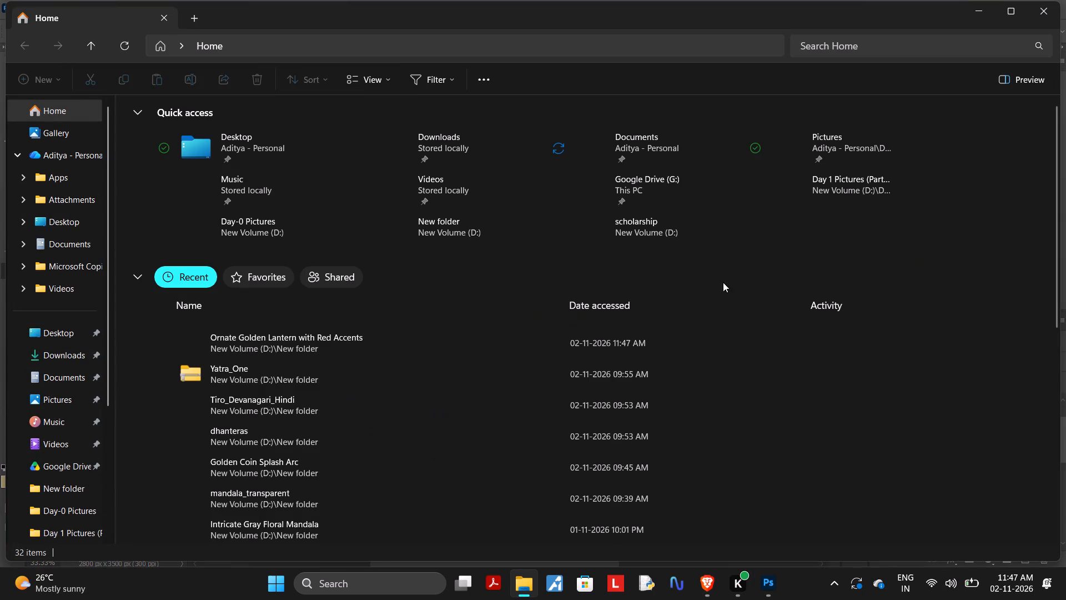
pyautogui.click(87, 490)
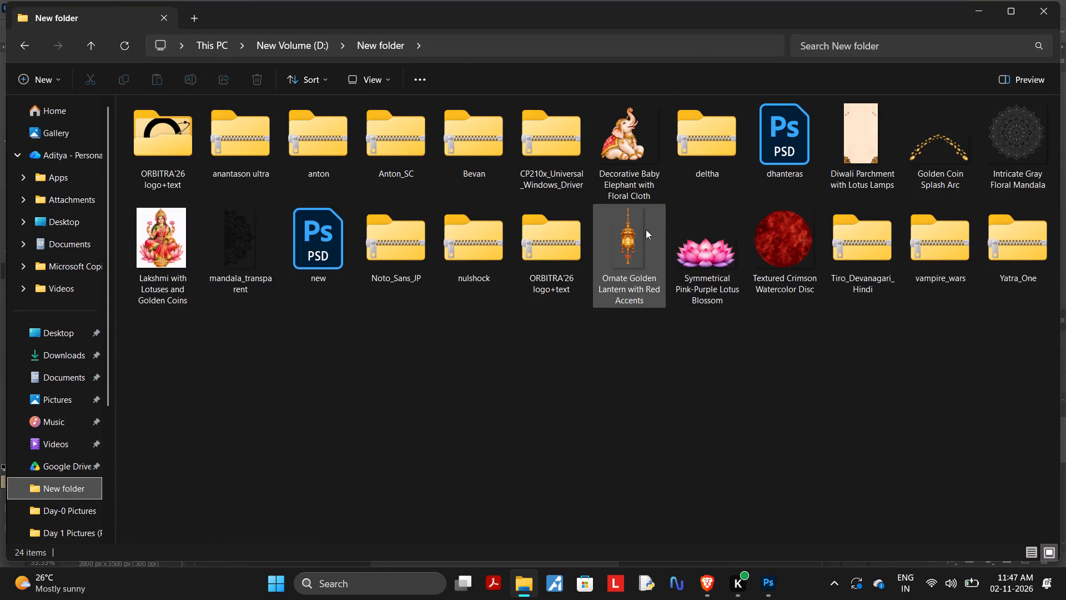
pyautogui.moveTo(633, 239); pyautogui.dragTo(765, 582)
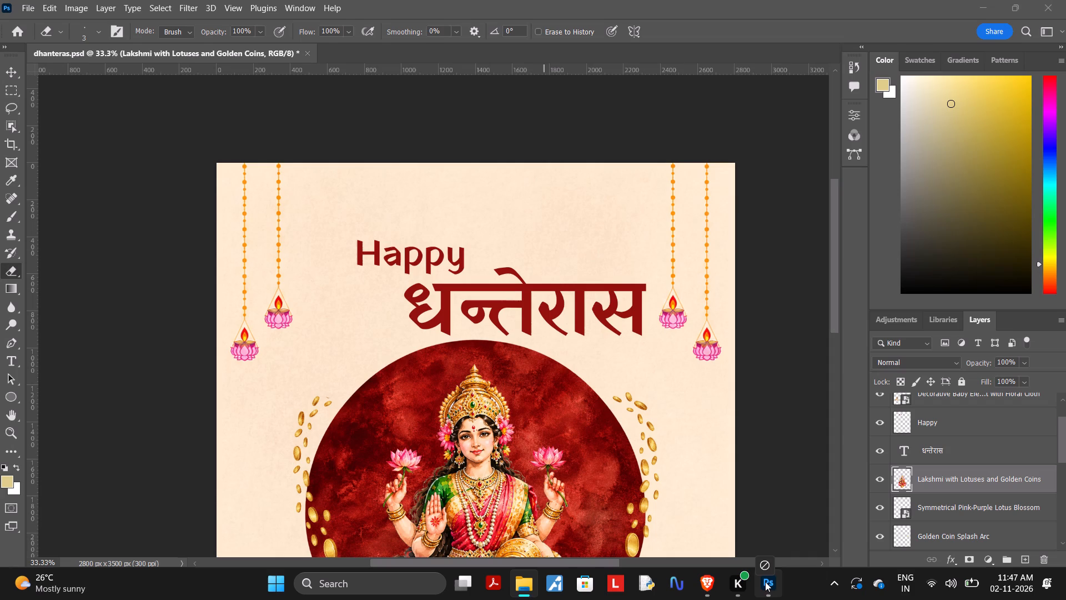
pyautogui.moveTo(765, 582); pyautogui.dragTo(237, 181)
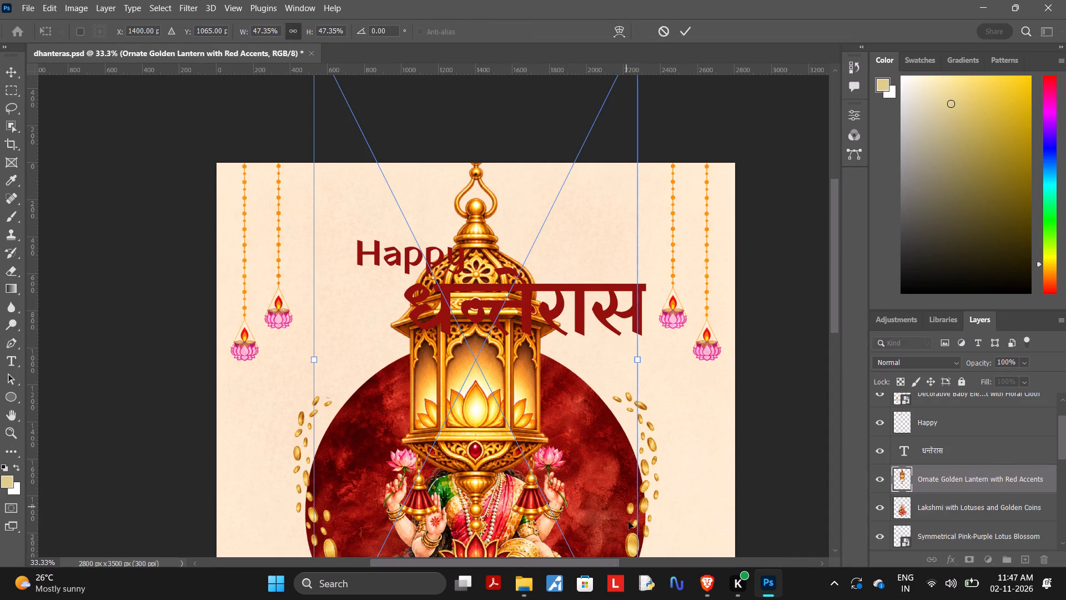
# Scale the placed lantern down to about 14% and hang it from the poster's top edge, between the left lamp strings and "Happy".
pyautogui.scroll(-2, 679, 353)
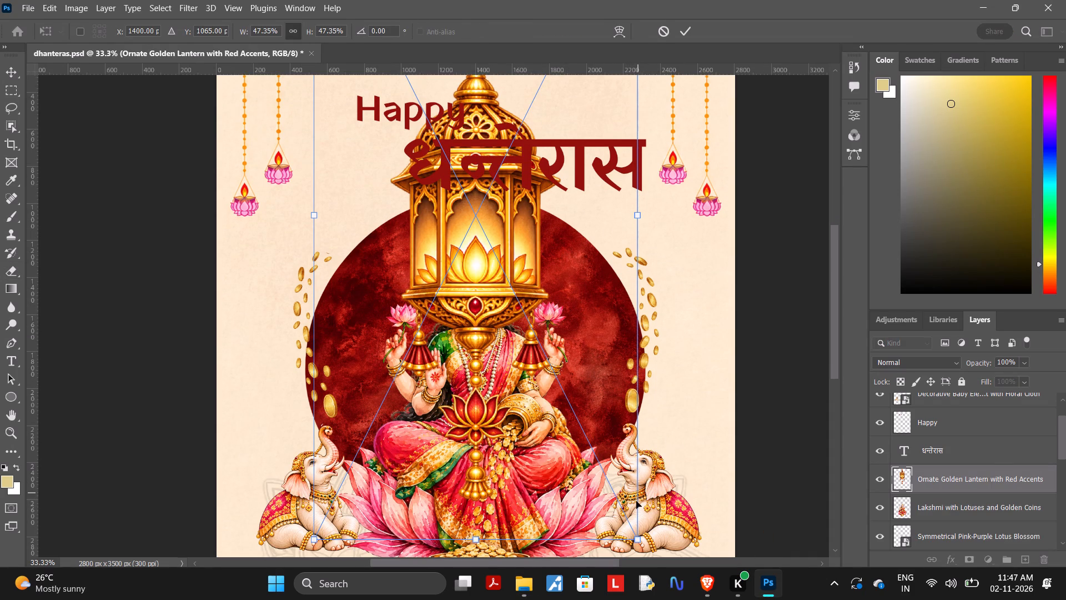
pyautogui.moveTo(636, 539); pyautogui.dragTo(464, 331)
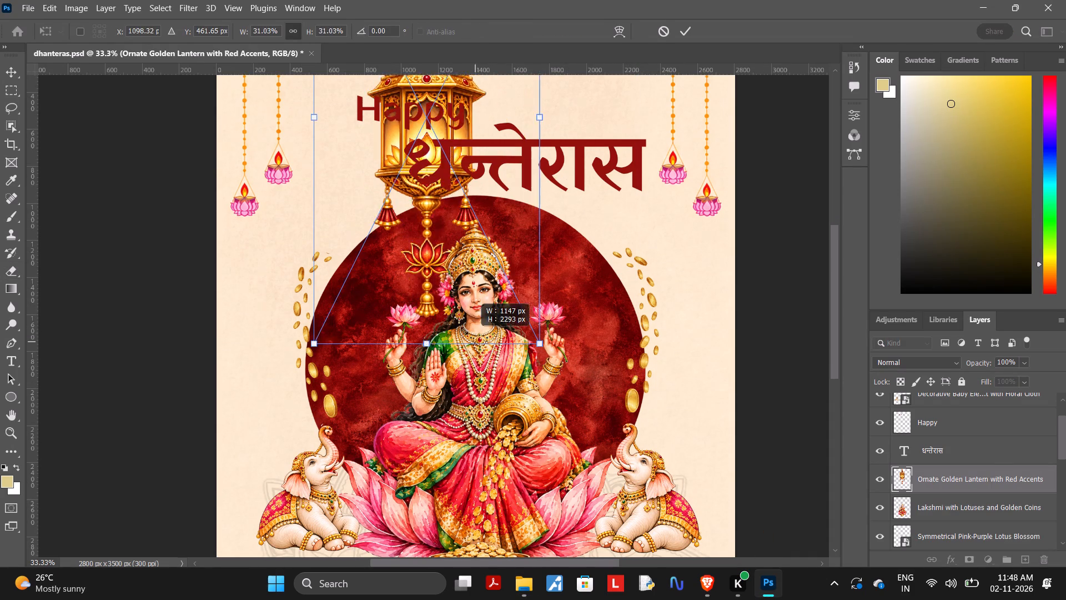
pyautogui.moveTo(464, 331); pyautogui.dragTo(419, 296)
pyautogui.moveTo(384, 224); pyautogui.dragTo(261, 262)
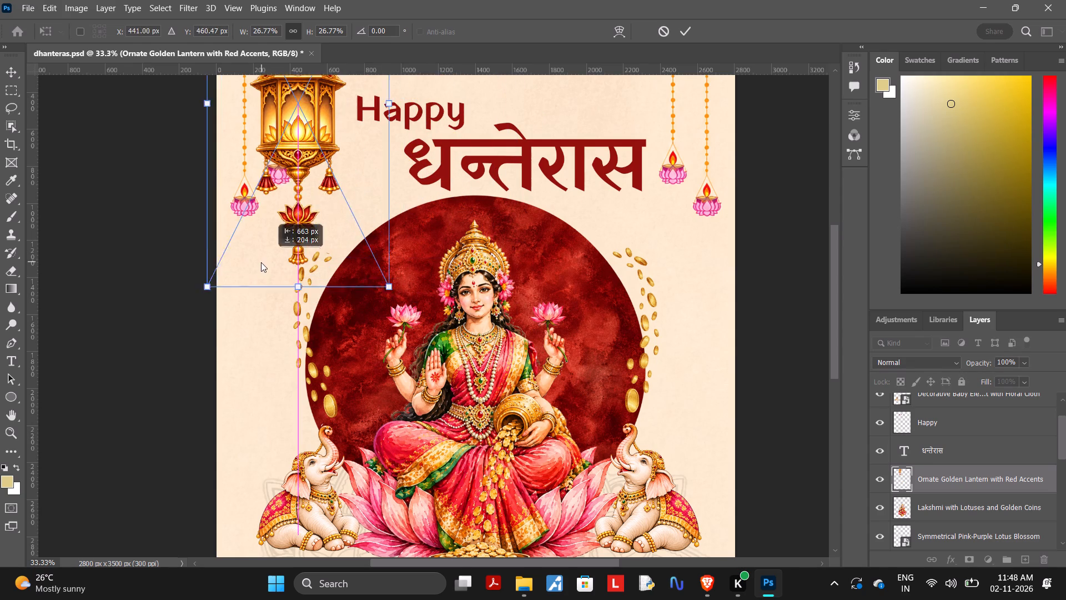
pyautogui.moveTo(261, 262); pyautogui.dragTo(249, 299)
pyautogui.scroll(2, 249, 299)
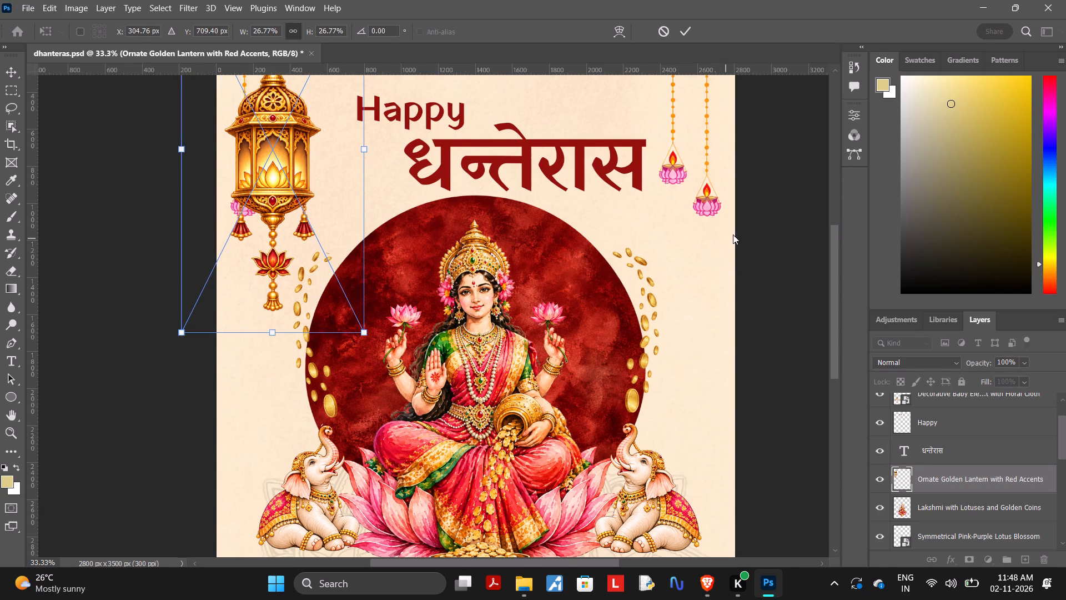
pyautogui.scroll(1, 736, 226)
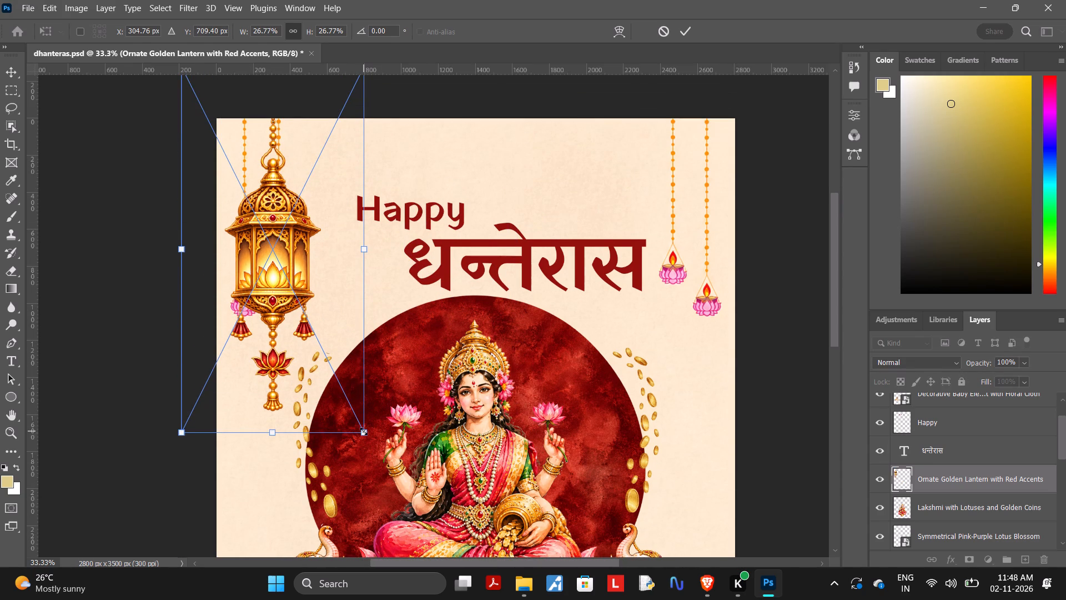
pyautogui.moveTo(364, 431); pyautogui.dragTo(289, 253)
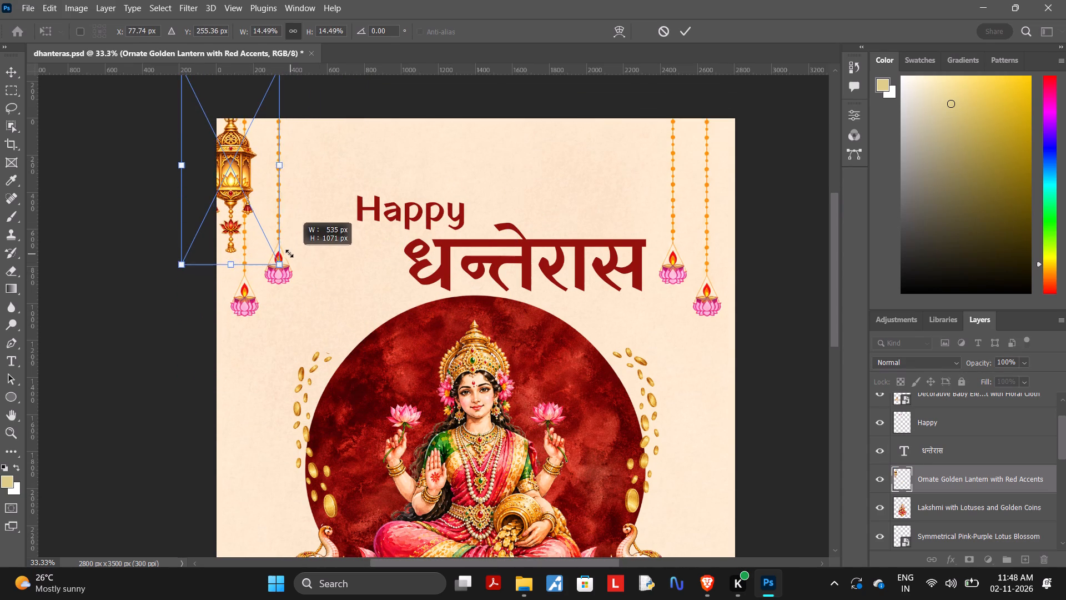
pyautogui.moveTo(289, 253); pyautogui.dragTo(286, 252)
pyautogui.moveTo(223, 148); pyautogui.dragTo(275, 173)
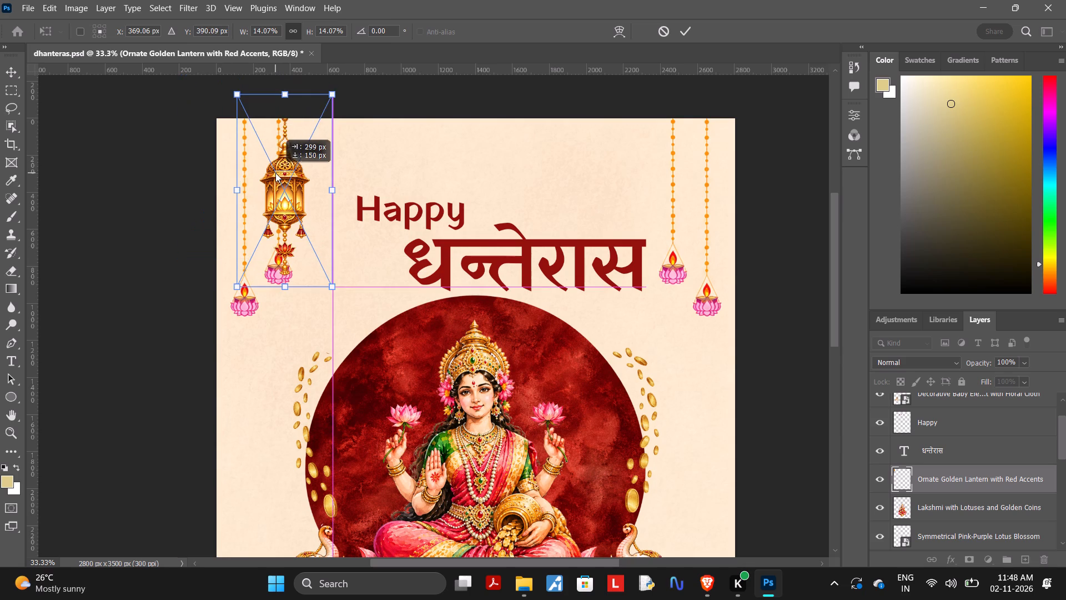
pyautogui.moveTo(275, 173); pyautogui.dragTo(299, 201)
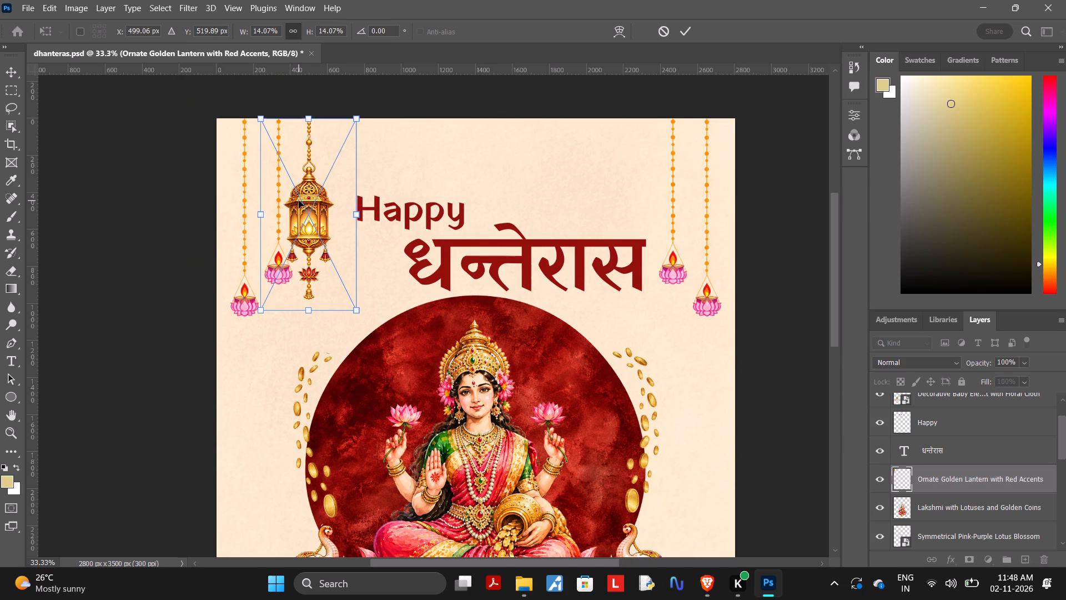
# Scale the placed lantern down to 10.92% and hang it half off the poster's left edge, flush with the top, at about X 12 px.
pyautogui.moveTo(356, 309); pyautogui.dragTo(333, 269)
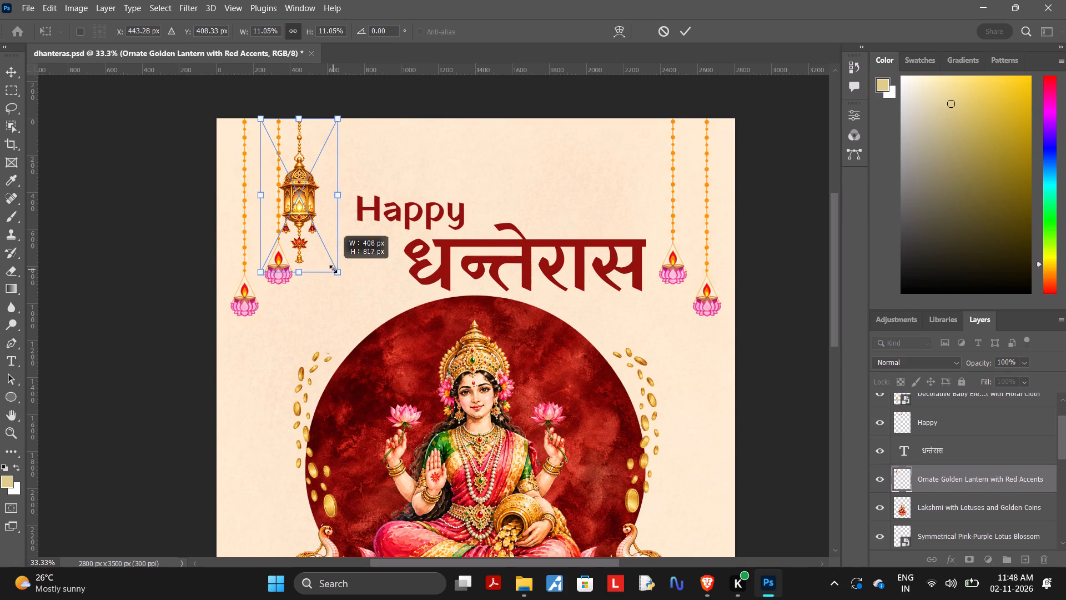
pyautogui.moveTo(333, 269); pyautogui.dragTo(331, 268)
pyautogui.moveTo(306, 219); pyautogui.dragTo(275, 218)
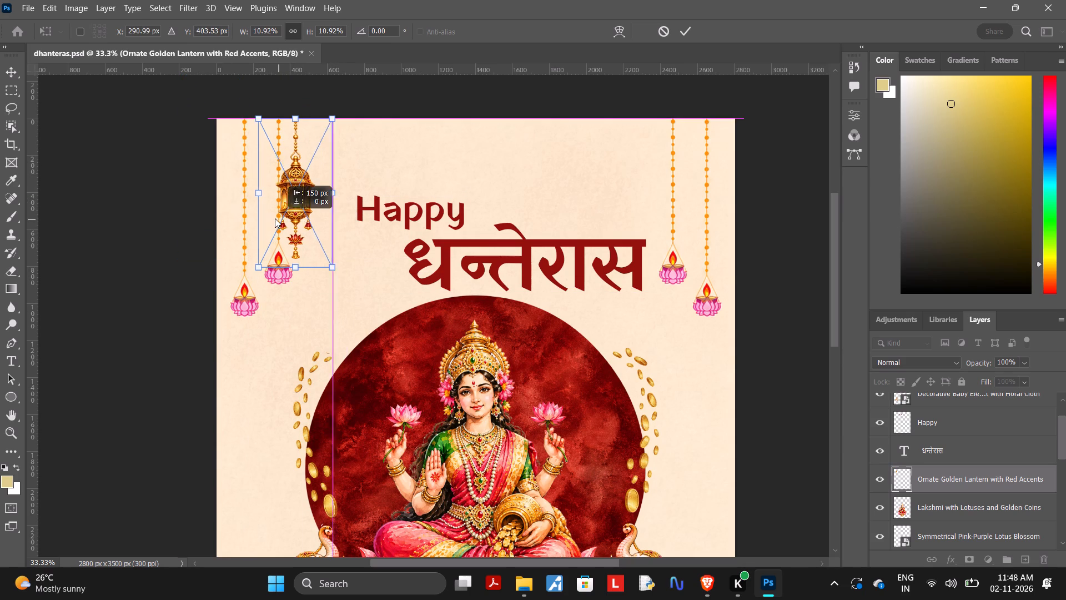
pyautogui.moveTo(275, 218); pyautogui.dragTo(270, 221)
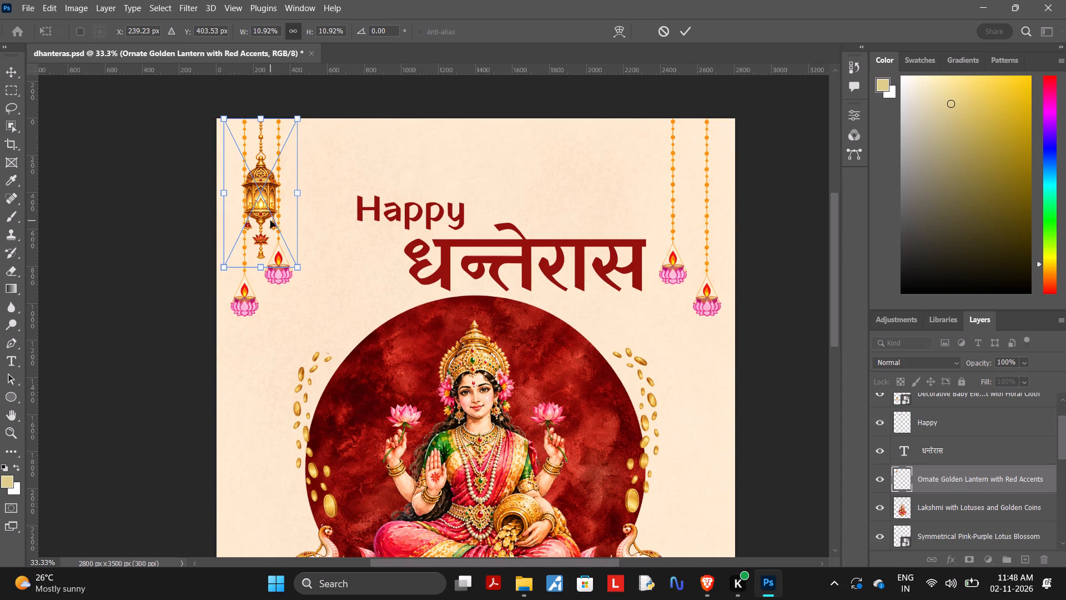
pyautogui.moveTo(270, 221); pyautogui.dragTo(233, 223)
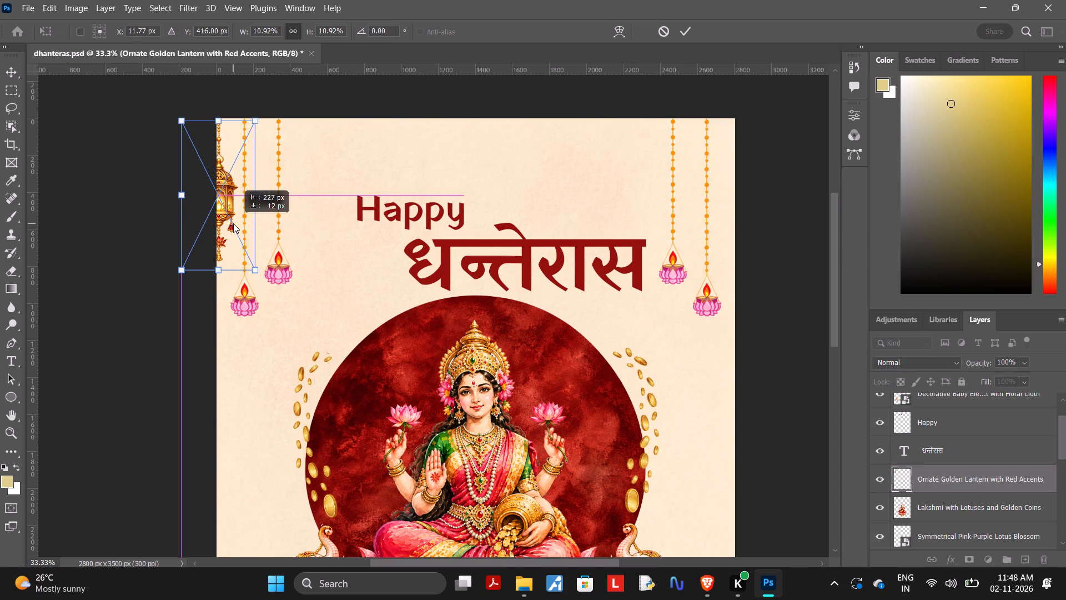
pyautogui.moveTo(233, 223); pyautogui.dragTo(232, 222)
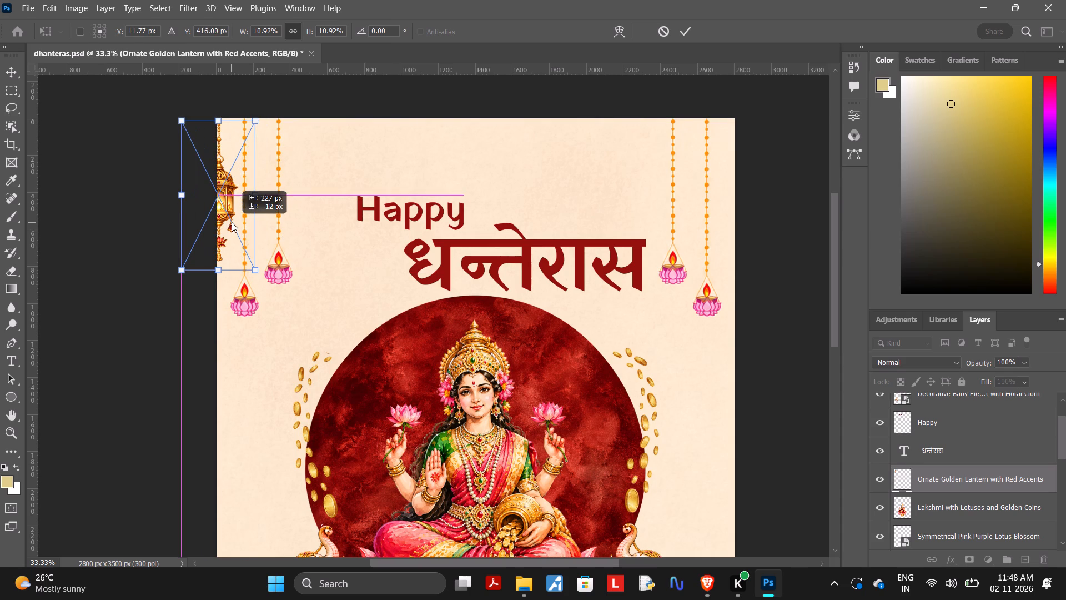
pyautogui.moveTo(232, 222); pyautogui.dragTo(231, 218)
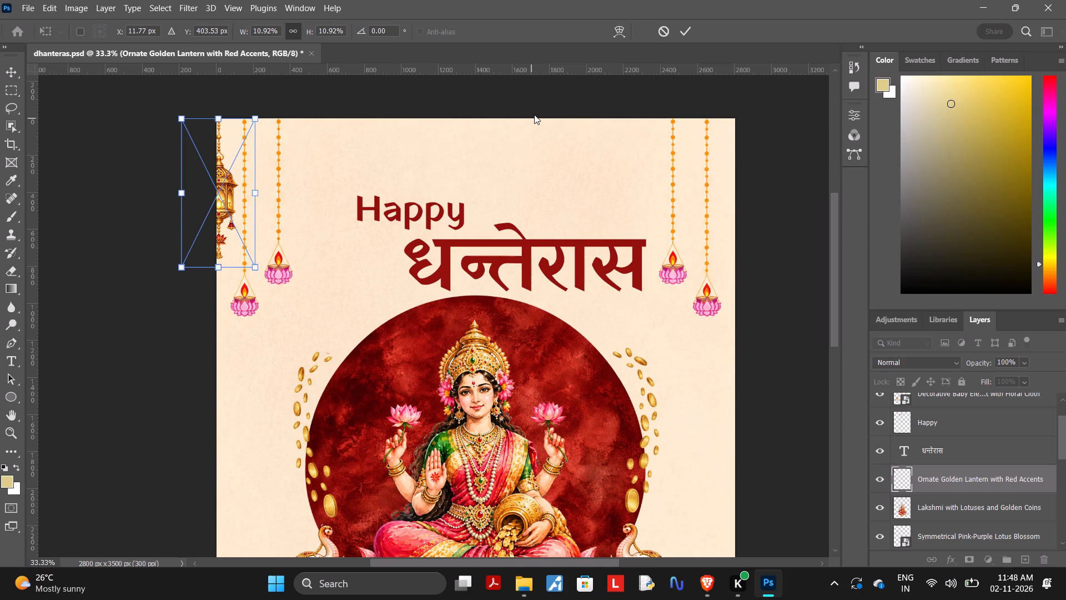
pyautogui.click(682, 33)
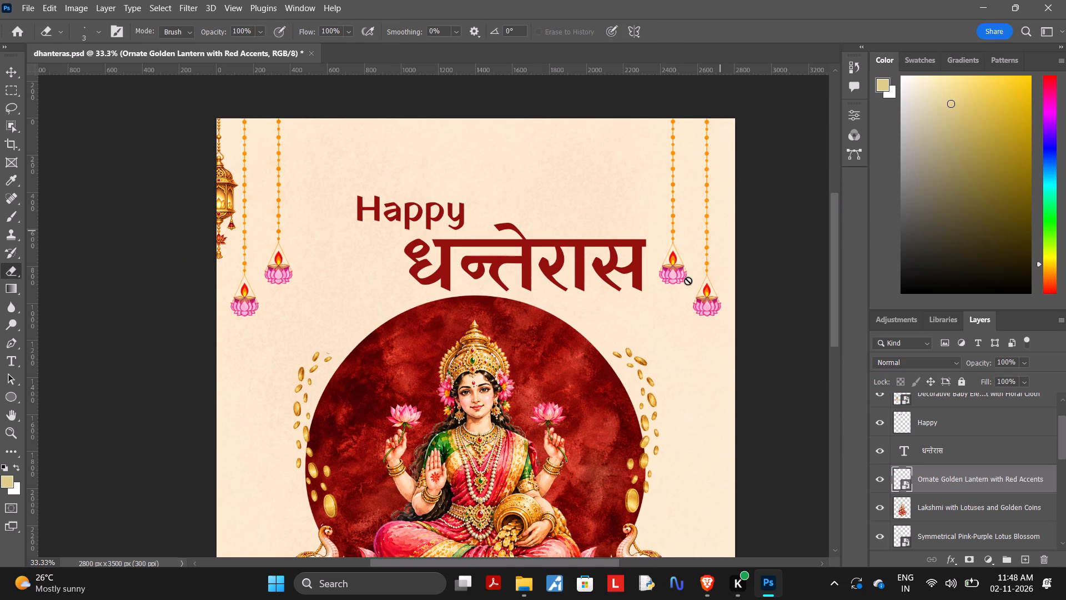
# Place a second Ornate Golden Lantern with Red Accents image from New folder into the poster and set its scale to 10.92%.
pyautogui.click(525, 588)
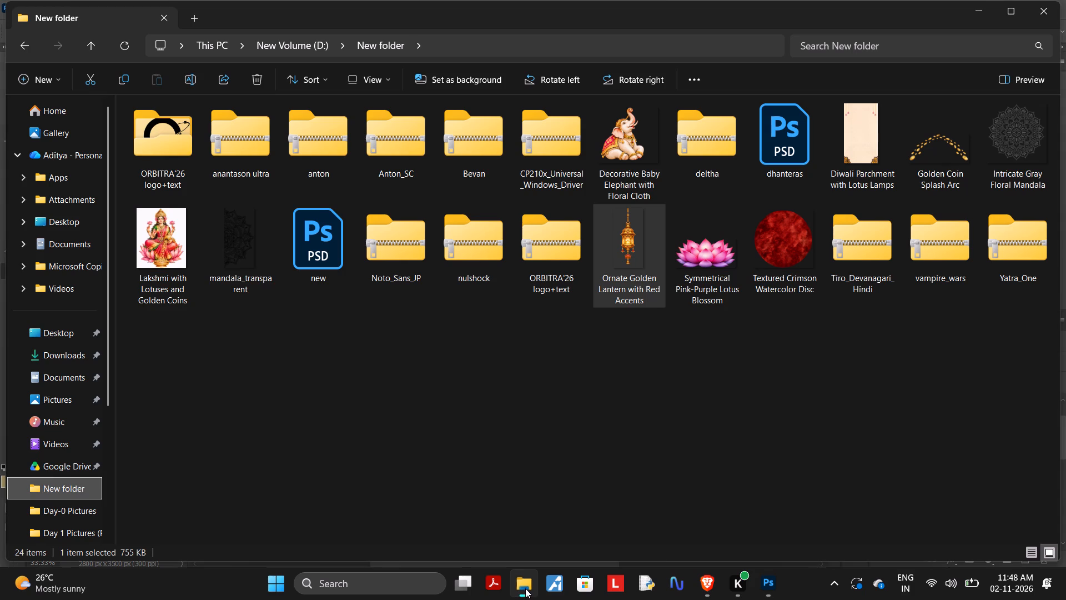
pyautogui.moveTo(643, 272); pyautogui.dragTo(652, 301)
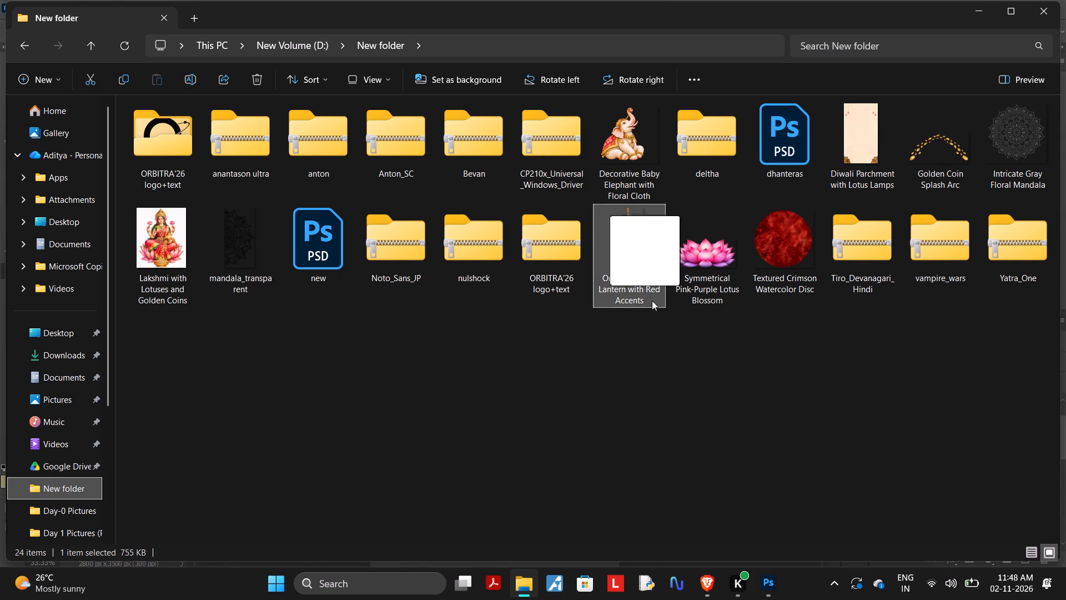
pyautogui.moveTo(652, 301); pyautogui.dragTo(719, 203)
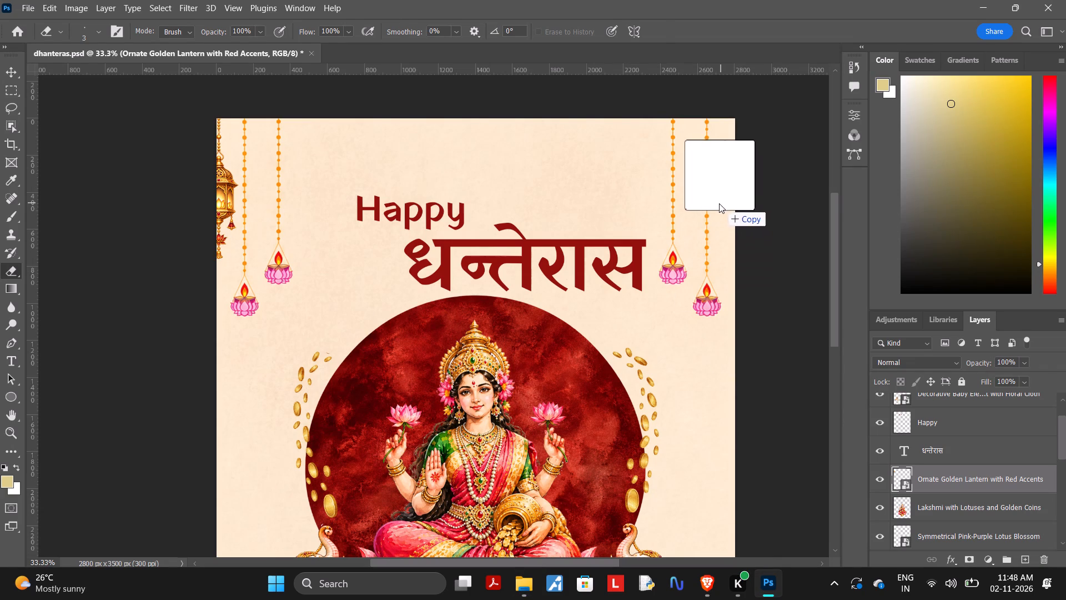
pyautogui.moveTo(719, 203); pyautogui.dragTo(718, 206)
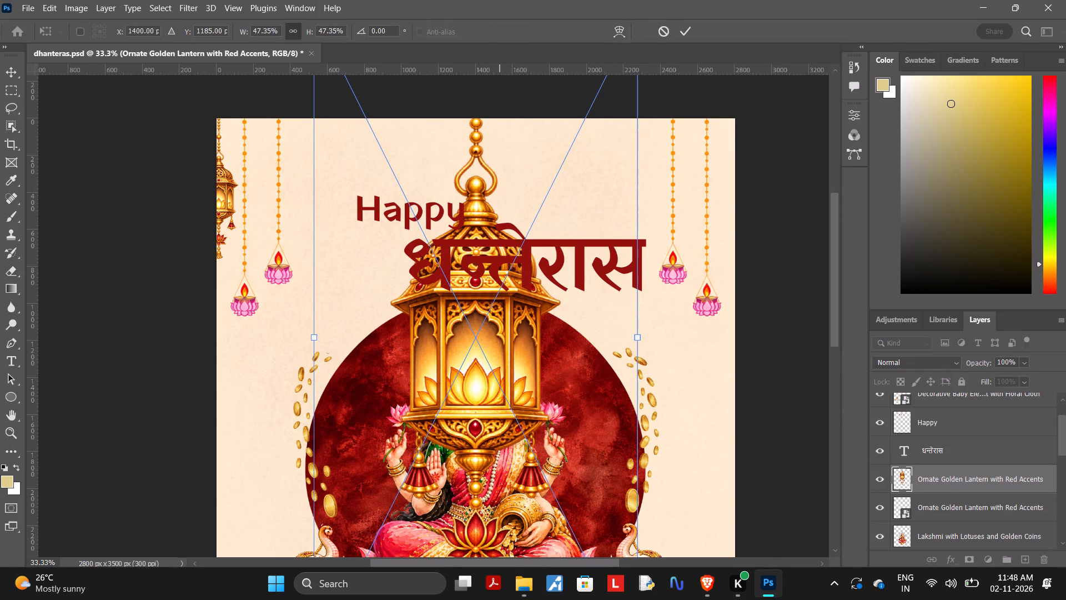
pyautogui.click(325, 27)
pyautogui.press('BackSpace')
pyautogui.press('BackSpace')
pyautogui.write('10')
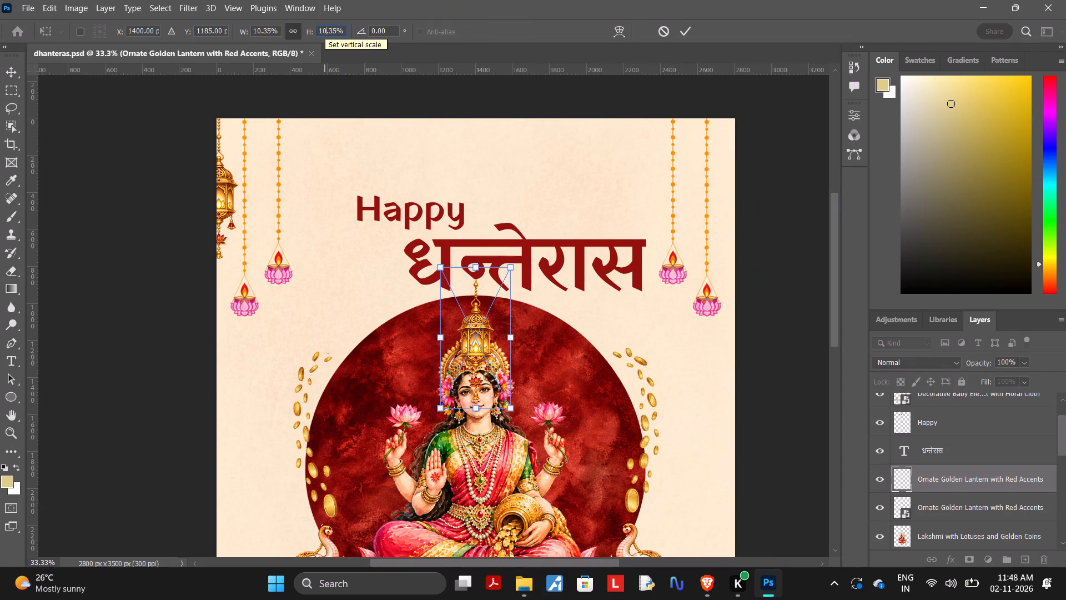
pyautogui.click(335, 29)
pyautogui.press('BackSpace')
pyautogui.press('BackSpace')
pyautogui.write('92')
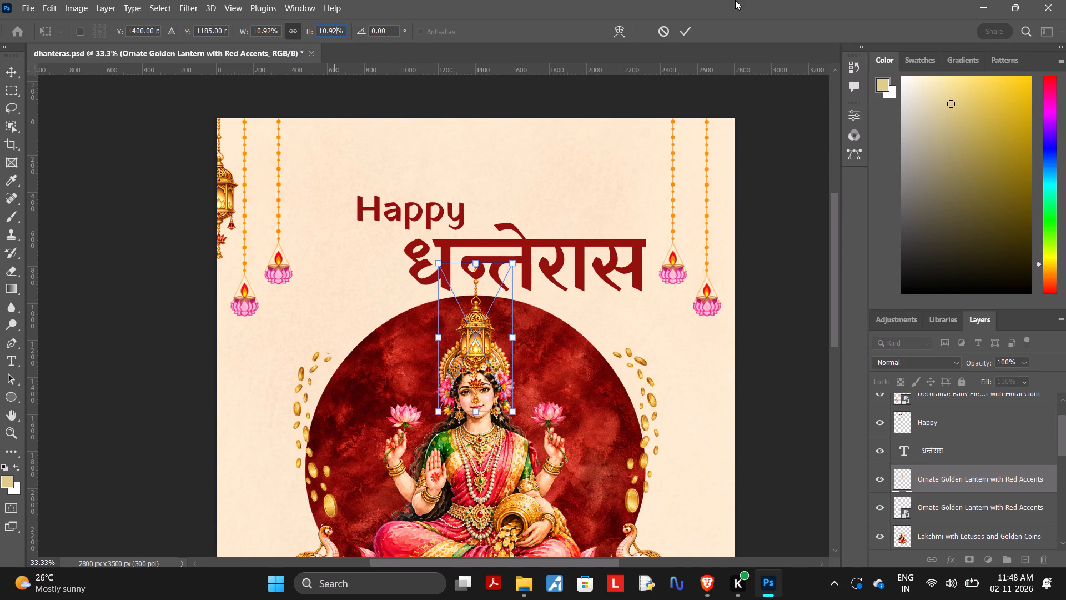
# Hang the second lantern partly off the poster's right edge, flush with the top, at about X 2785 px, mirroring the left one.
pyautogui.moveTo(477, 344); pyautogui.dragTo(637, 250)
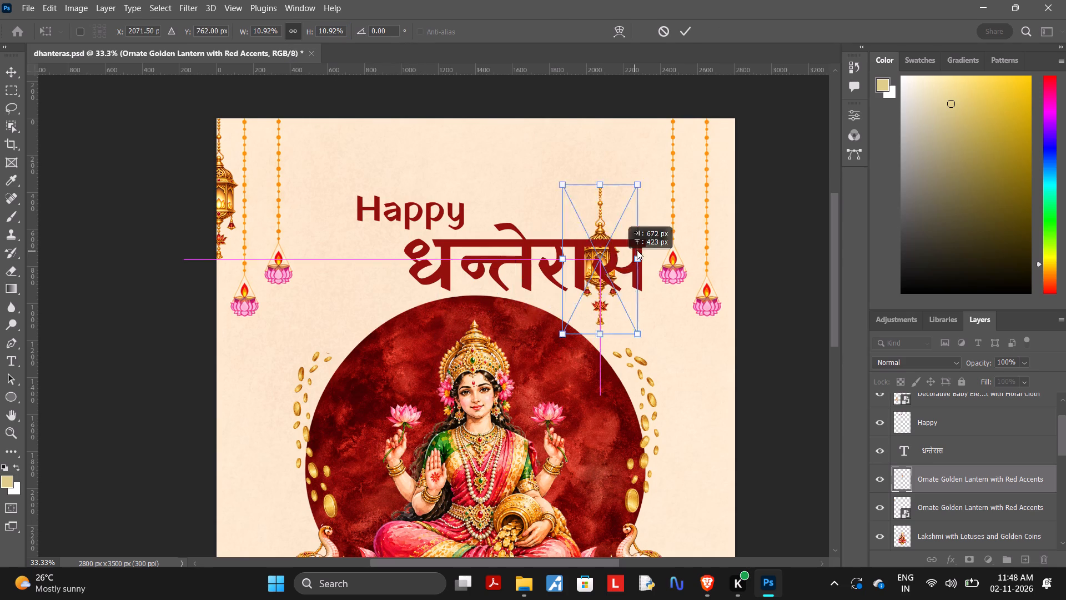
pyautogui.moveTo(637, 250); pyautogui.dragTo(719, 196)
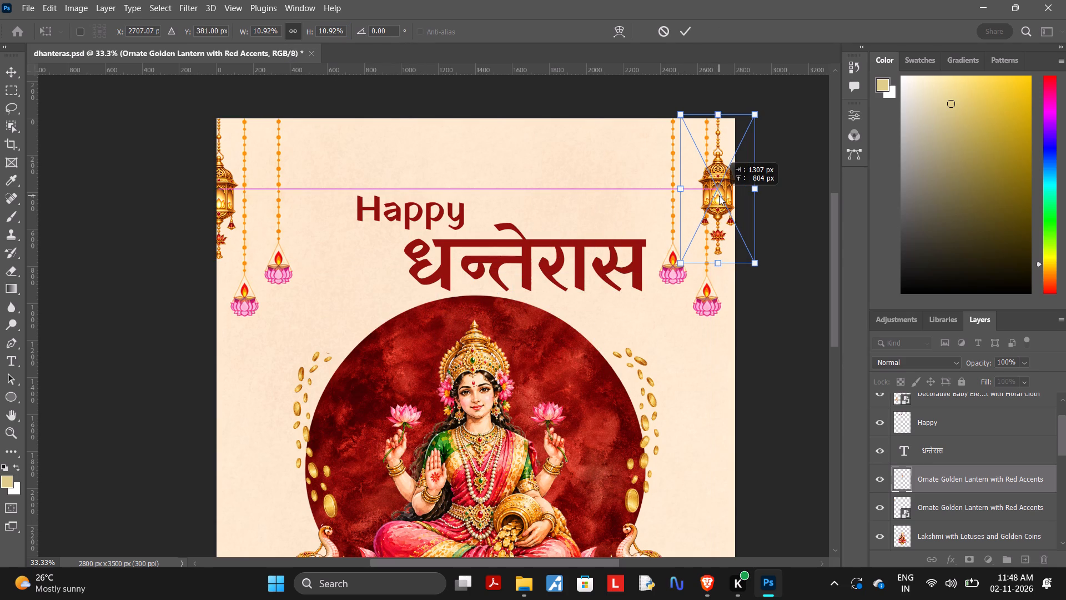
pyautogui.moveTo(719, 196); pyautogui.dragTo(731, 197)
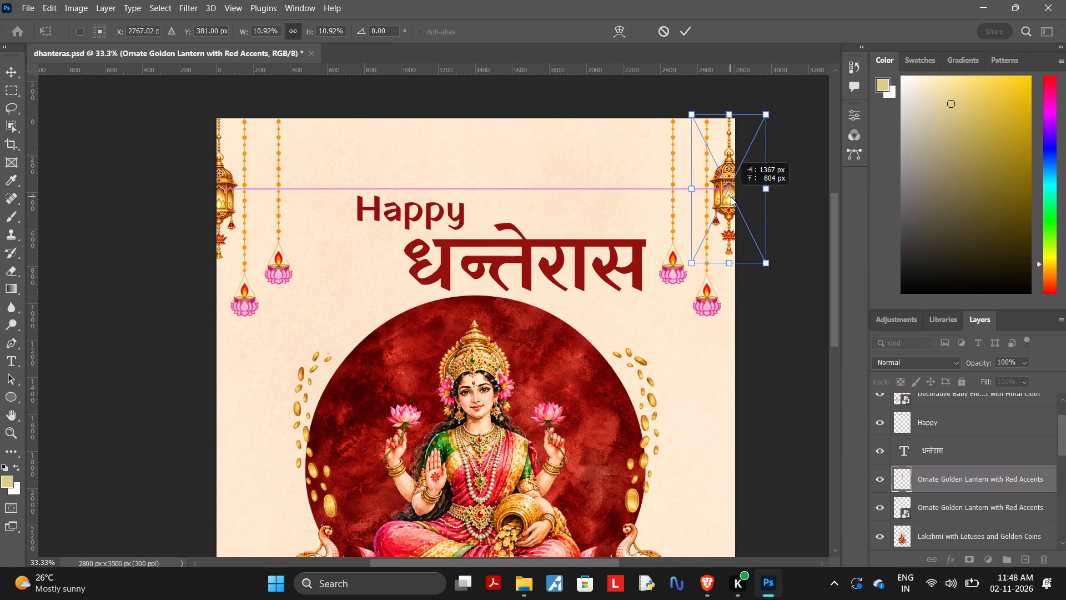
pyautogui.moveTo(731, 197); pyautogui.dragTo(732, 197)
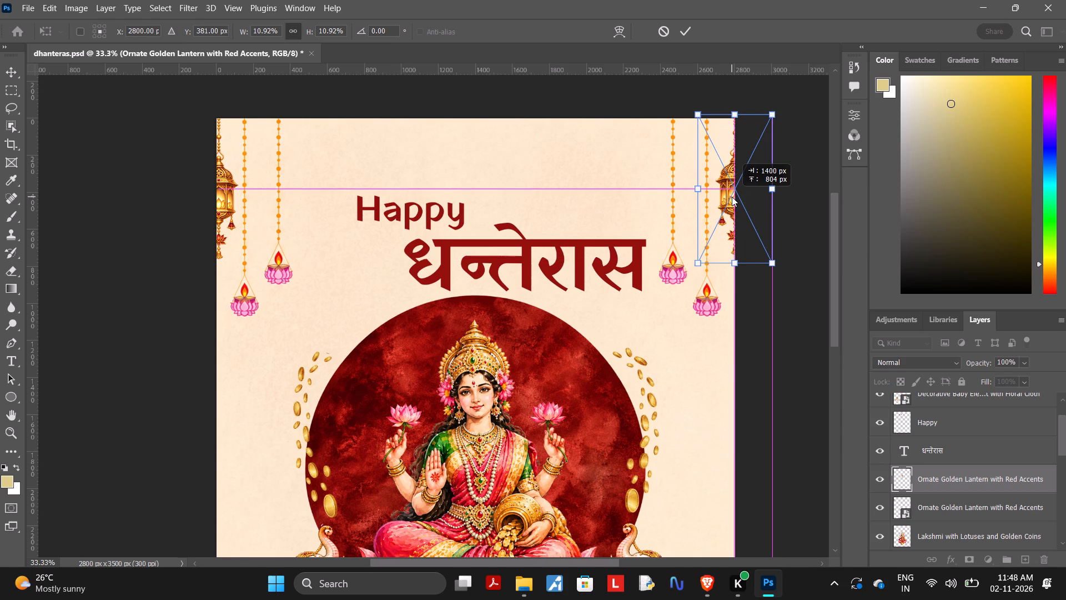
pyautogui.moveTo(732, 197); pyautogui.dragTo(730, 198)
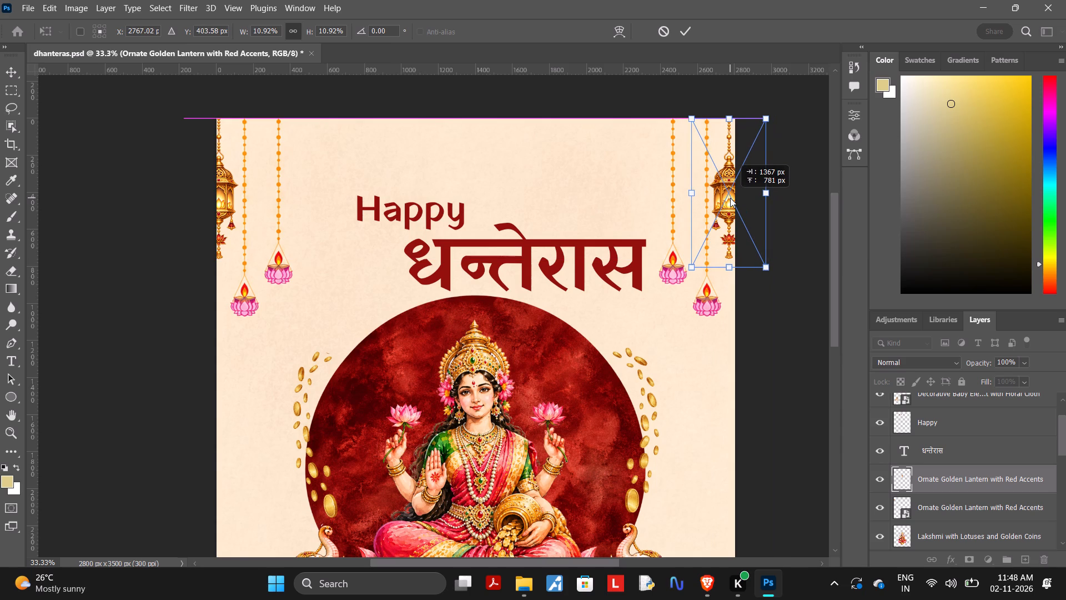
pyautogui.moveTo(730, 198); pyautogui.dragTo(730, 198)
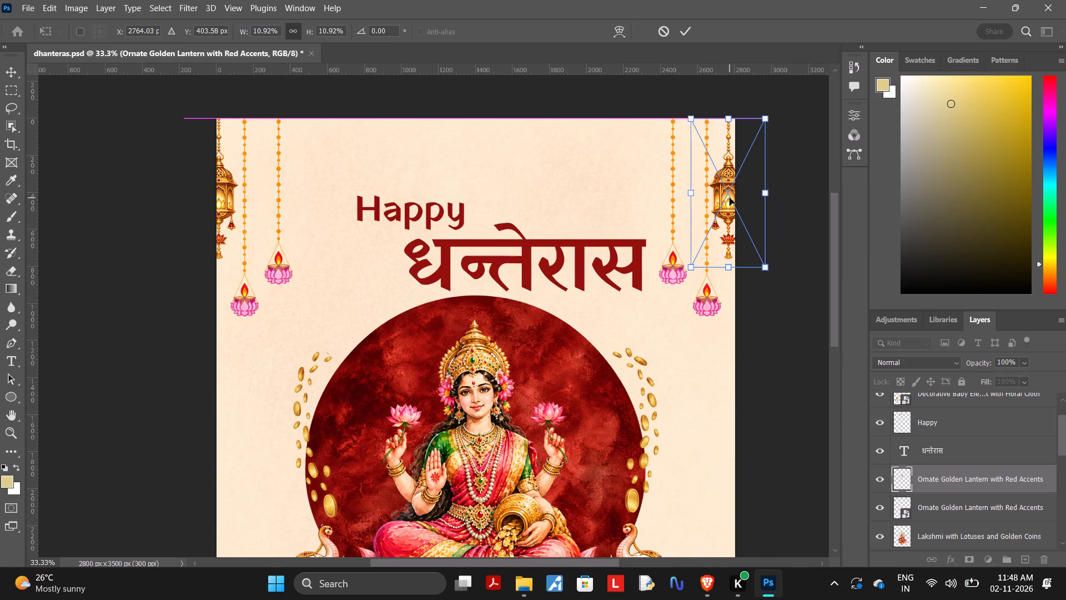
pyautogui.press('Right')
pyautogui.press('Right')
pyautogui.press('Right')
pyautogui.press('Right')
pyautogui.press('Right')
pyautogui.press('Right')
pyautogui.press('Right')
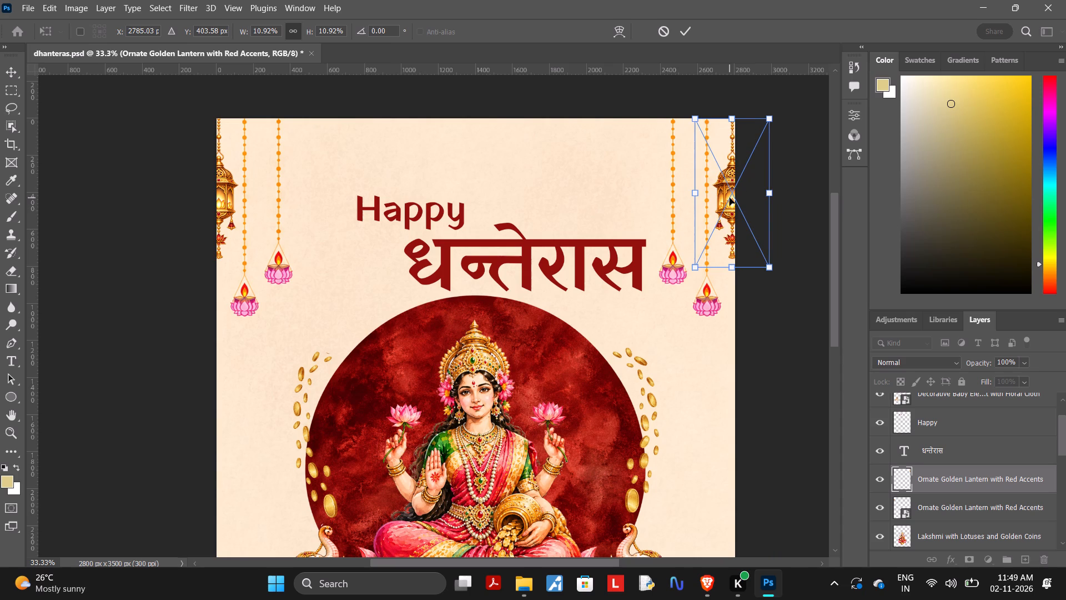
pyautogui.press('Right')
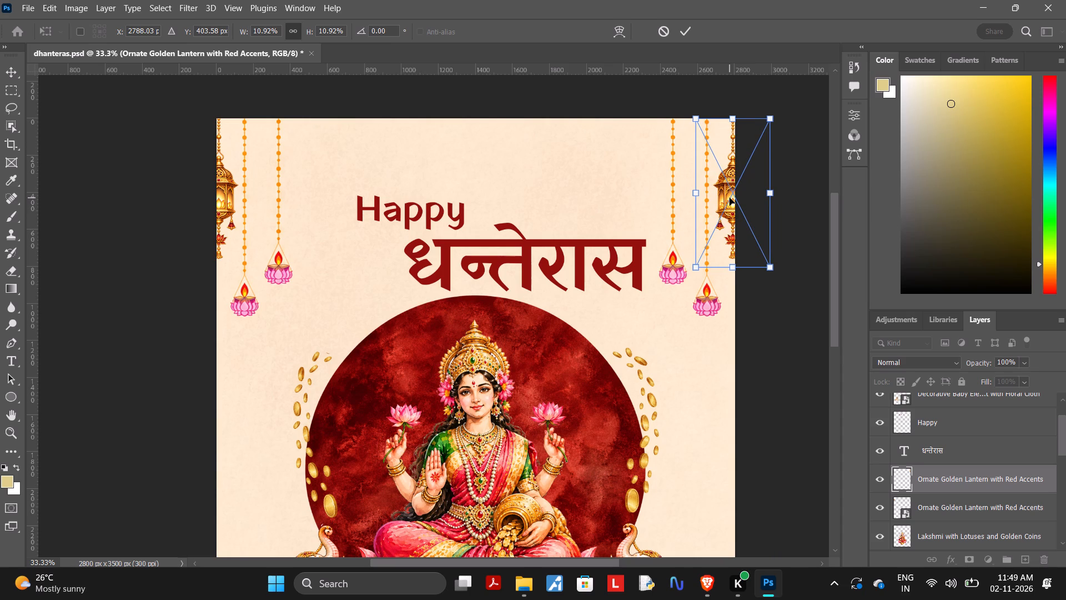
pyautogui.press('Left')
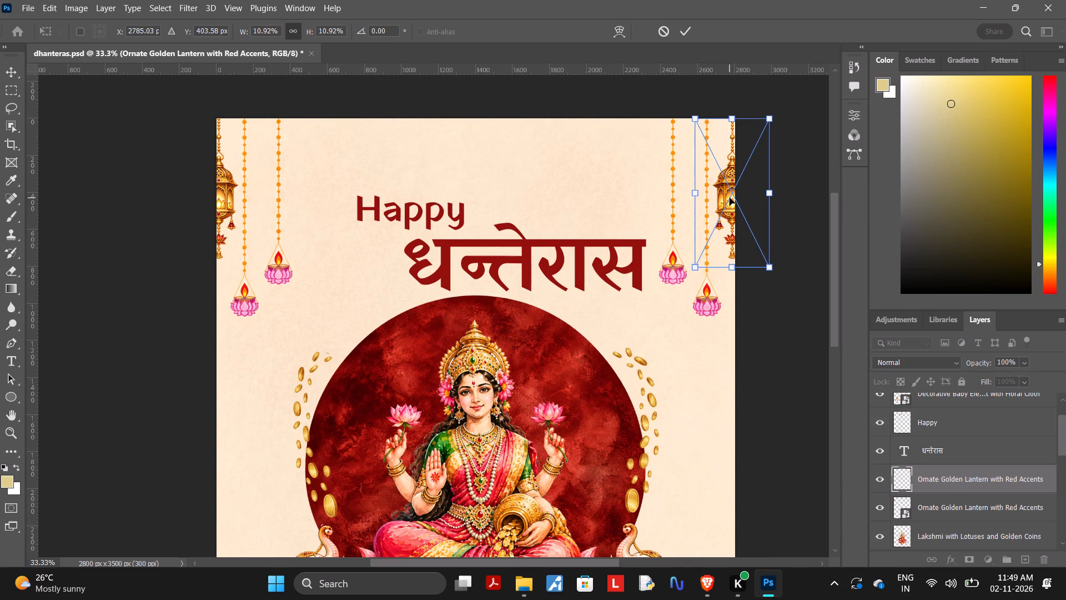
pyautogui.click(780, 378)
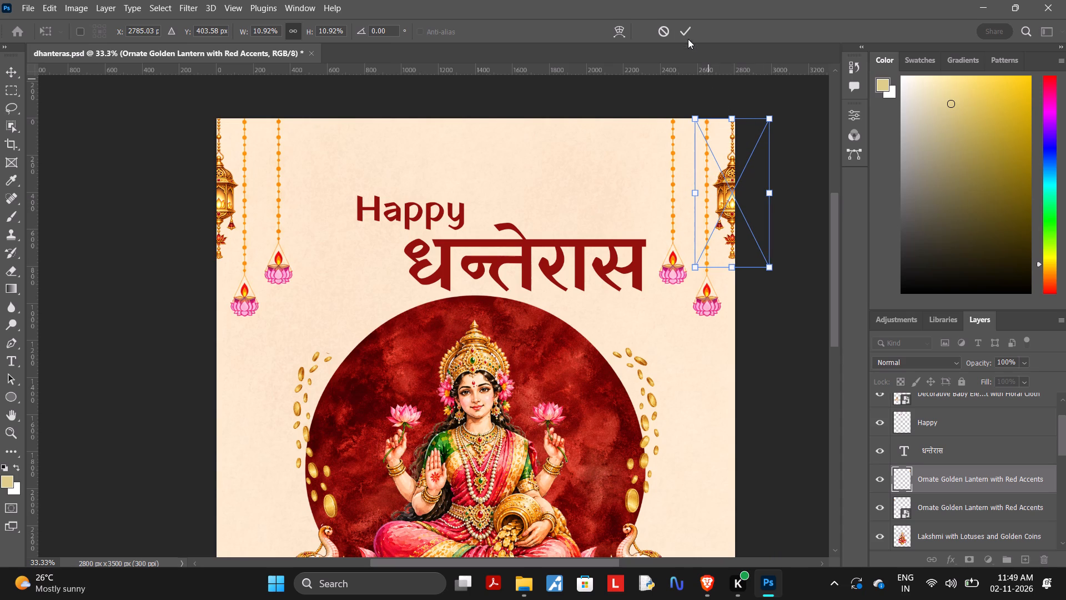
pyautogui.click(685, 33)
# Examine the whole poster layout with the lanterns hanging at both side edges.
pyautogui.scroll(-1, 786, 379)
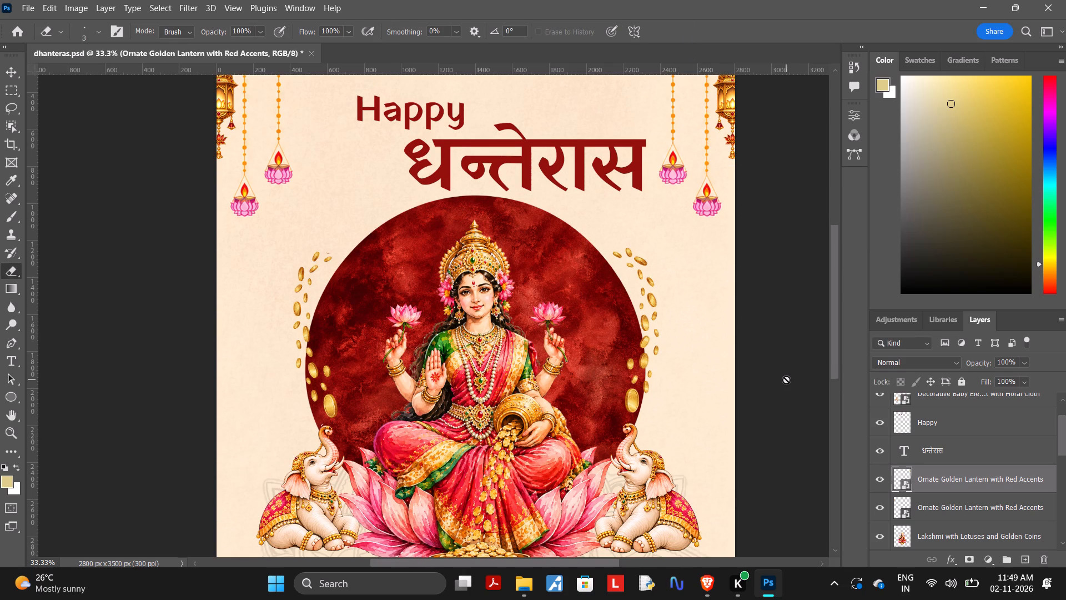
pyautogui.hotkey('ctrl', '-')
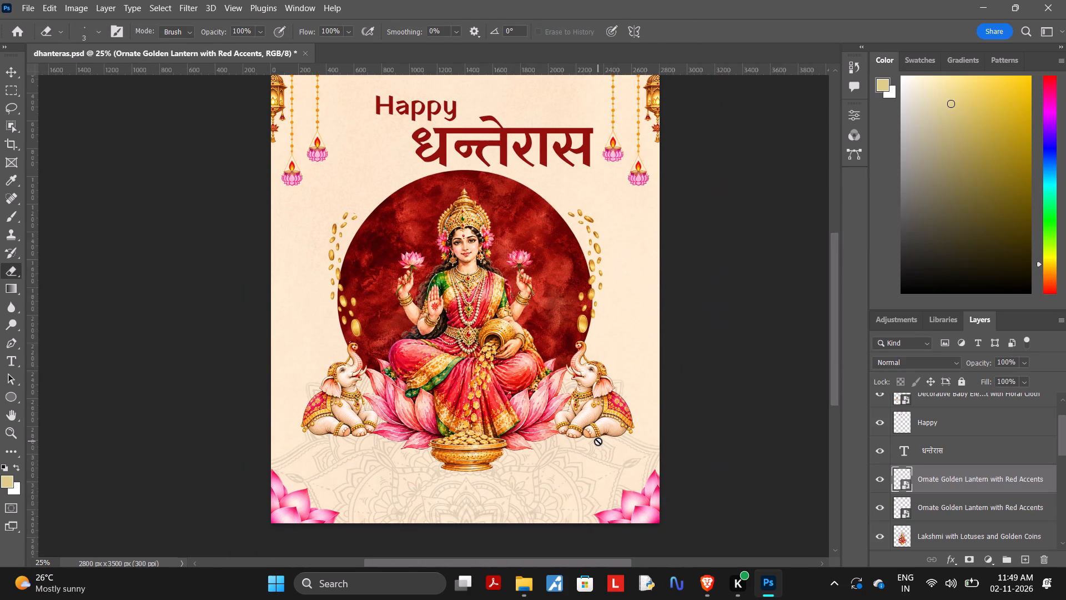
pyautogui.hscroll(1, 598, 441)
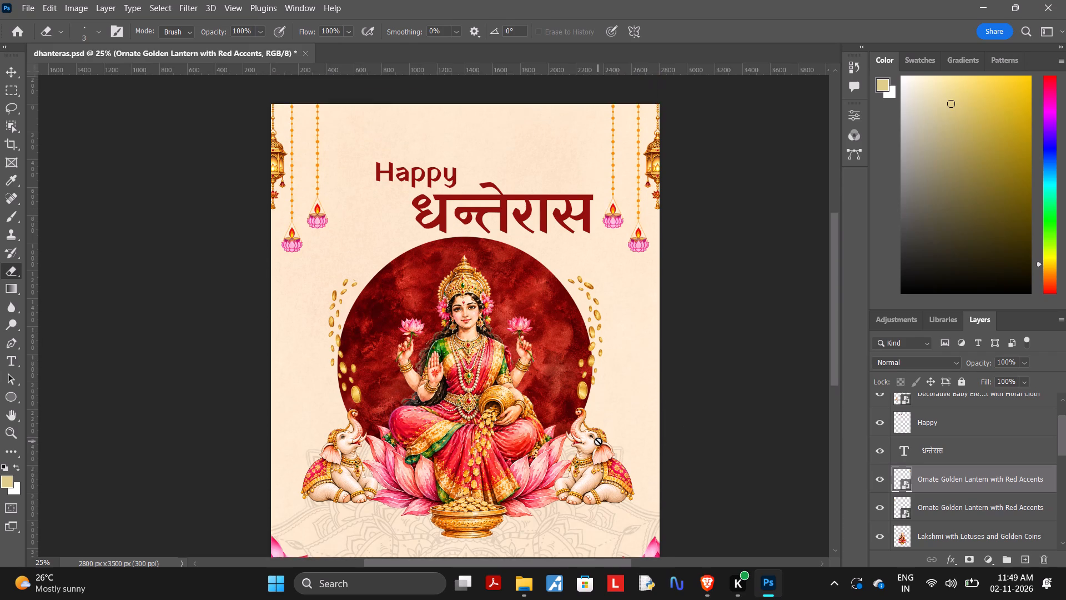
pyautogui.hscroll(1, 598, 441)
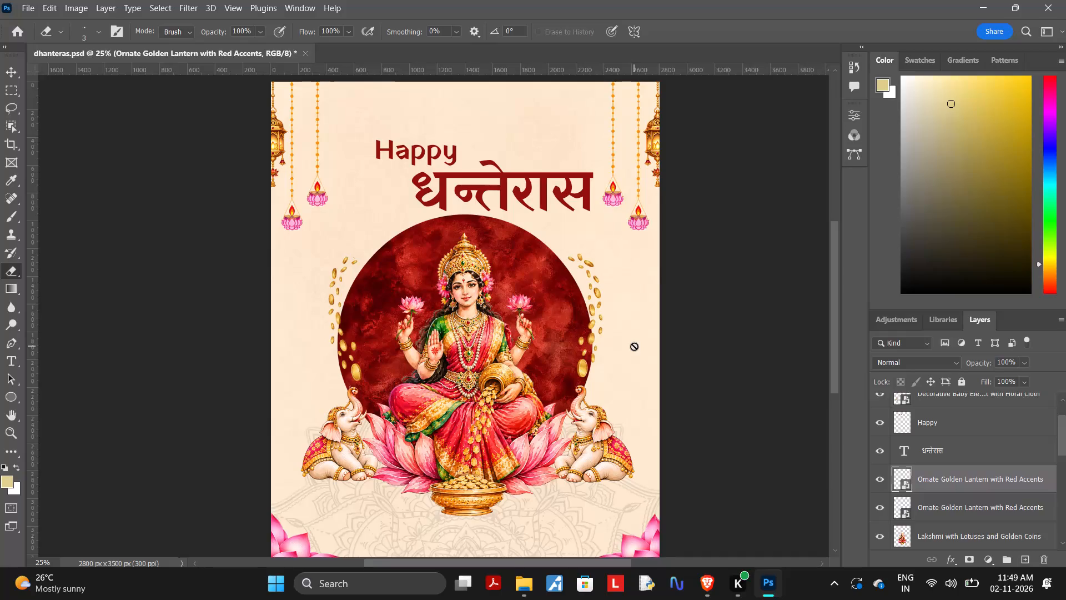
pyautogui.hscroll(1, 634, 346)
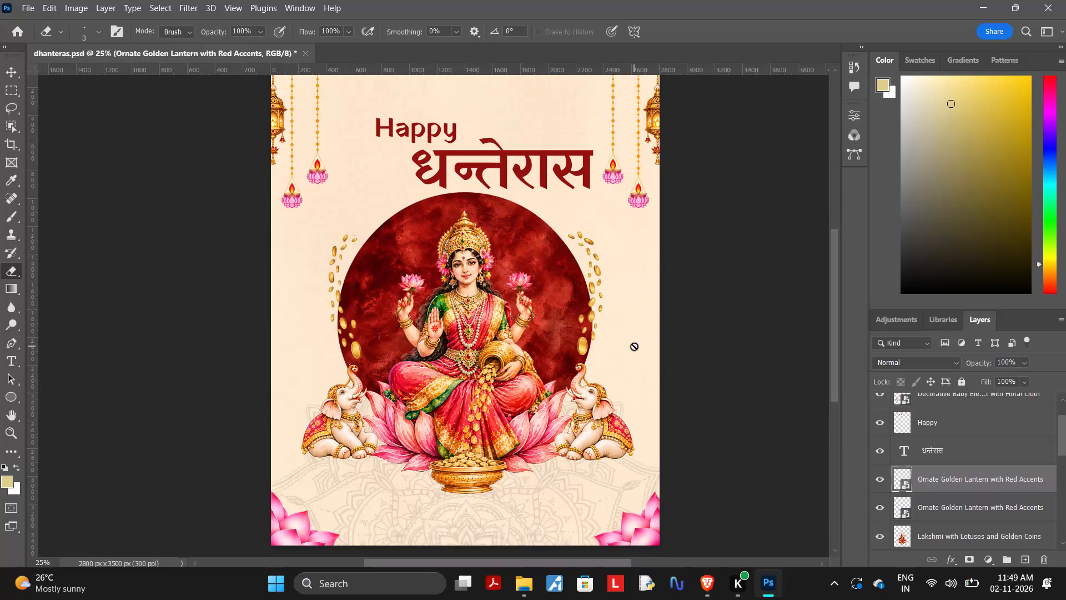
pyautogui.hscroll(1, 634, 346)
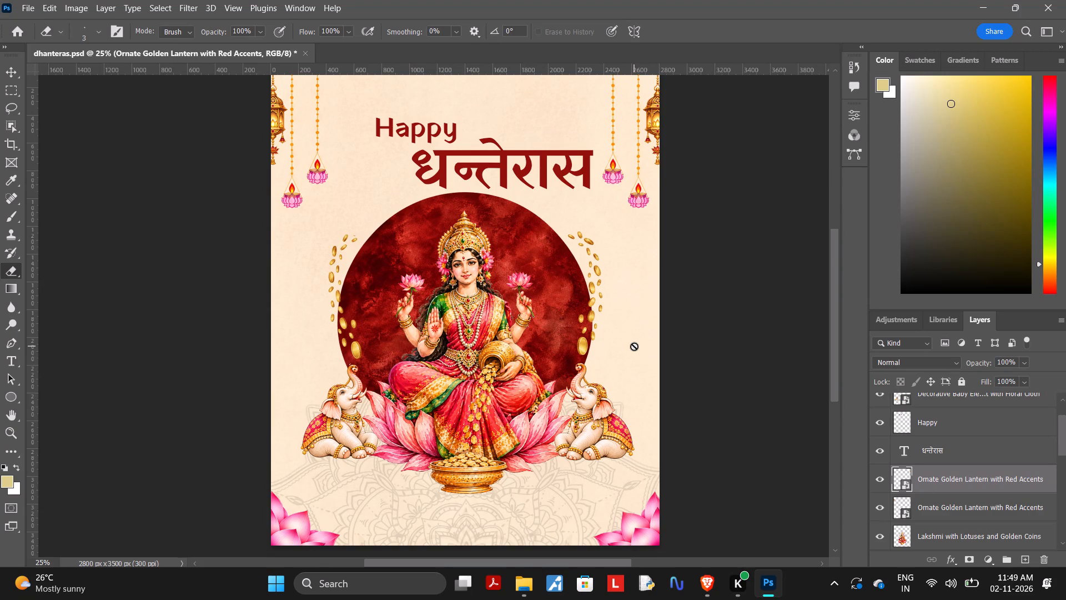
pyautogui.click(713, 596)
pyautogui.click(971, 427)
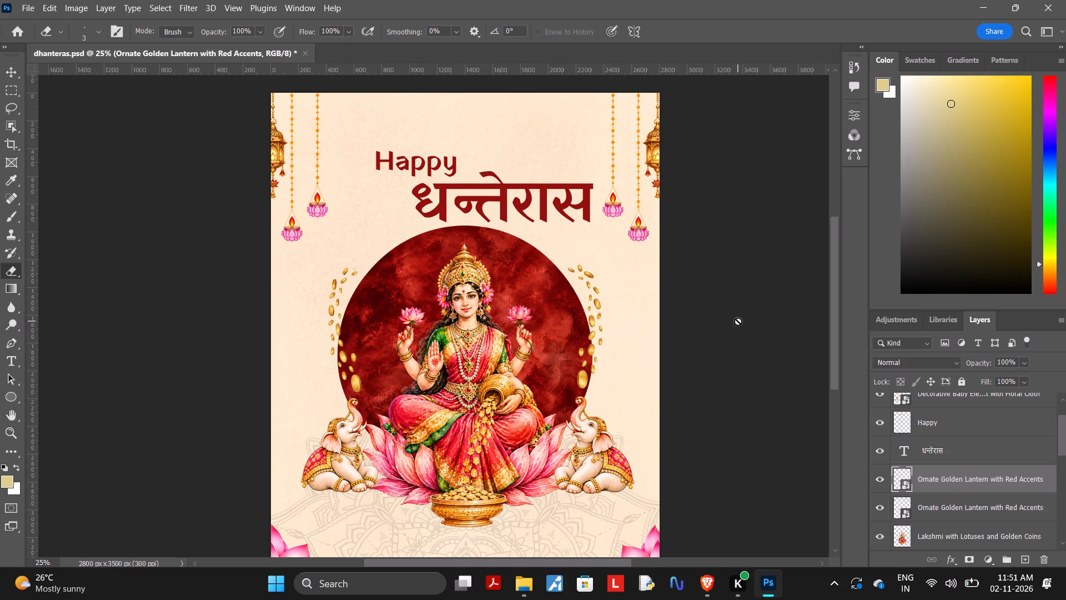
pyautogui.scroll(-1, 763, 263)
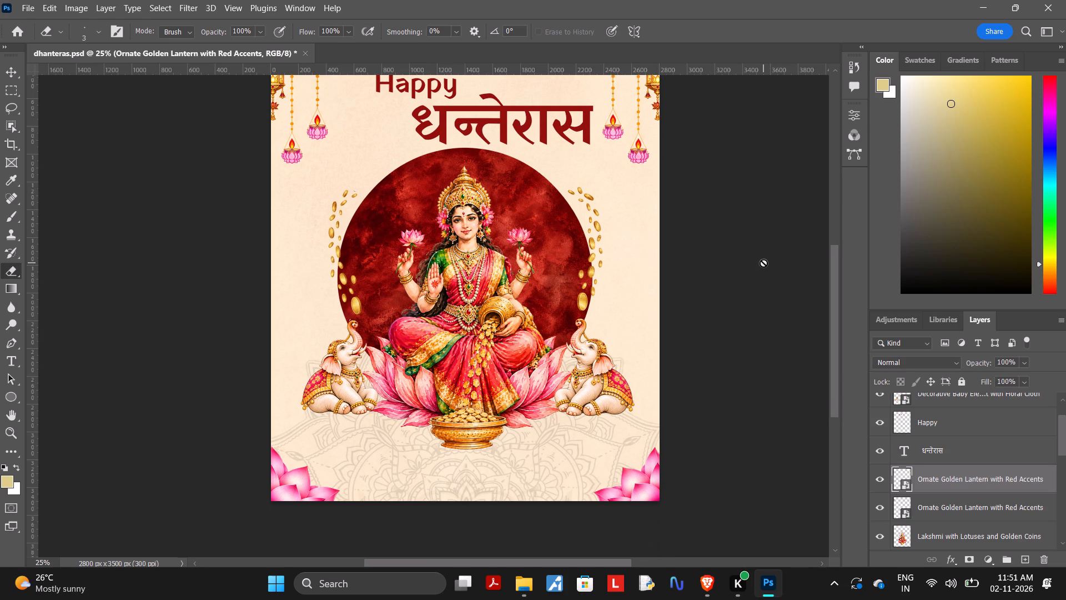
pyautogui.scroll(2, 763, 263)
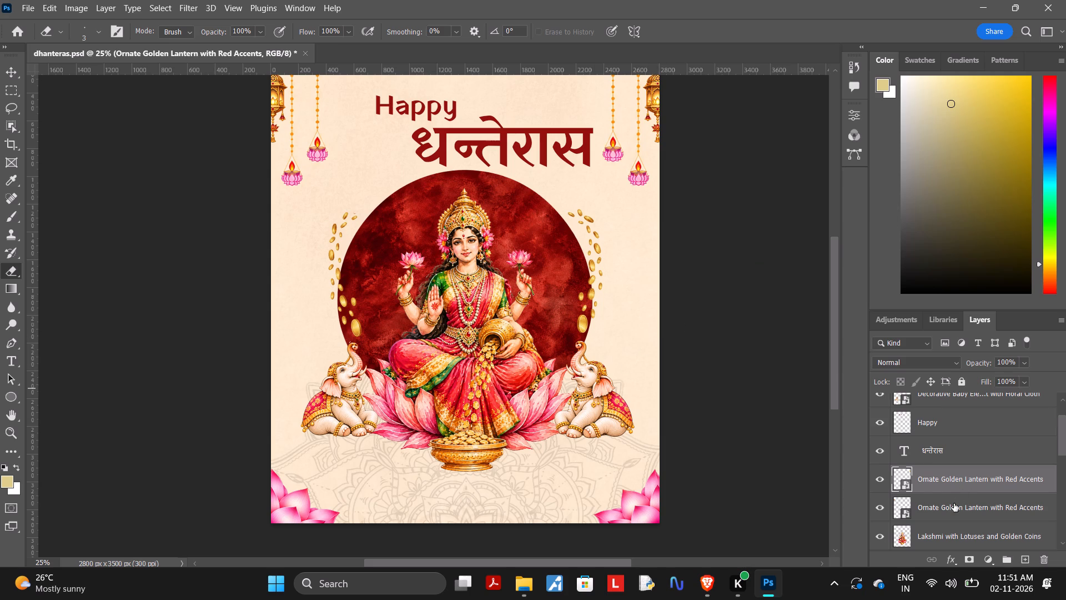
pyautogui.scroll(1, 954, 503)
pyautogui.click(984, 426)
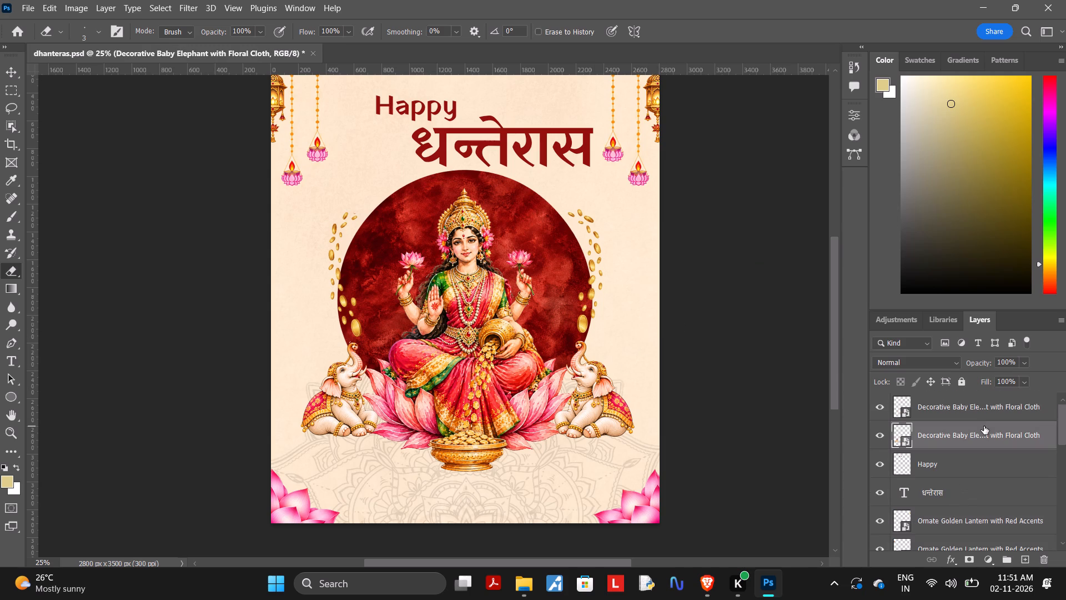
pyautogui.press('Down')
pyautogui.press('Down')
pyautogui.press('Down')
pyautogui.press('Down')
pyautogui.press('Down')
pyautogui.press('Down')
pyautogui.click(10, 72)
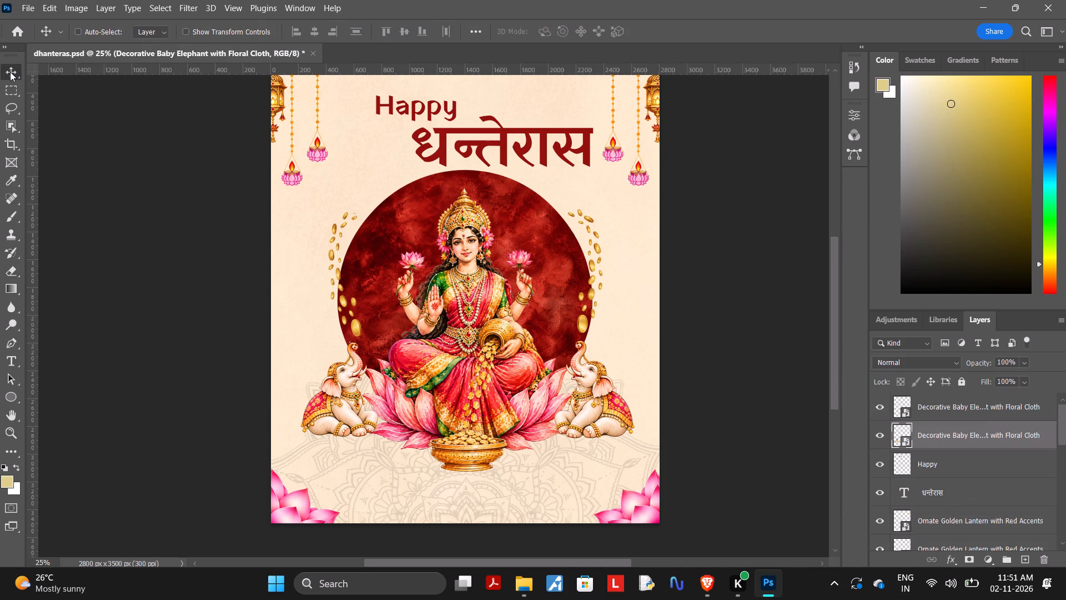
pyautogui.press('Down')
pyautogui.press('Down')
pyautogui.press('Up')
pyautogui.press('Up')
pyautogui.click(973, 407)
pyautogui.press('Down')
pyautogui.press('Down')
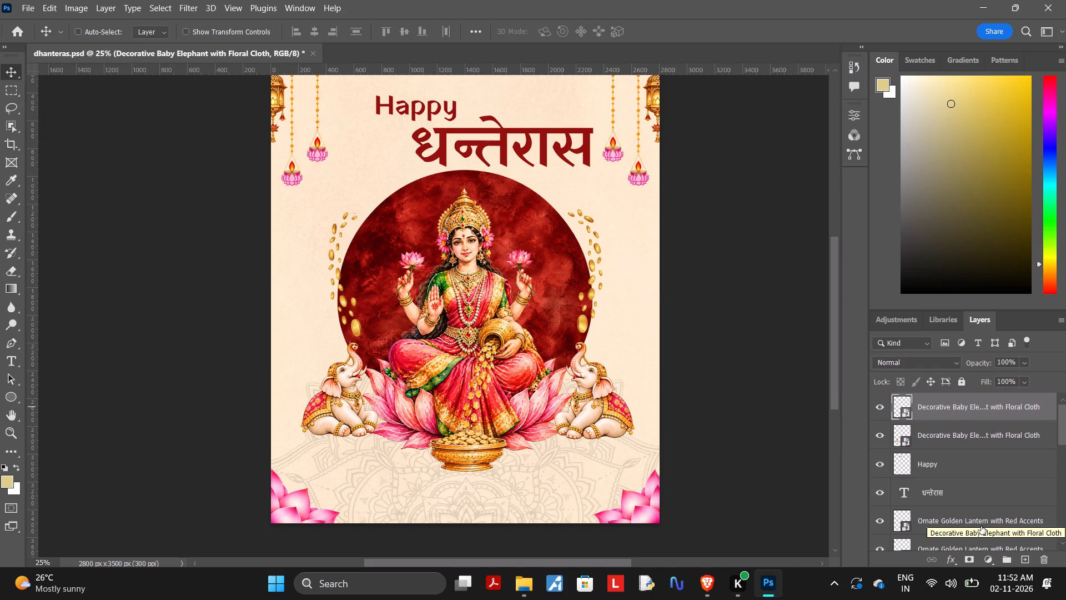
# Move the golden coin arc beside the crimson circle's right edge down by 16 px.
pyautogui.scroll(-2, 981, 526)
pyautogui.click(975, 504)
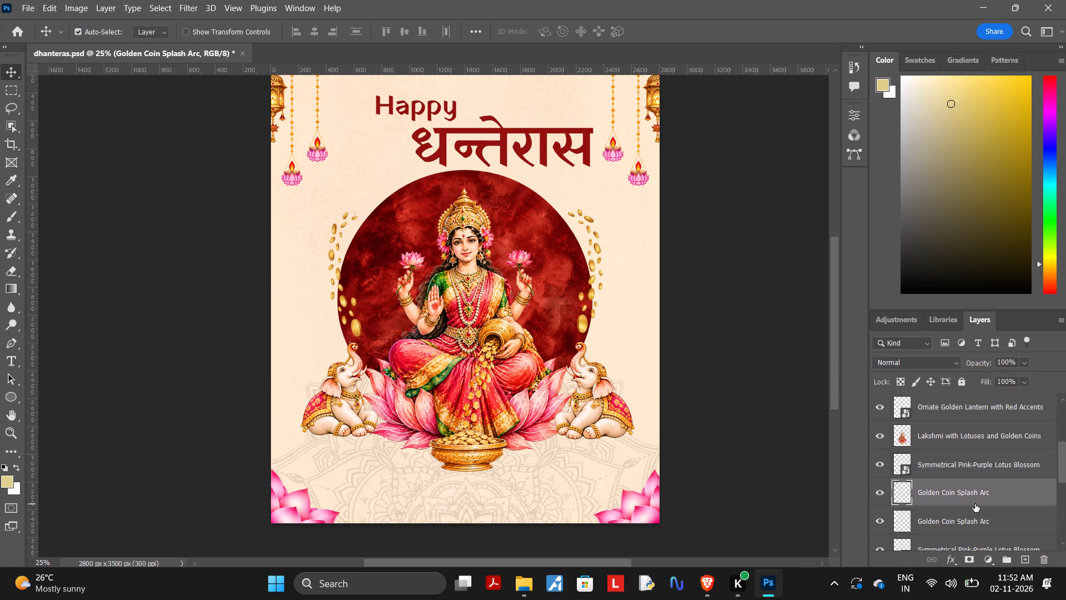
pyautogui.hotkey('ctrl', 't')
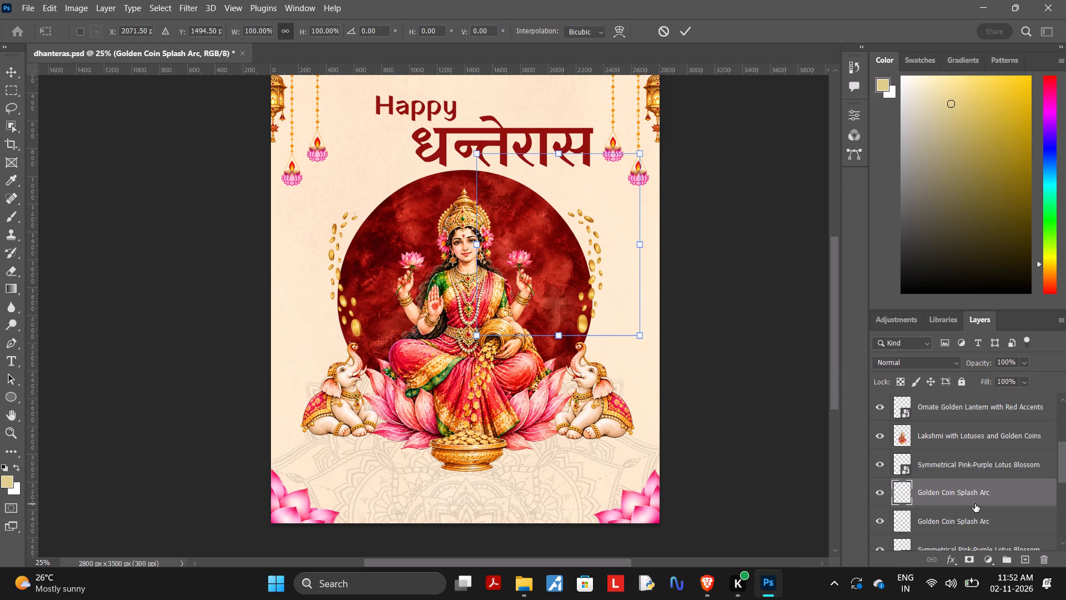
pyautogui.press('Down')
pyautogui.press('Down')
pyautogui.press('Down')
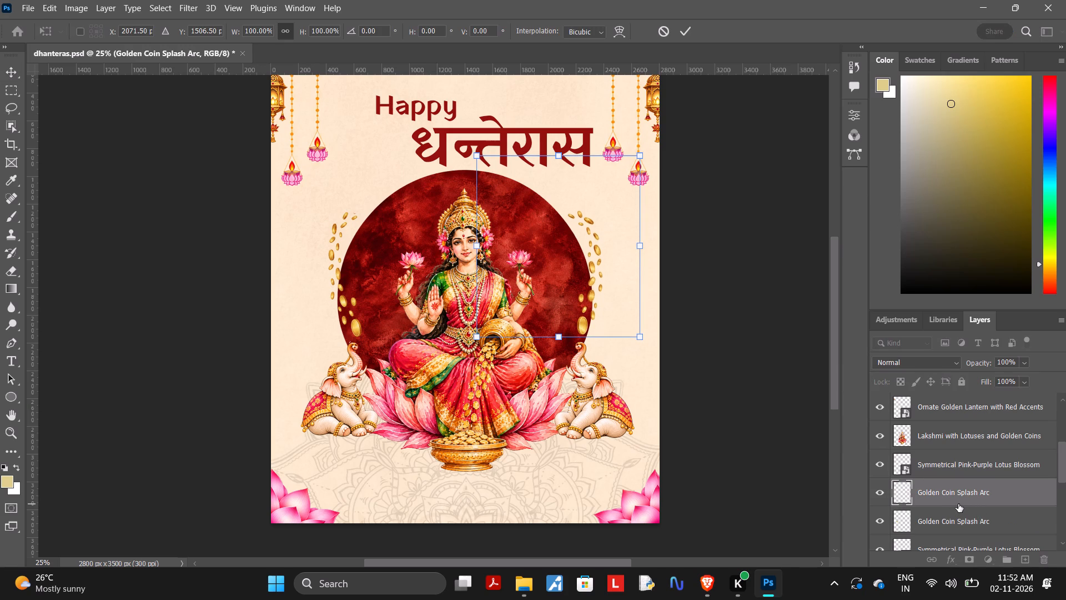
pyautogui.press('Down')
pyautogui.press('Down')
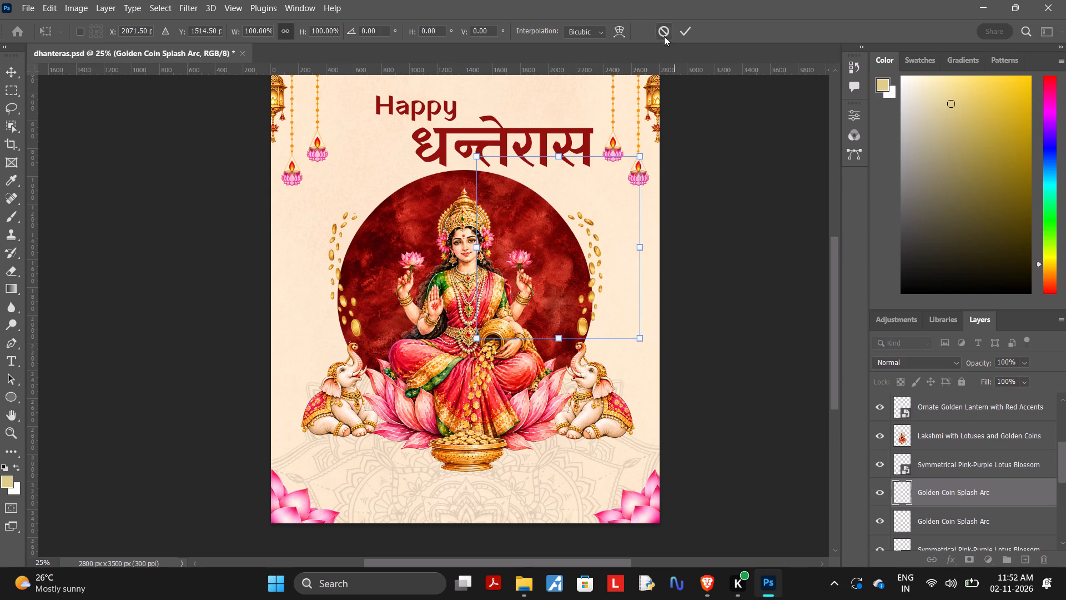
pyautogui.press('Up')
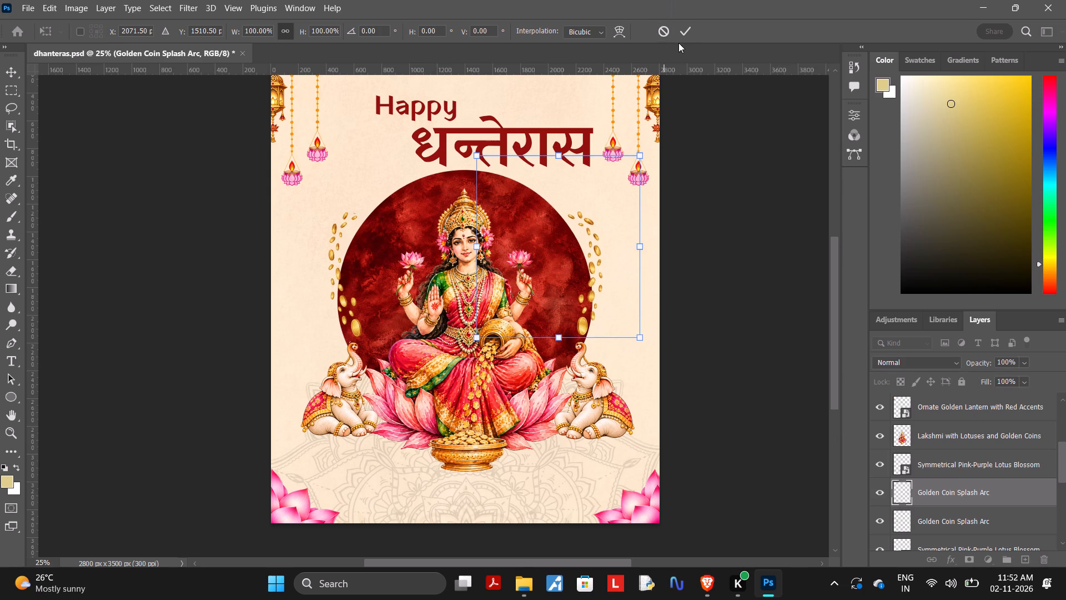
pyautogui.click(682, 36)
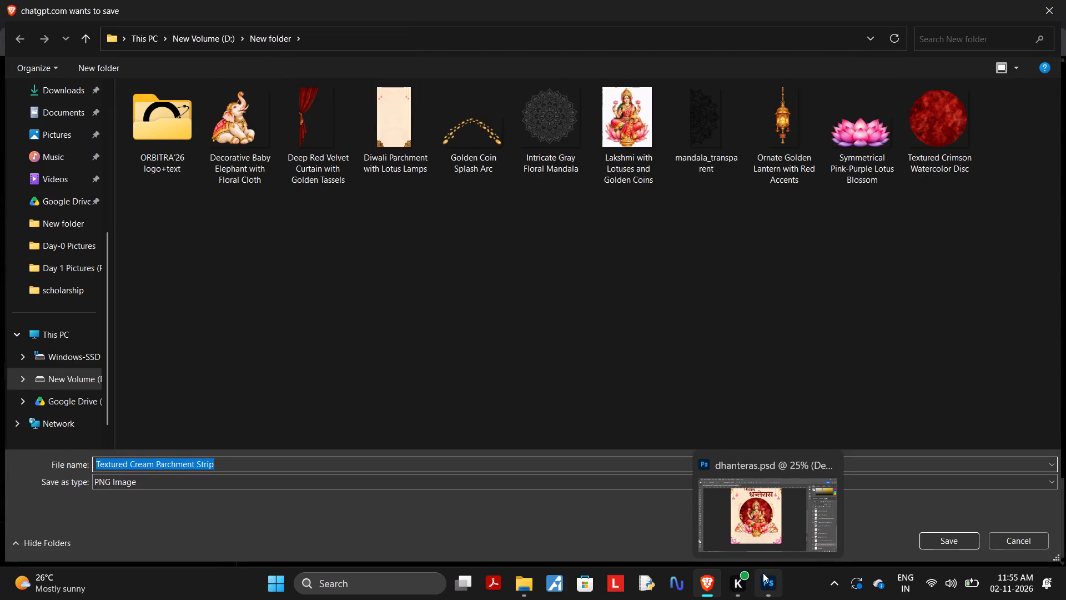
pyautogui.press('Return')
# Place the Textured Cream Parchment Strip image from New folder into the dhanteras poster in Photoshop, across the poster's bottom.
pyautogui.click(763, 583)
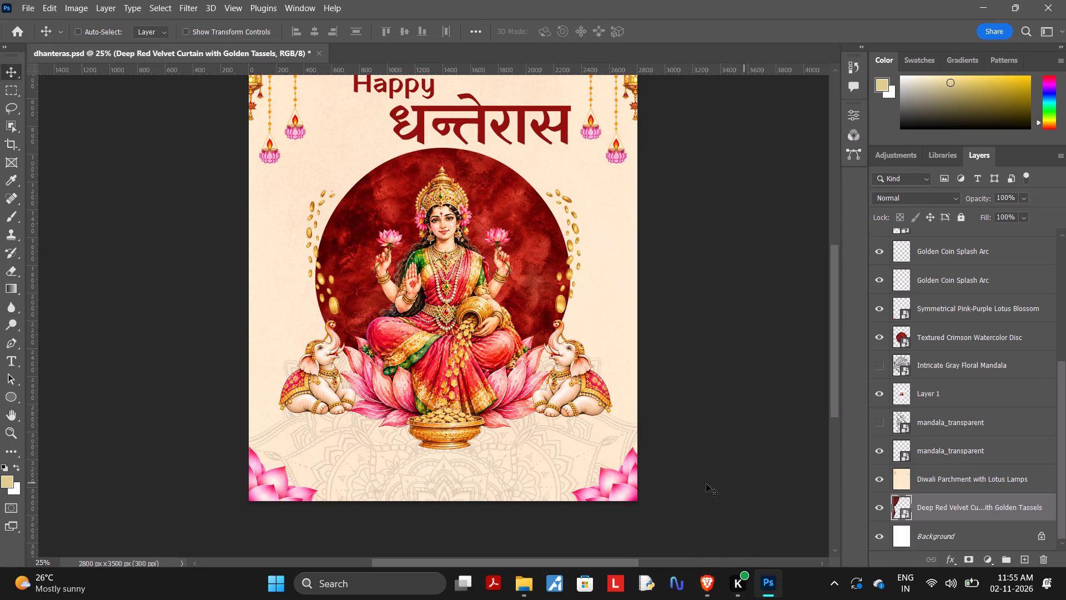
pyautogui.click(521, 598)
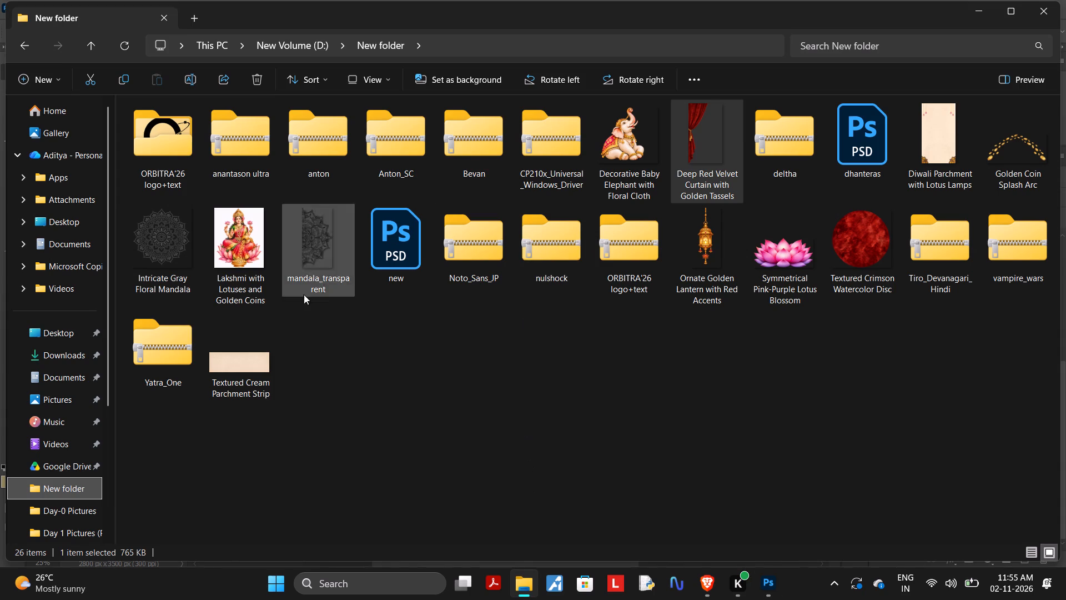
pyautogui.moveTo(235, 343); pyautogui.dragTo(542, 426)
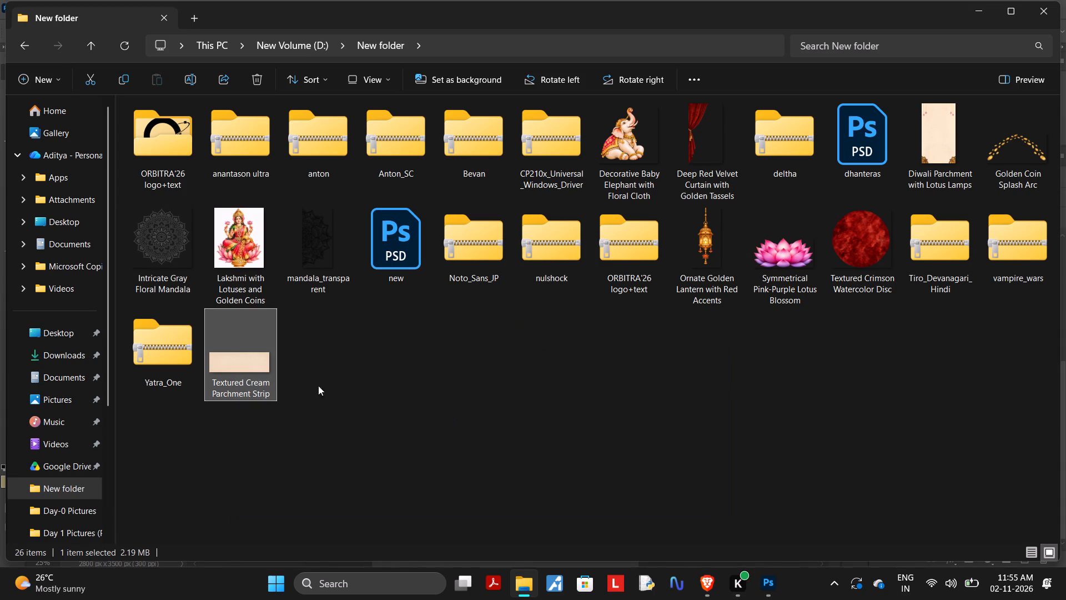
pyautogui.moveTo(239, 376); pyautogui.dragTo(770, 592)
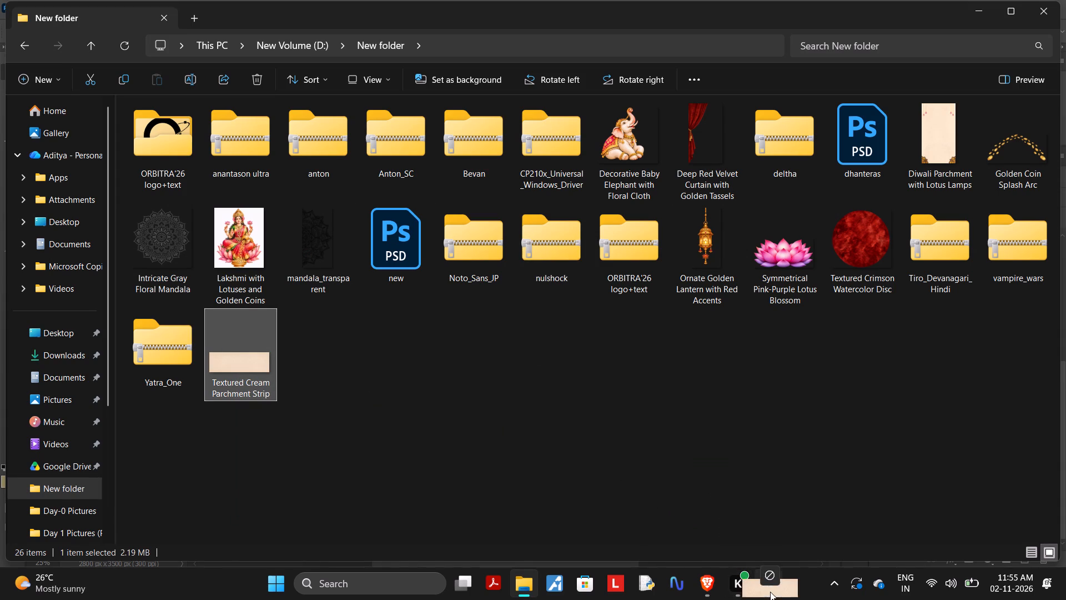
pyautogui.moveTo(770, 592); pyautogui.dragTo(461, 482)
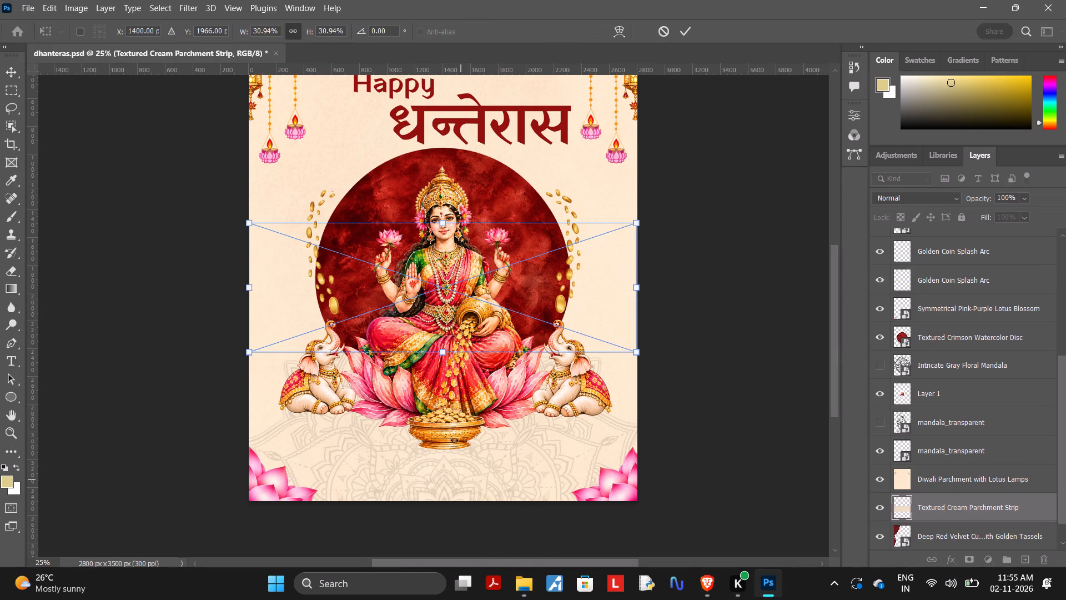
pyautogui.moveTo(480, 273); pyautogui.dragTo(474, 453)
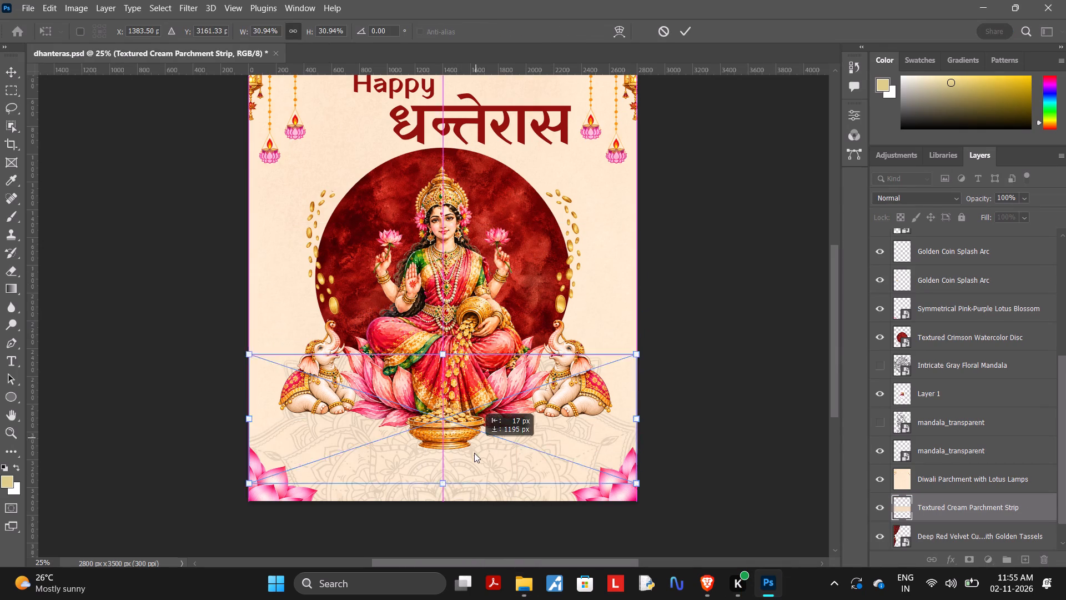
pyautogui.moveTo(474, 453); pyautogui.dragTo(473, 464)
# Reorder the Textured Cream Parchment Strip layer to sit directly above Diwali Parchment with Lotus Lamps, below mandala_transparent.
pyautogui.moveTo(934, 506); pyautogui.dragTo(934, 503)
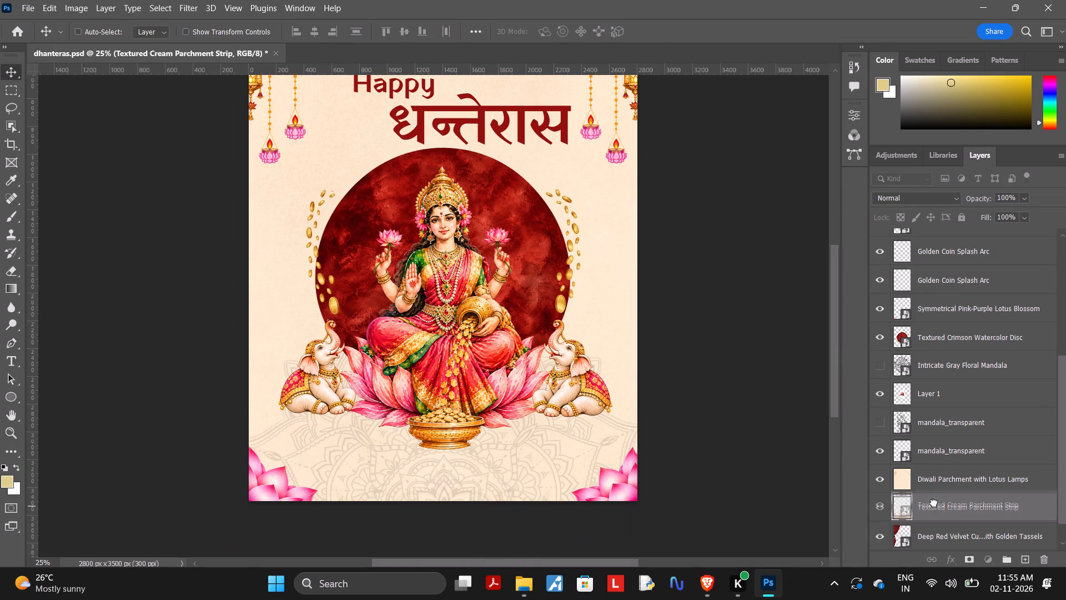
pyautogui.moveTo(934, 503); pyautogui.dragTo(938, 457)
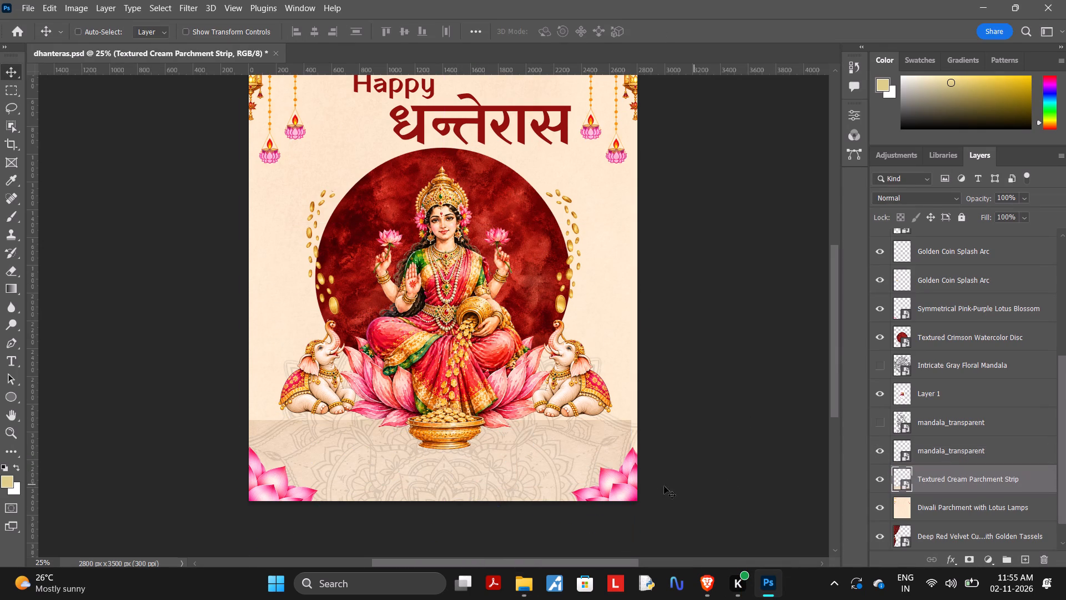
# Move the cream parchment strip up to the middle of the poster, behind the goddess and red disc.
pyautogui.moveTo(559, 452); pyautogui.dragTo(550, 287)
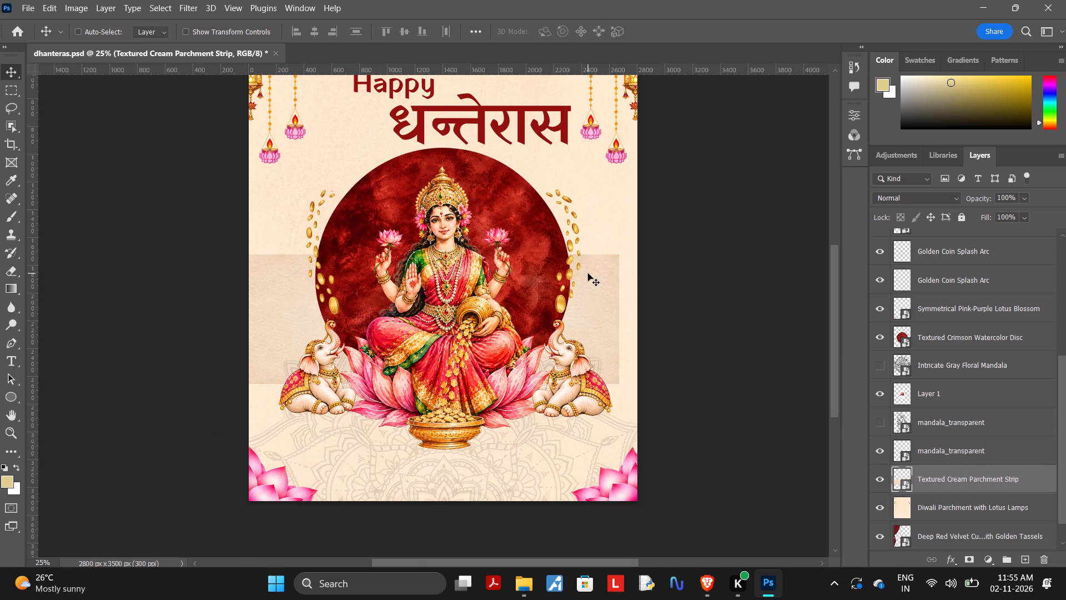
# Scale the Textured Cream Parchment Strip up to about 34.87% so it spans wider than the poster.
pyautogui.click(588, 273)
pyautogui.hotkey('ctrl', 't')
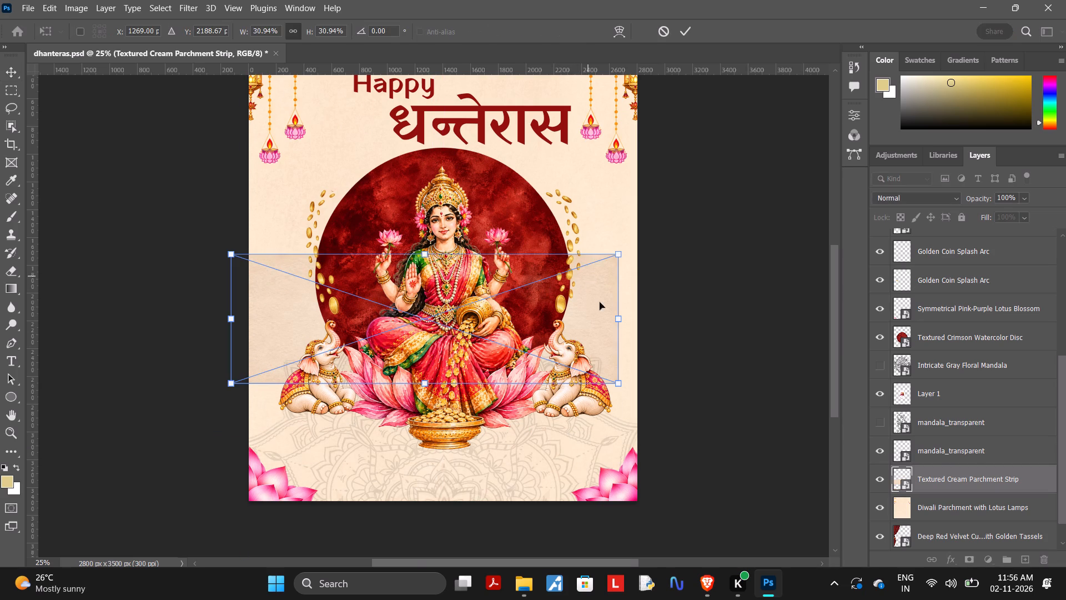
pyautogui.moveTo(619, 318); pyautogui.dragTo(649, 321)
pyautogui.moveTo(442, 252); pyautogui.dragTo(443, 258)
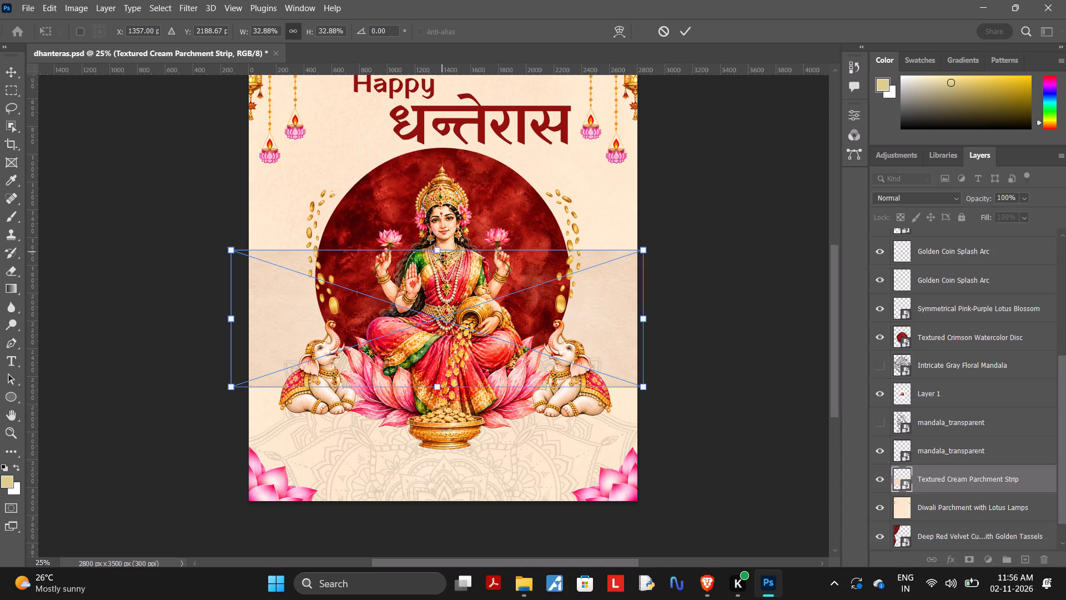
pyautogui.moveTo(443, 258); pyautogui.dragTo(440, 244)
# Move the cream parchment strip down to about X 1388, Y 3908 px, leaving a thin band along the poster's bottom edge.
pyautogui.moveTo(473, 288); pyautogui.dragTo(481, 484)
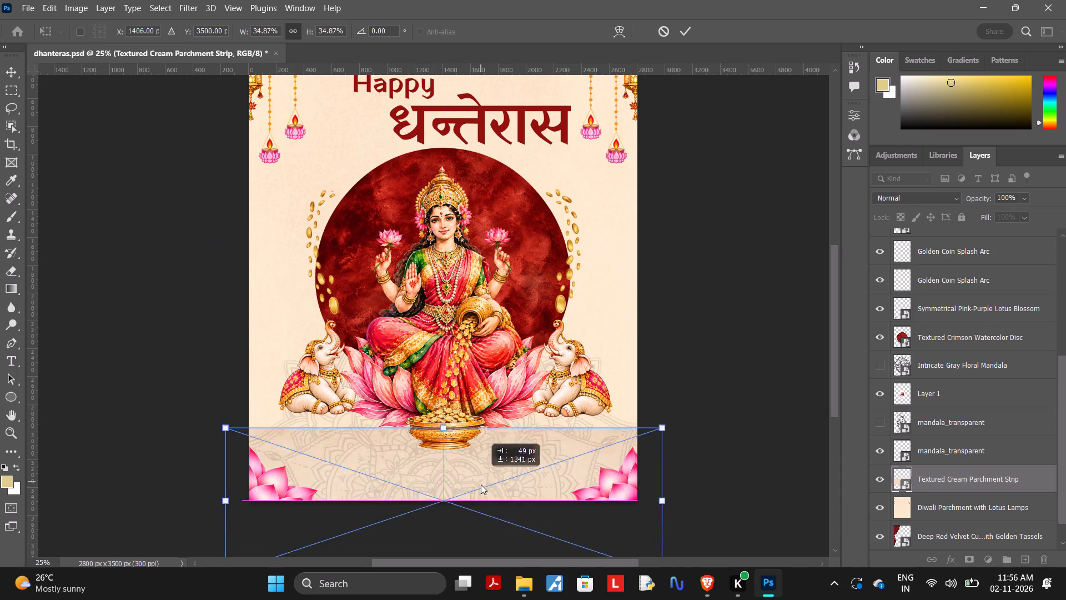
pyautogui.moveTo(481, 484); pyautogui.dragTo(477, 537)
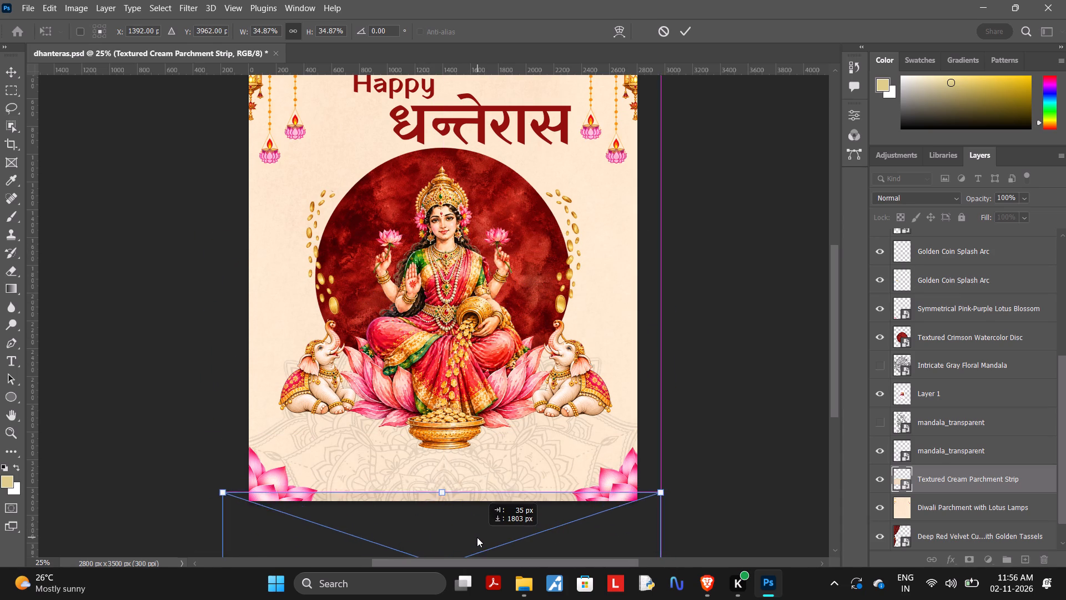
pyautogui.moveTo(477, 537); pyautogui.dragTo(474, 528)
pyautogui.click(474, 528)
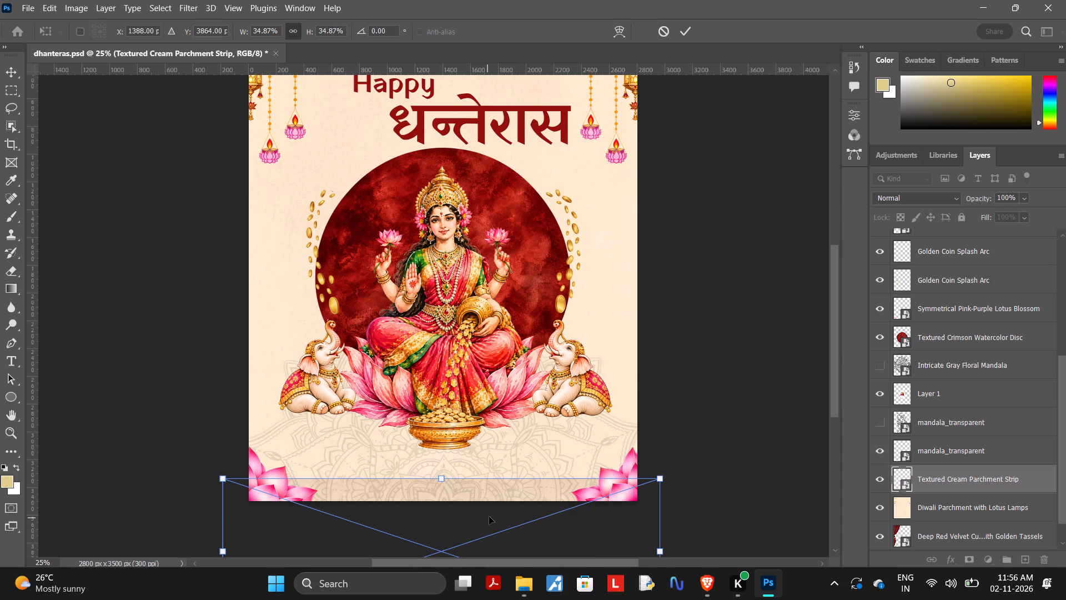
pyautogui.press('Down')
pyautogui.press('Down')
pyautogui.press('Down')
pyautogui.press('Down')
pyautogui.press('Down')
pyautogui.press('Down')
pyautogui.press('Down')
pyautogui.press('Down')
pyautogui.press('Down')
pyautogui.press('Down')
pyautogui.press('Down')
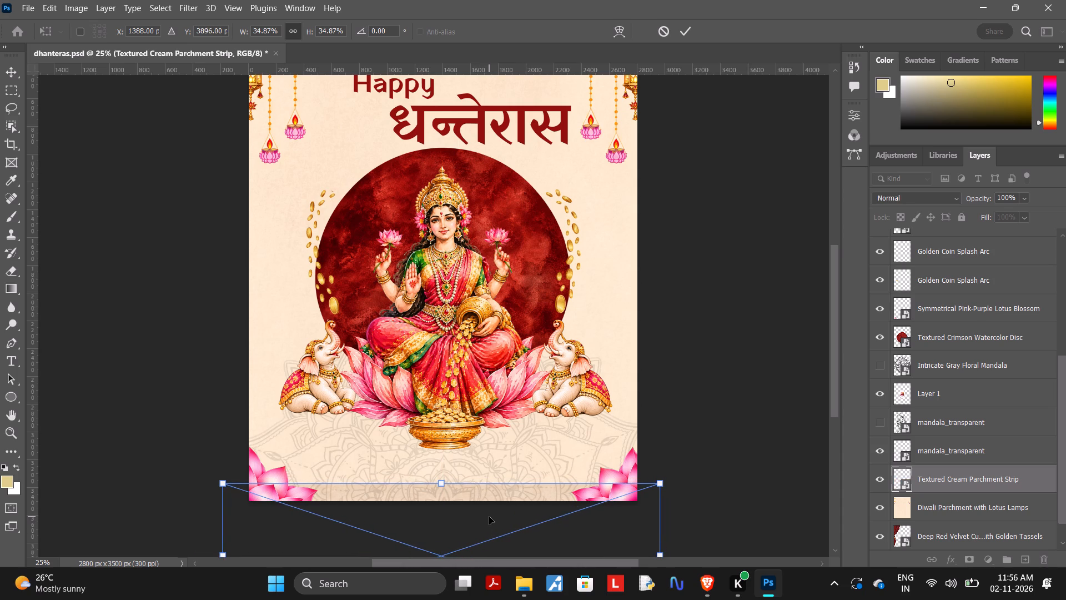
pyautogui.press('Down')
pyautogui.press('Down')
pyautogui.press('Down')
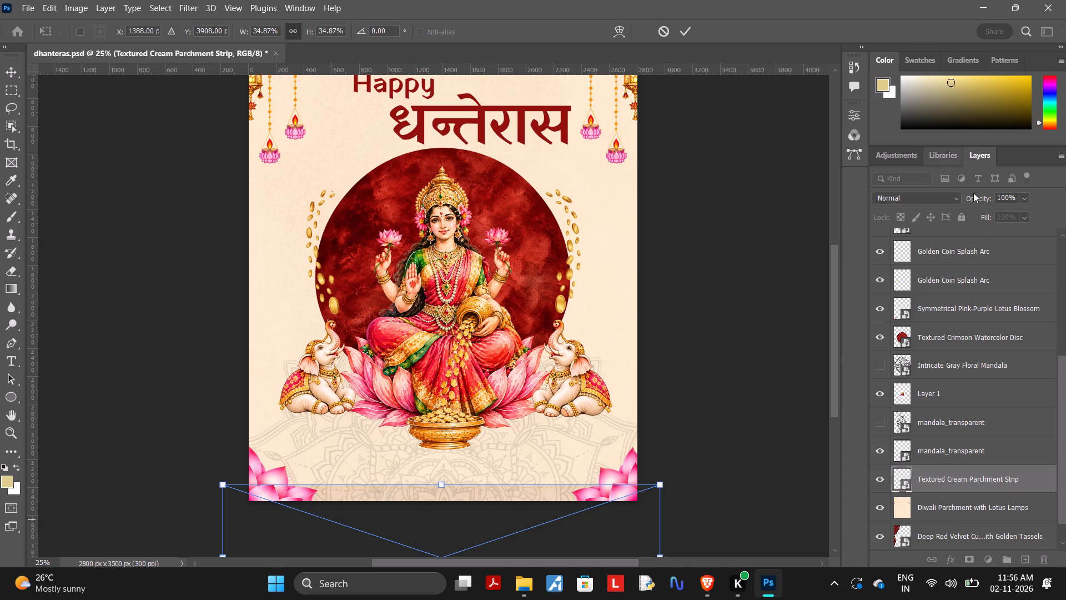
pyautogui.click(1020, 198)
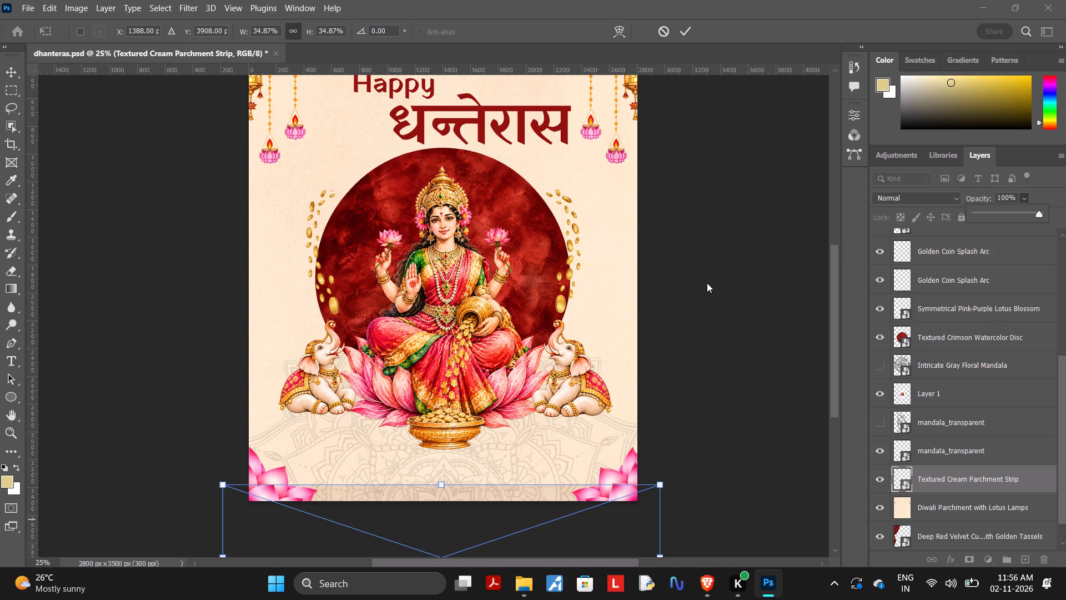
pyautogui.click(707, 283)
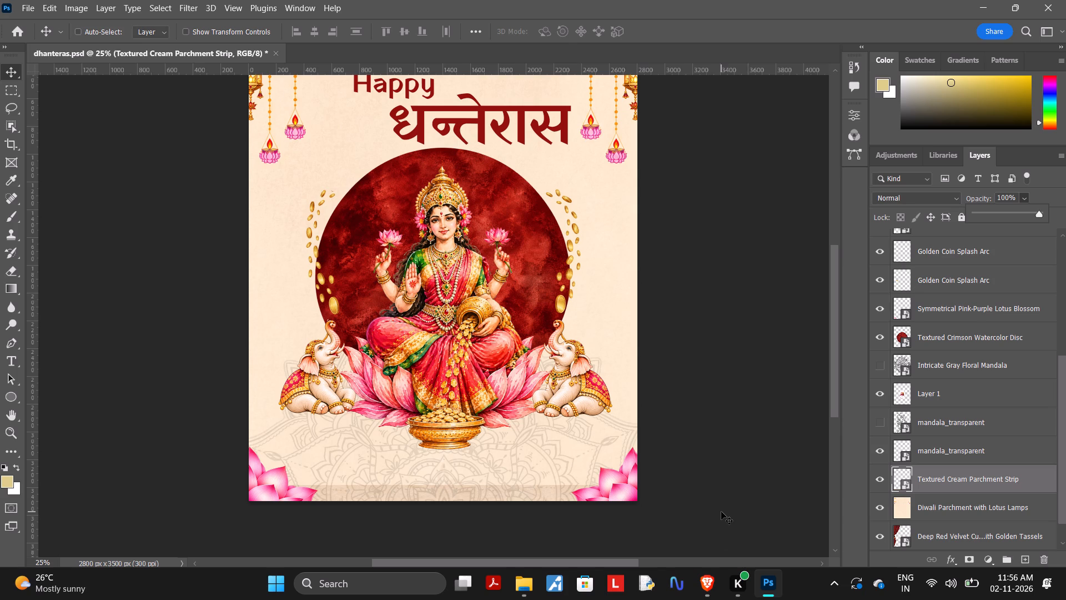
# Reorder the Textured Cream Parchment Strip layer to sit directly above the visible mandala_transparent layer.
pyautogui.moveTo(960, 484); pyautogui.dragTo(954, 447)
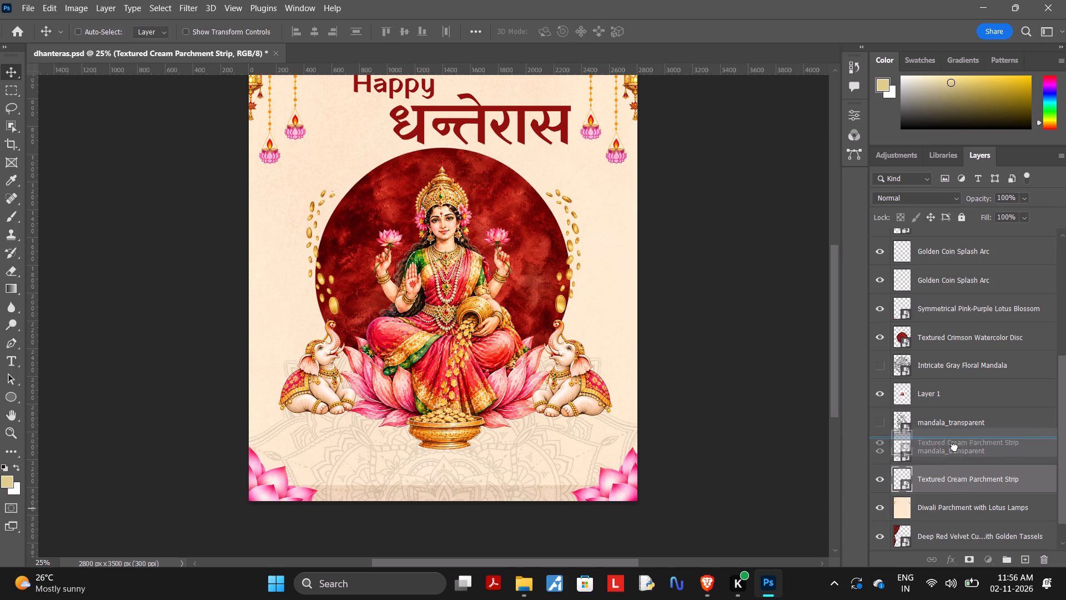
pyautogui.moveTo(954, 447); pyautogui.dragTo(956, 436)
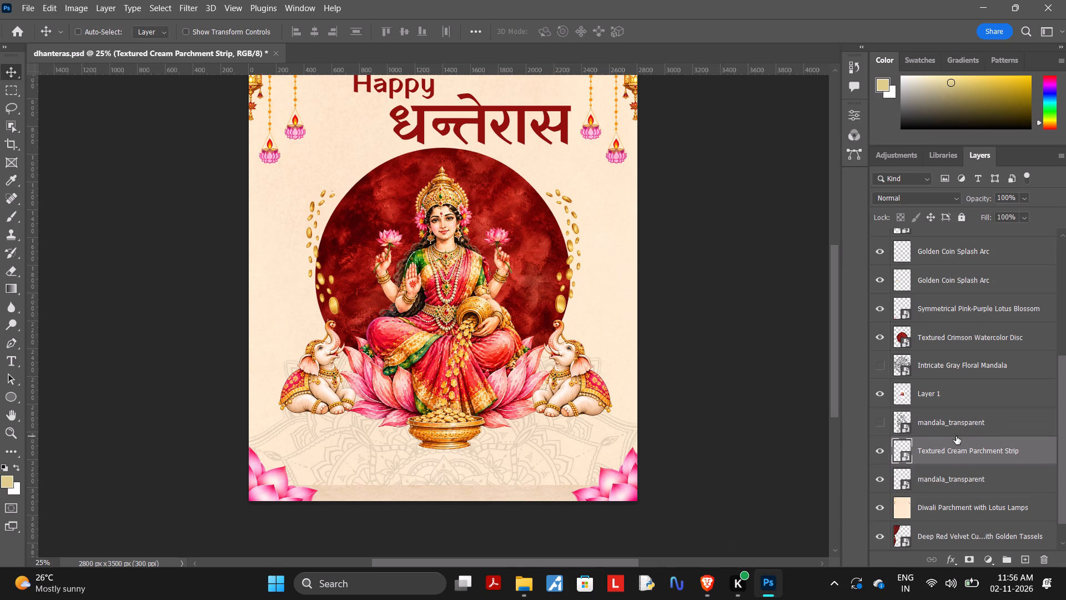
# Reduce the Textured Cream Parchment Strip layer's opacity to 77%.
pyautogui.scroll(-1, 772, 500)
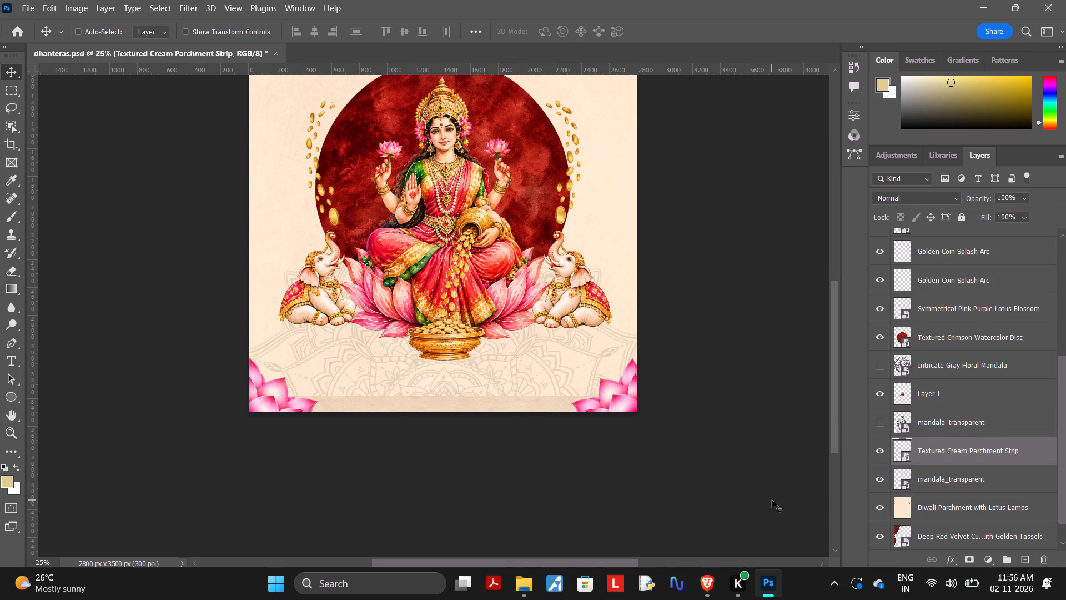
pyautogui.scroll(-1, 772, 500)
pyautogui.keyDown('ctrl'); pyautogui.scroll(4, 772, 500); pyautogui.keyUp('ctrl')
pyautogui.keyDown('ctrl'); pyautogui.scroll(-6, 772, 500); pyautogui.keyUp('ctrl')
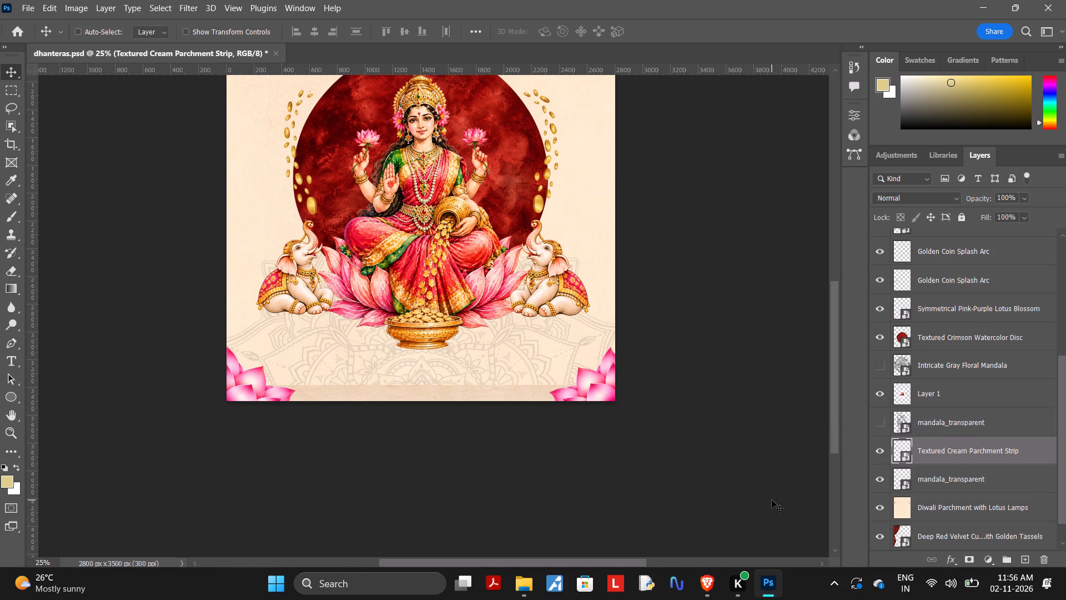
pyautogui.hotkey('ctrl', '+')
pyautogui.hotkey('ctrl', '+')
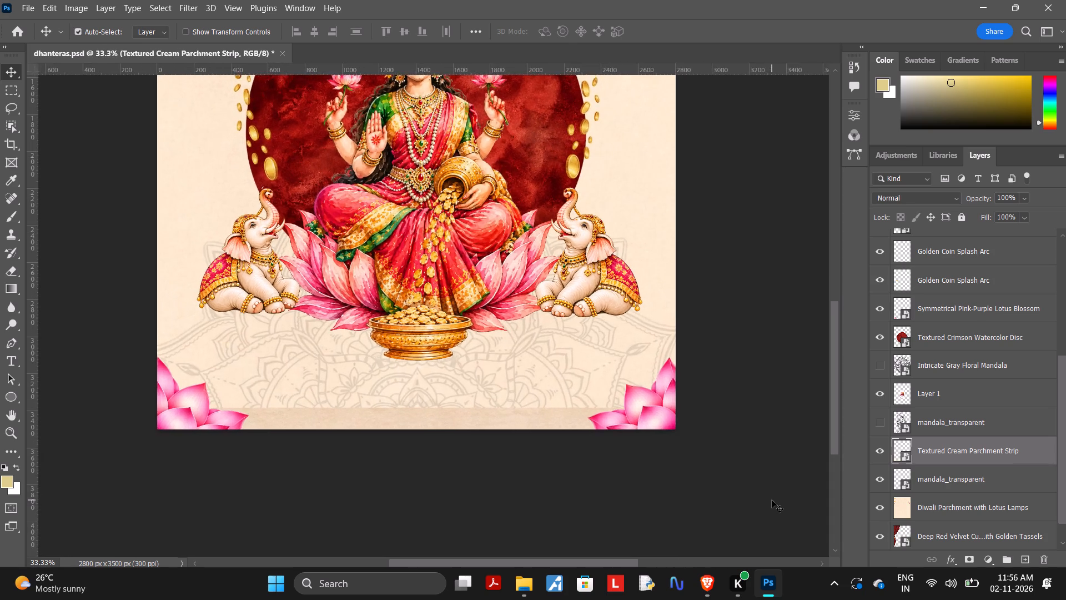
pyautogui.hotkey('ctrl', '+')
pyautogui.hotkey('ctrl', '+')
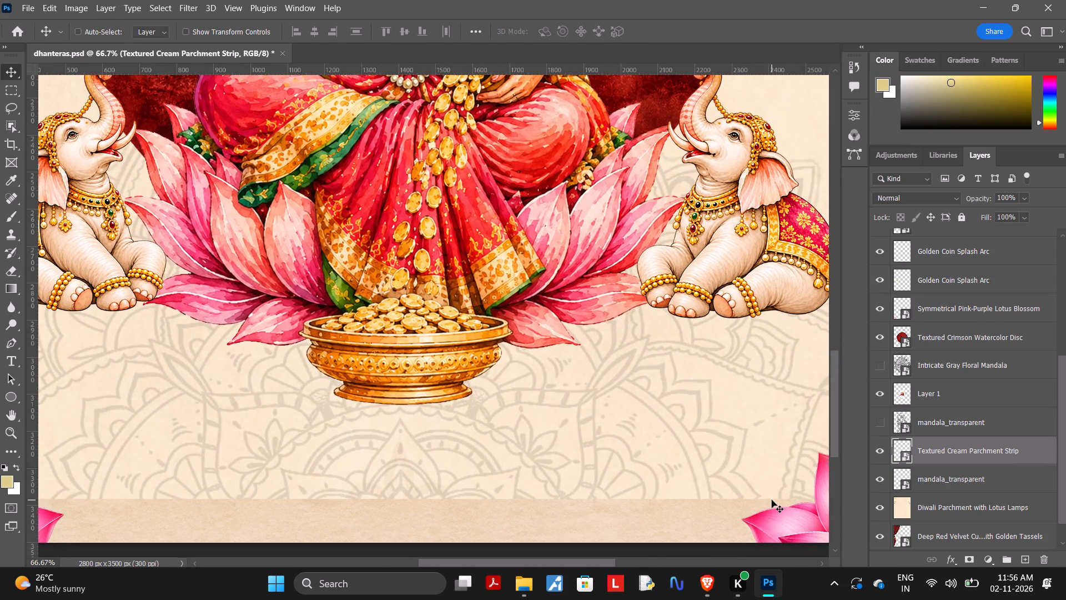
pyautogui.hotkey('ctrl', '-')
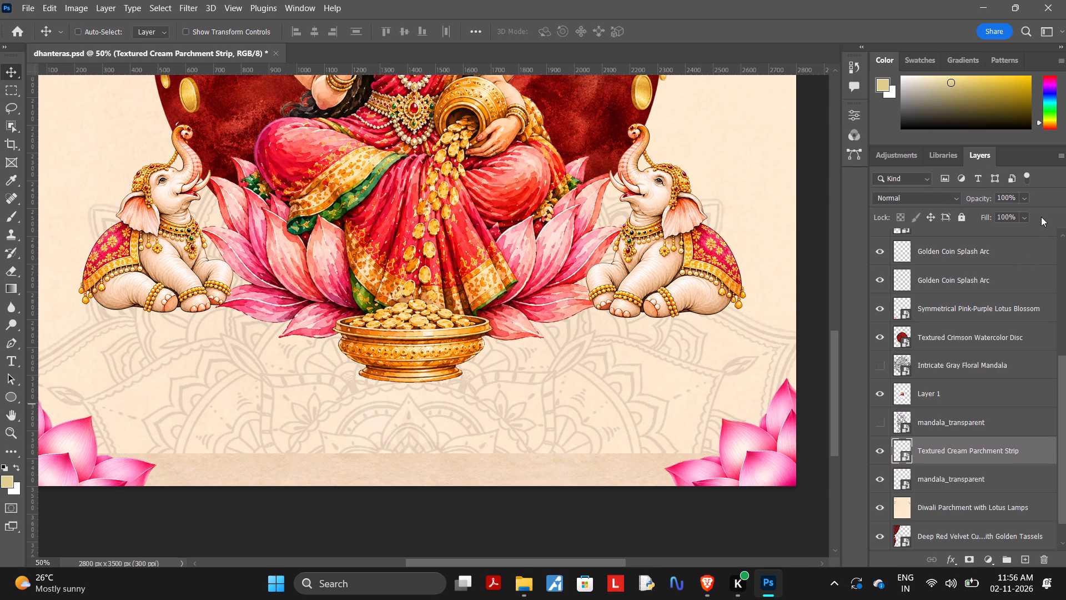
pyautogui.click(930, 454)
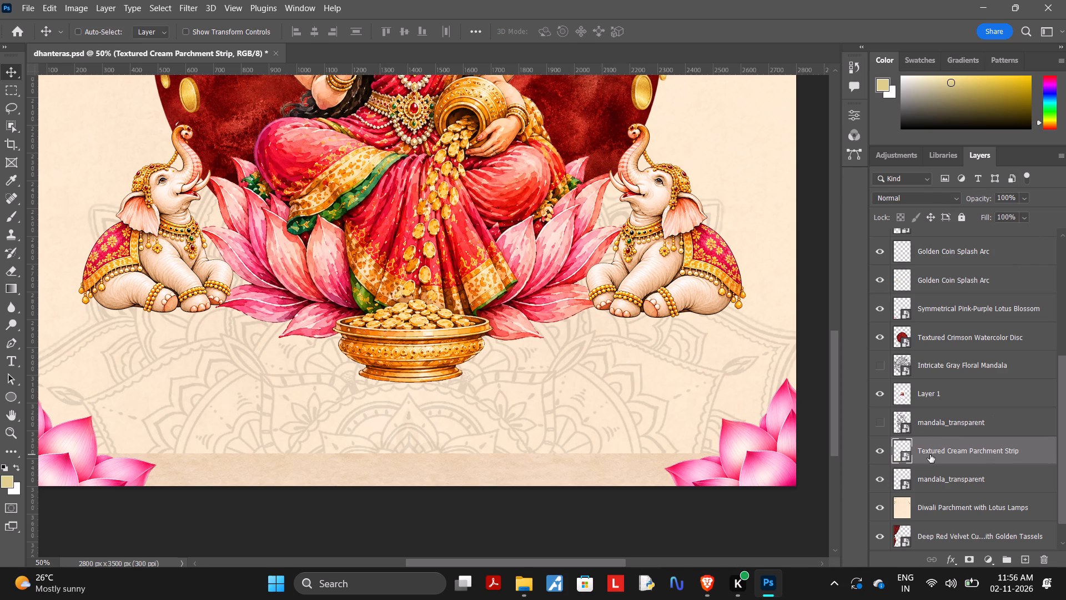
pyautogui.click(930, 454)
pyautogui.click(1026, 198)
pyautogui.moveTo(1037, 211); pyautogui.dragTo(1025, 213)
pyautogui.moveTo(1025, 213); pyautogui.dragTo(991, 222)
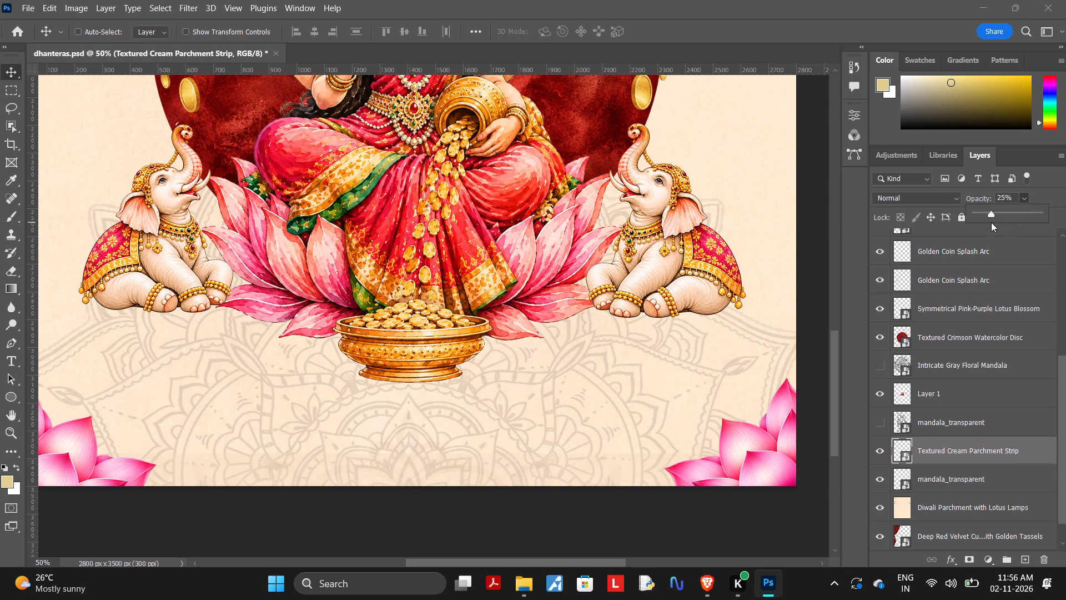
pyautogui.moveTo(991, 222); pyautogui.dragTo(1007, 217)
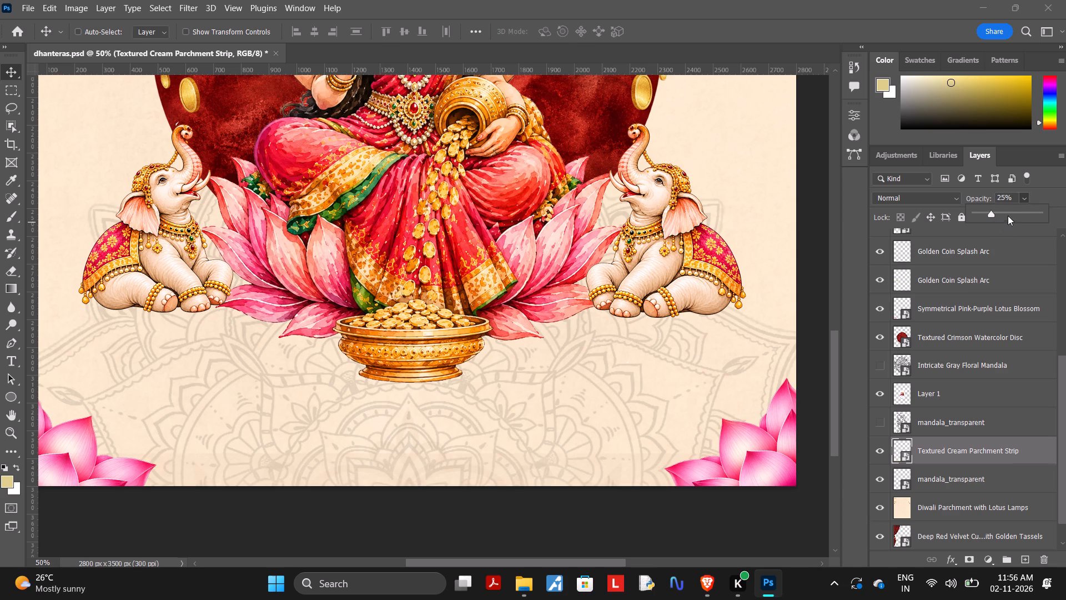
pyautogui.click(1010, 211)
pyautogui.moveTo(1010, 211); pyautogui.dragTo(1019, 211)
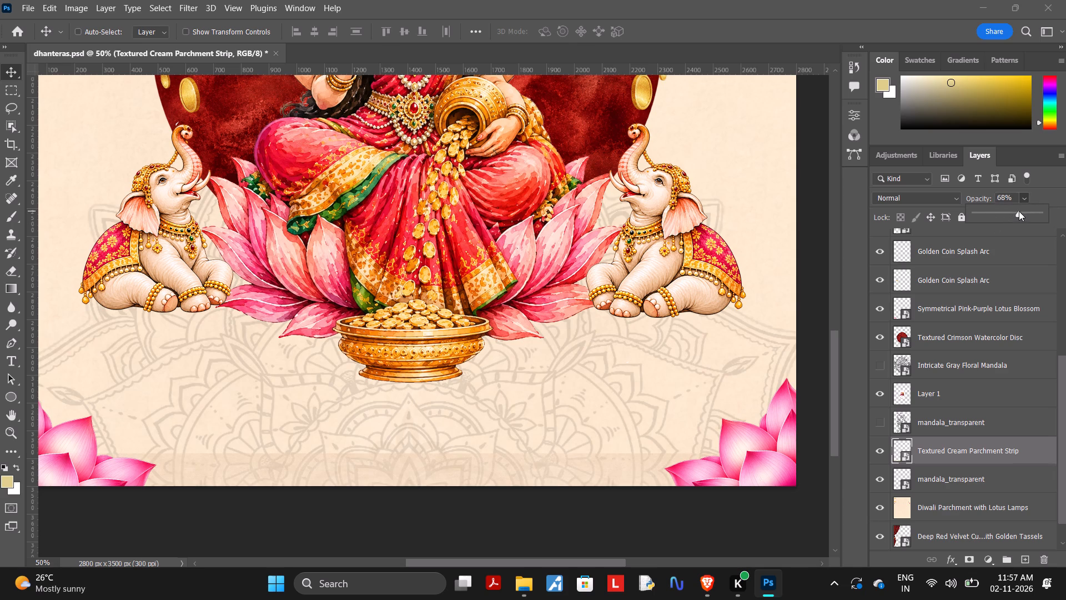
pyautogui.moveTo(1019, 211); pyautogui.dragTo(1020, 213)
pyautogui.doubleClick(1020, 213)
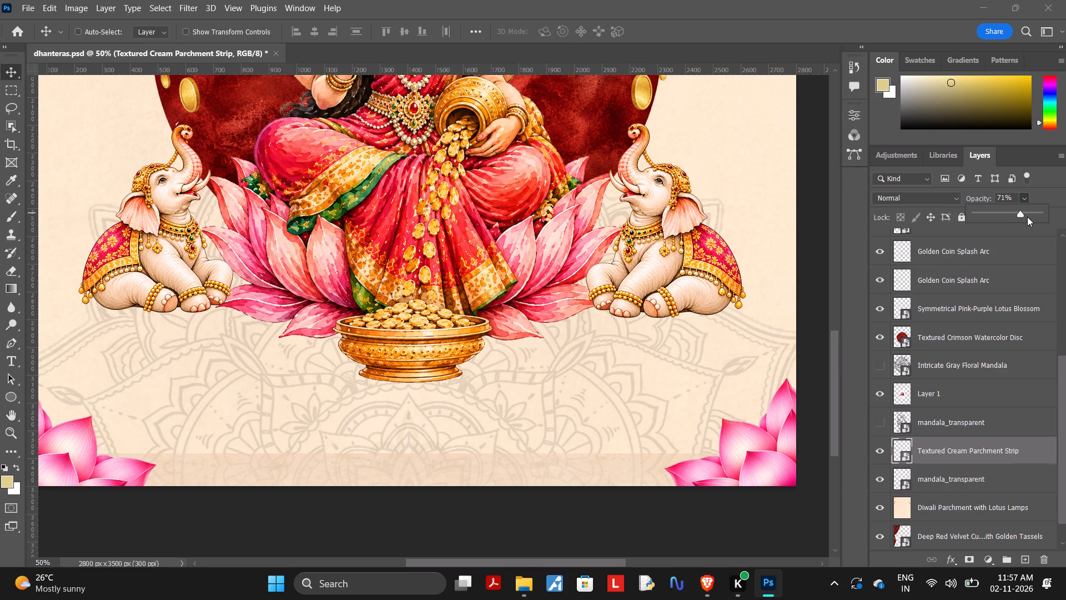
pyautogui.click(1027, 217)
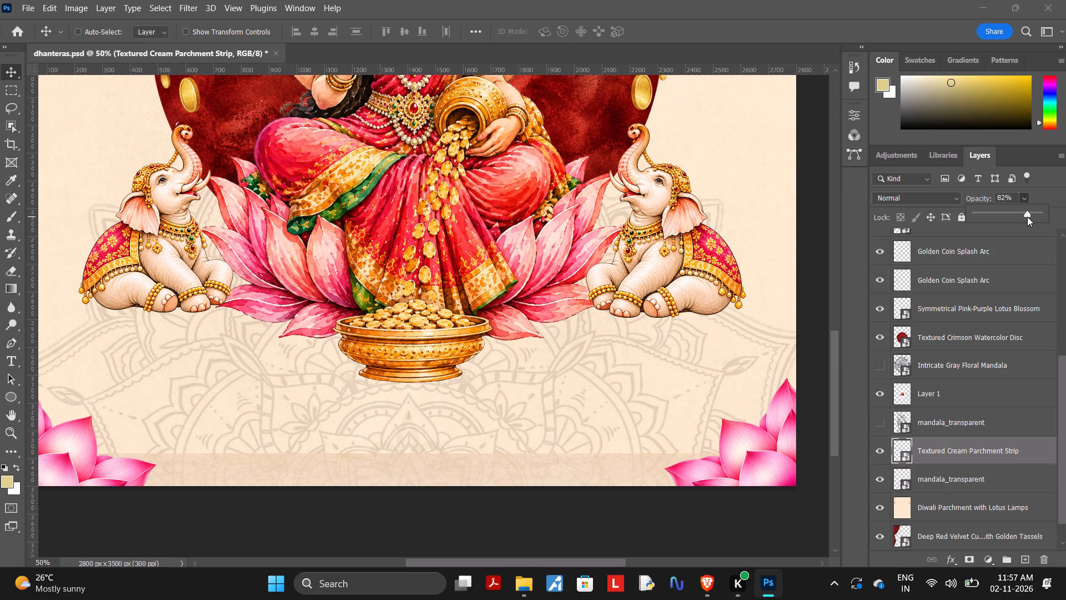
pyautogui.click(1027, 217)
# Examine the strip along the poster's bottom edge and the overall poster composition.
pyautogui.scroll(-1, 752, 305)
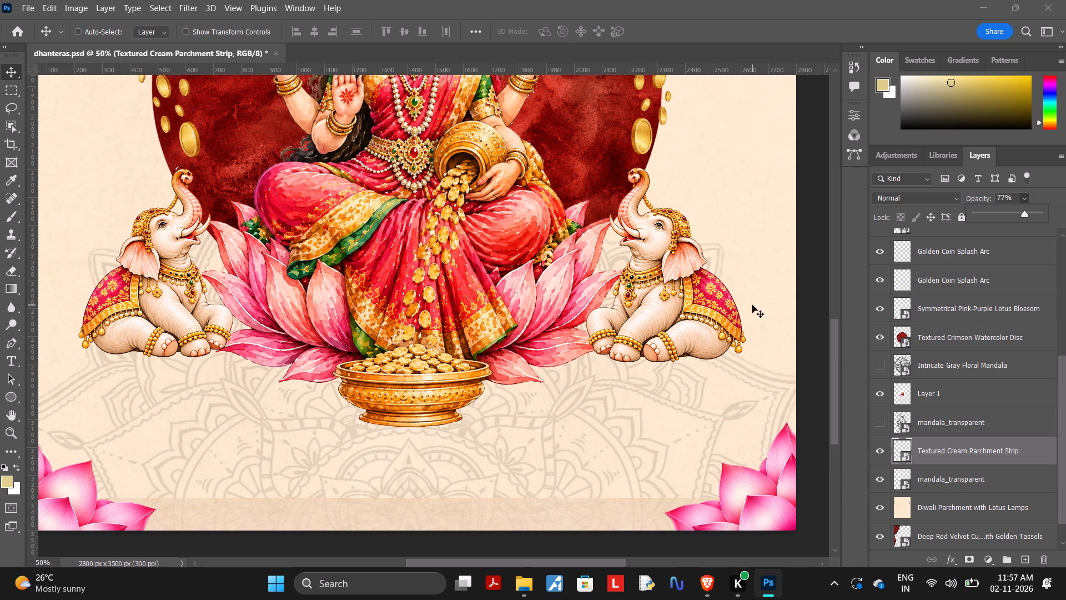
pyautogui.scroll(-1, 752, 305)
pyautogui.click(716, 497)
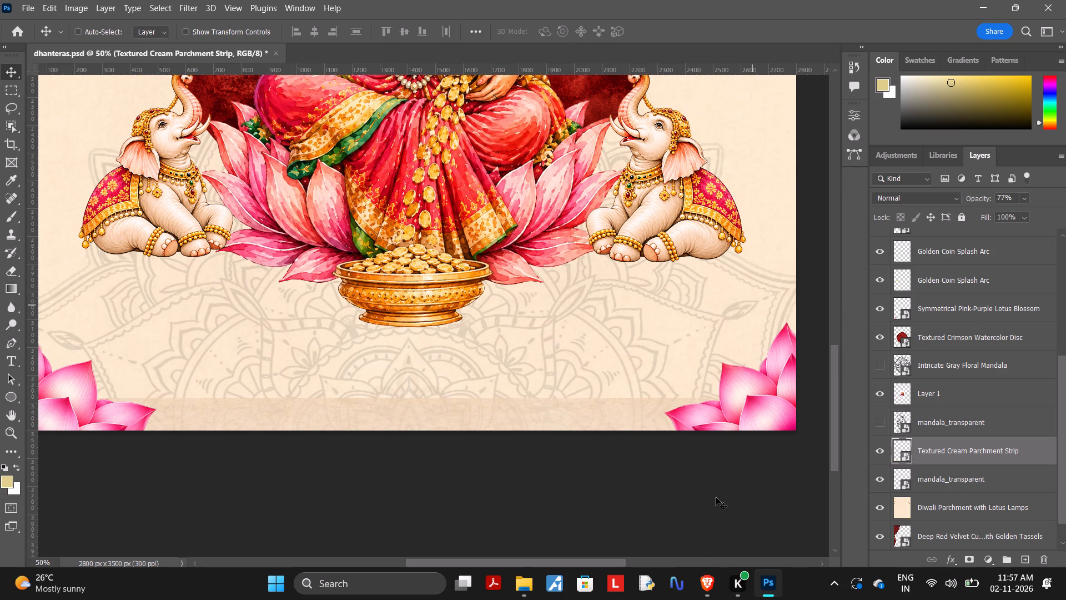
pyautogui.hotkey('ctrl', '-')
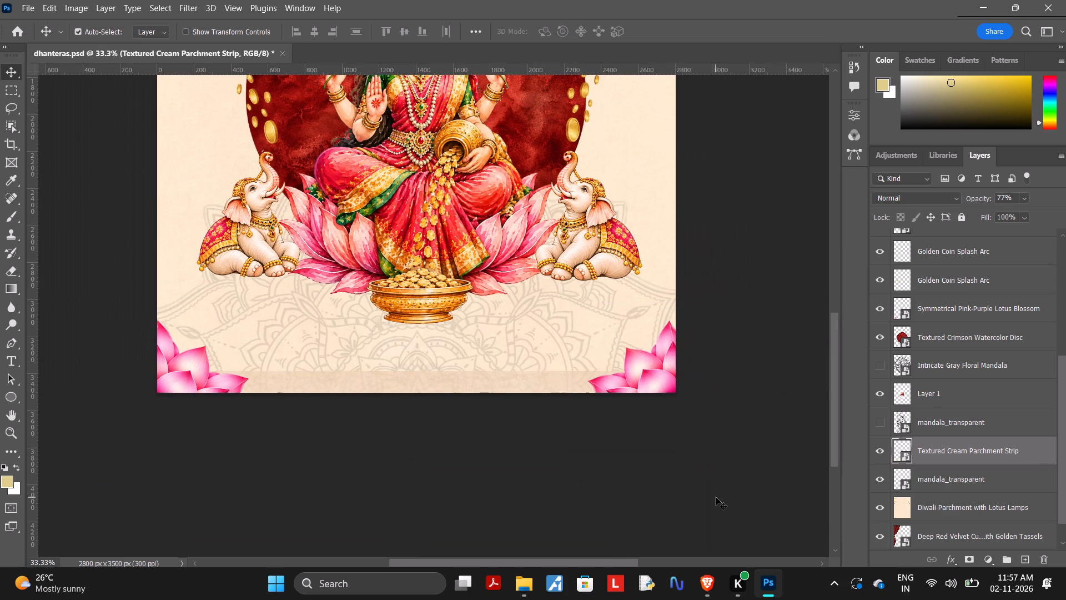
pyautogui.hotkey('ctrl', '-')
pyautogui.scroll(2, 718, 411)
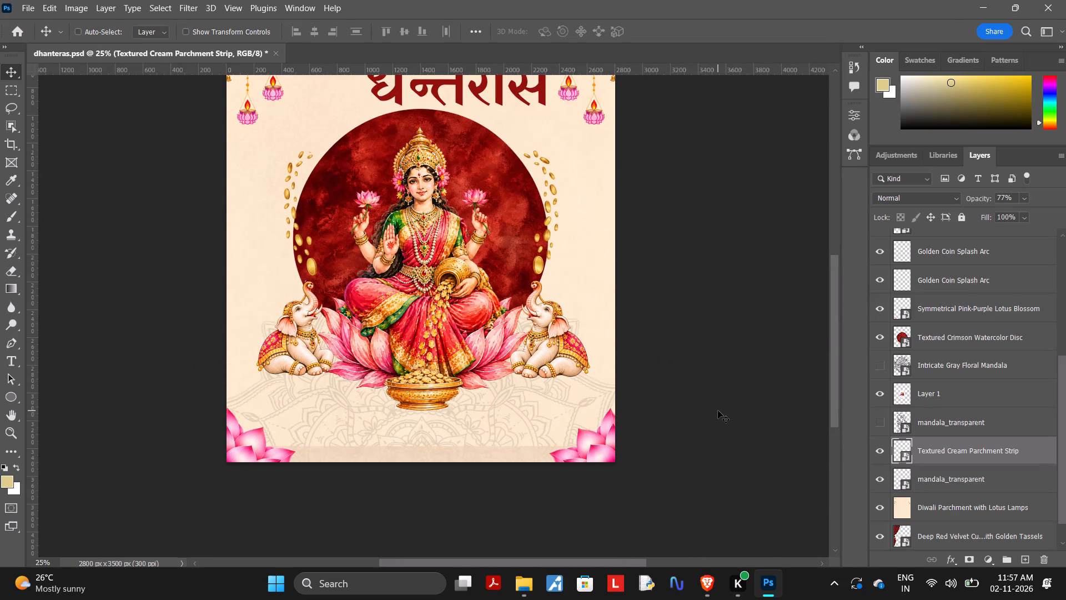
pyautogui.scroll(2, 718, 411)
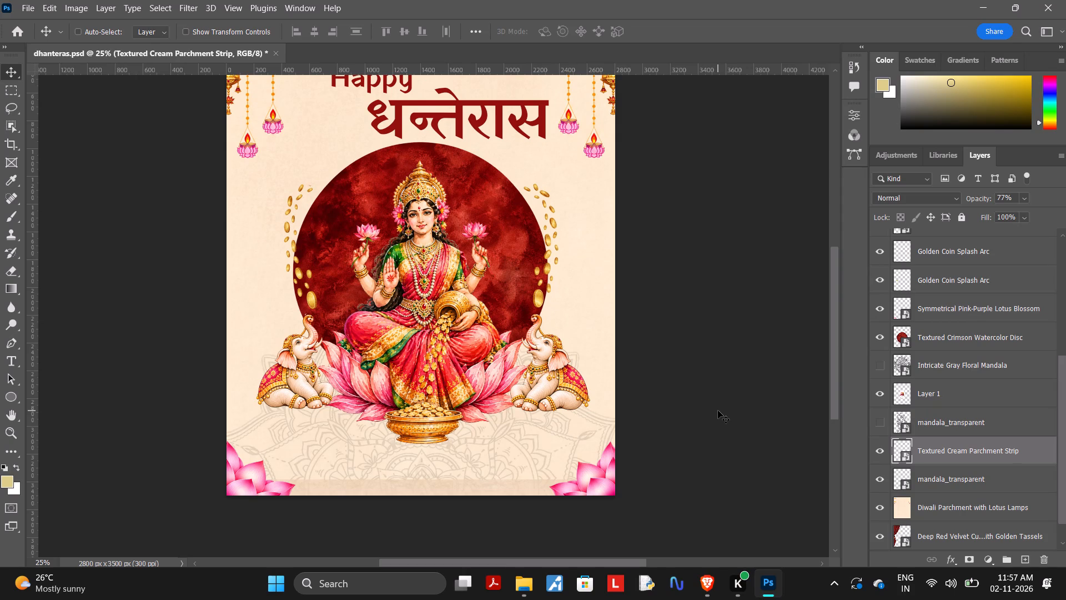
pyautogui.scroll(1, 718, 411)
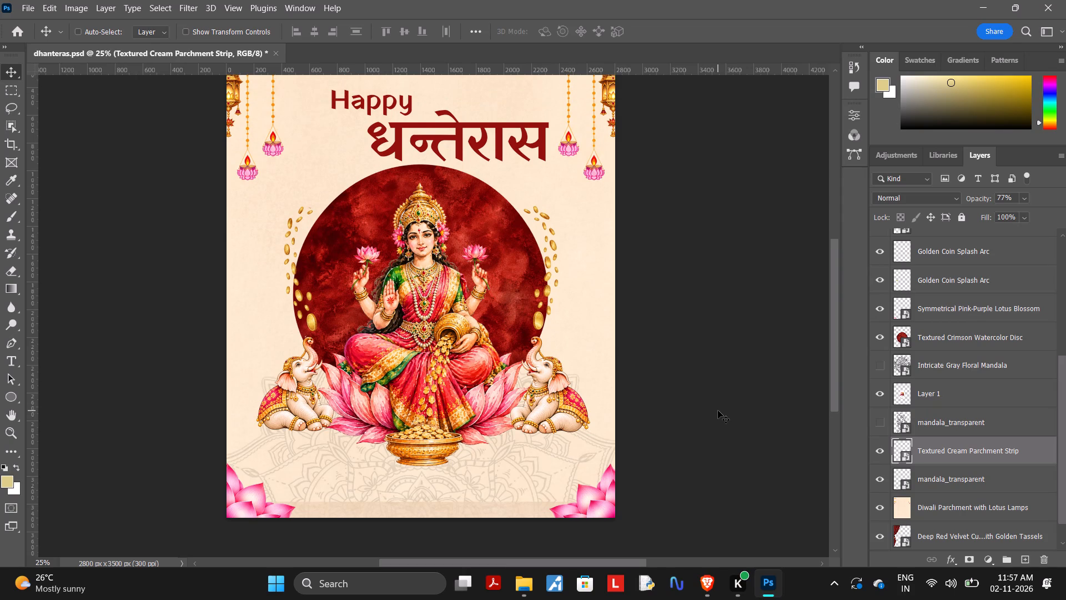
pyautogui.scroll(2, 718, 411)
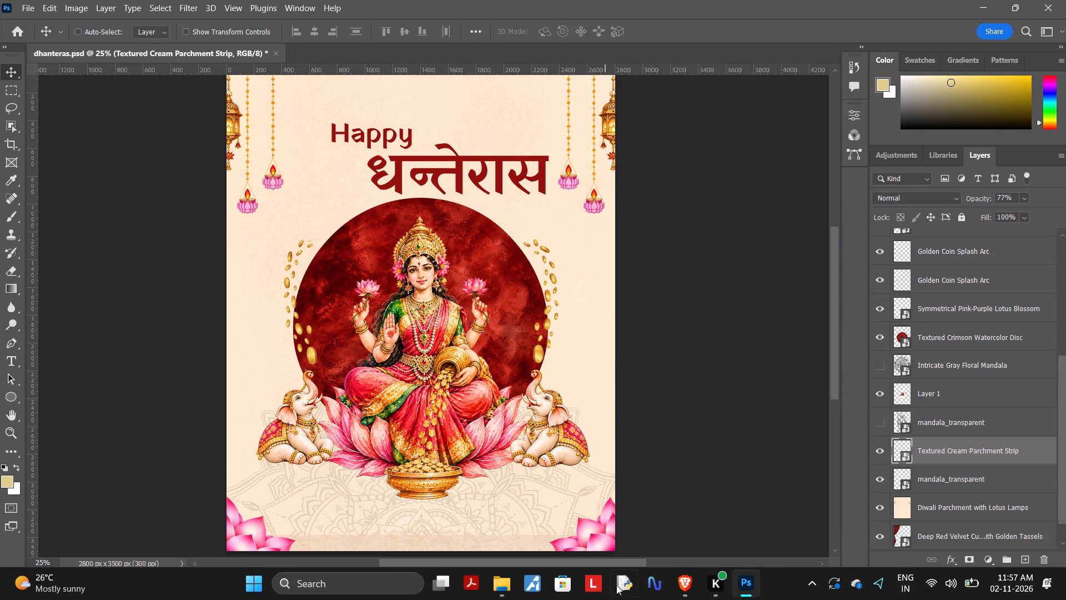
# Look through the folders and files on New Volume (D:) in File Explorer for a logo to add.
pyautogui.click(506, 586)
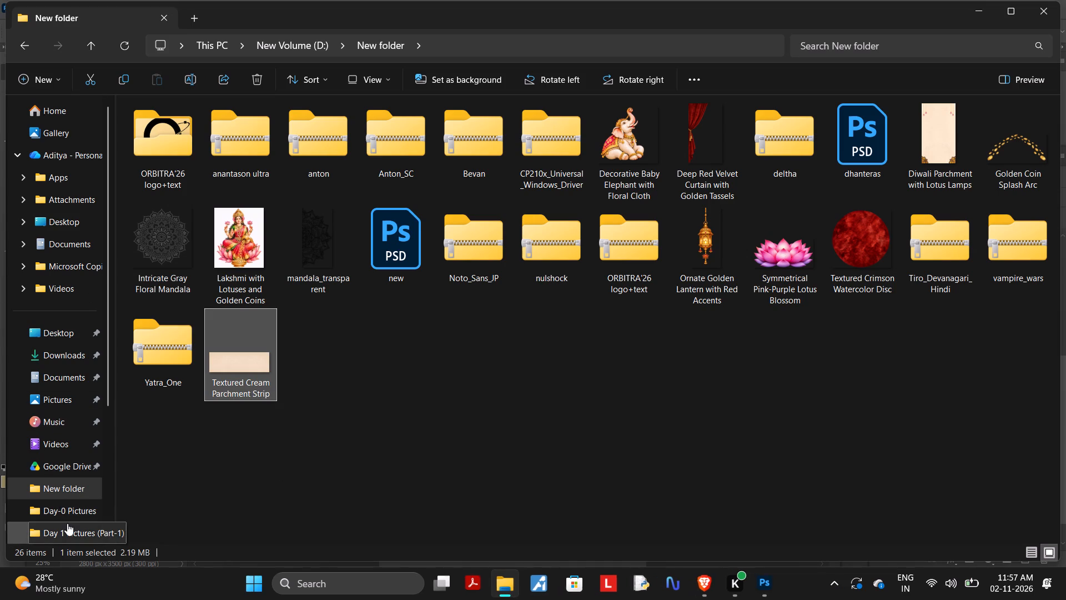
pyautogui.scroll(-2, 67, 523)
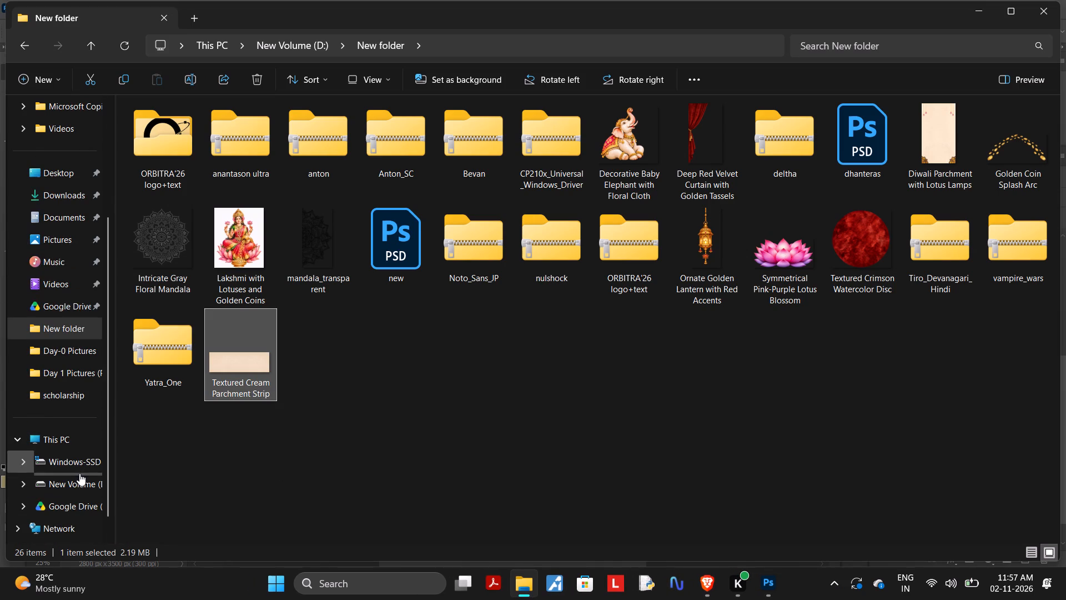
pyautogui.click(78, 482)
pyautogui.scroll(1, 296, 288)
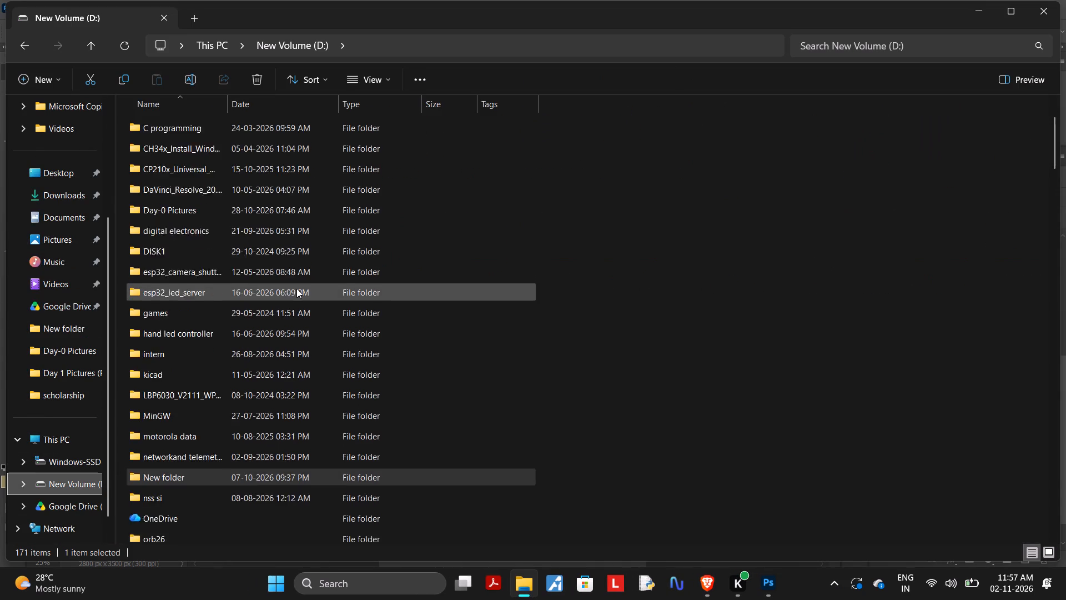
pyautogui.scroll(1, 296, 288)
pyautogui.scroll(-6, 296, 288)
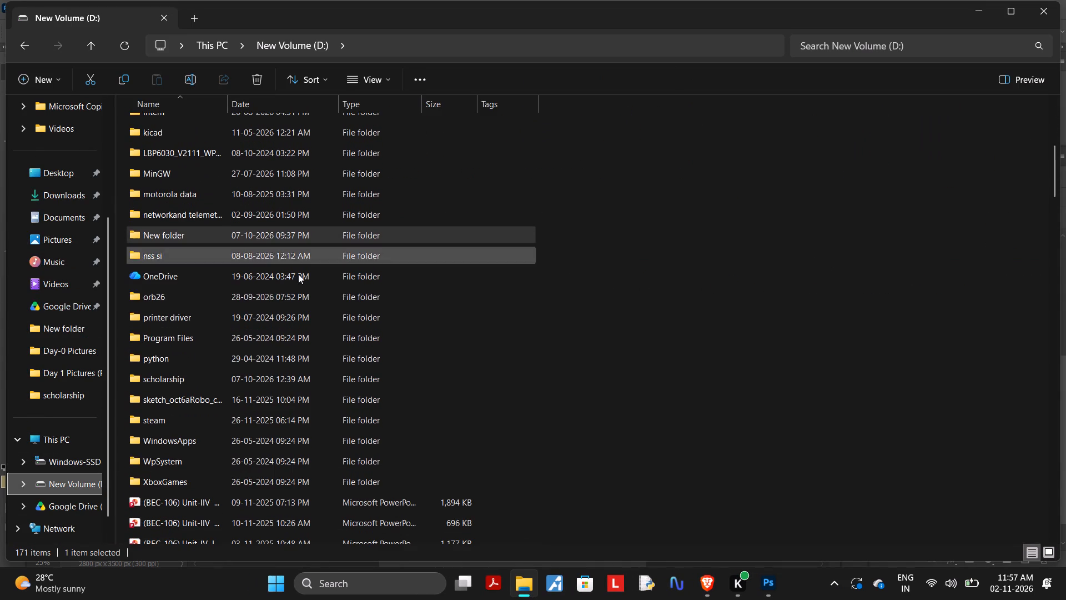
pyautogui.scroll(-3, 260, 334)
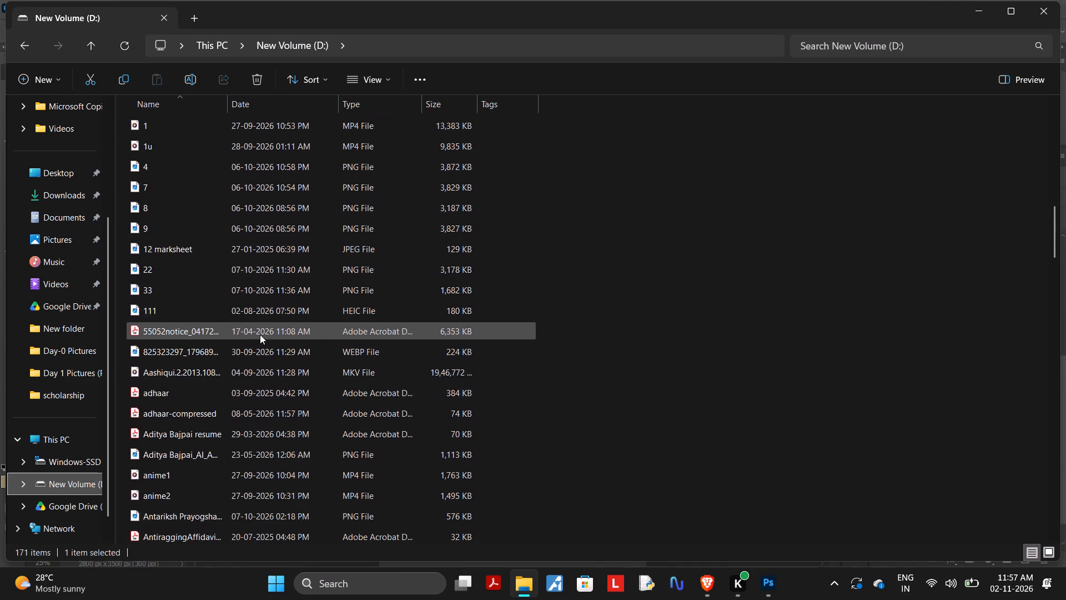
pyautogui.scroll(-4, 260, 334)
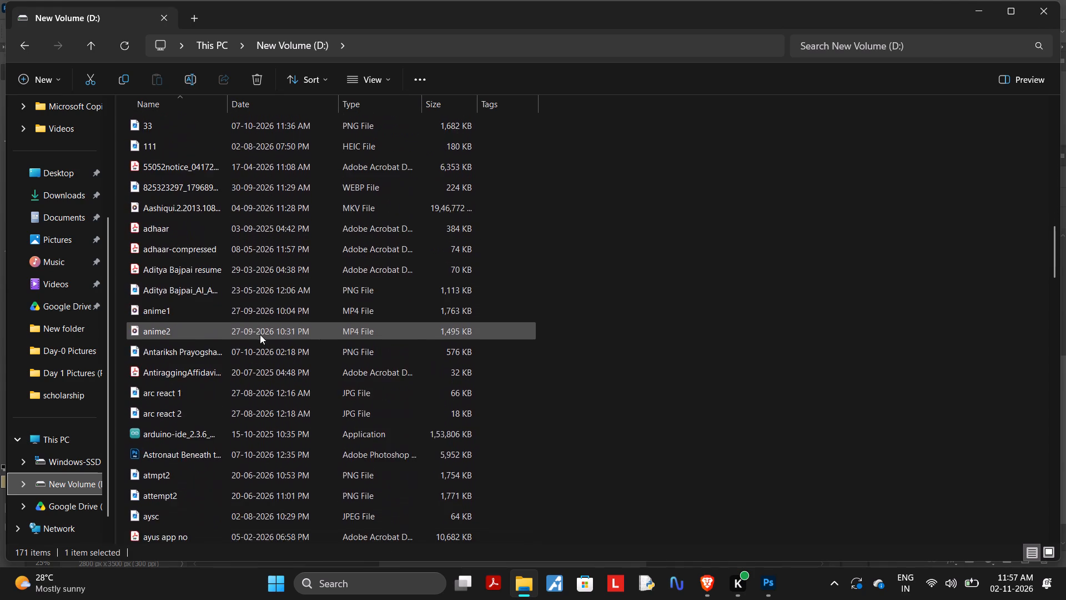
pyautogui.scroll(-2, 260, 334)
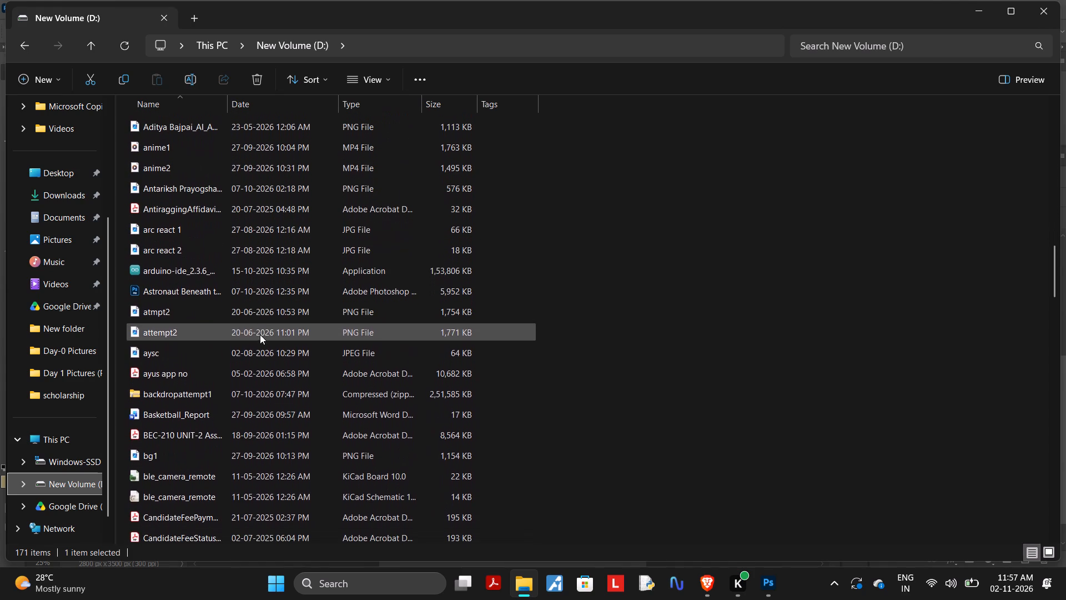
pyautogui.scroll(-4, 260, 334)
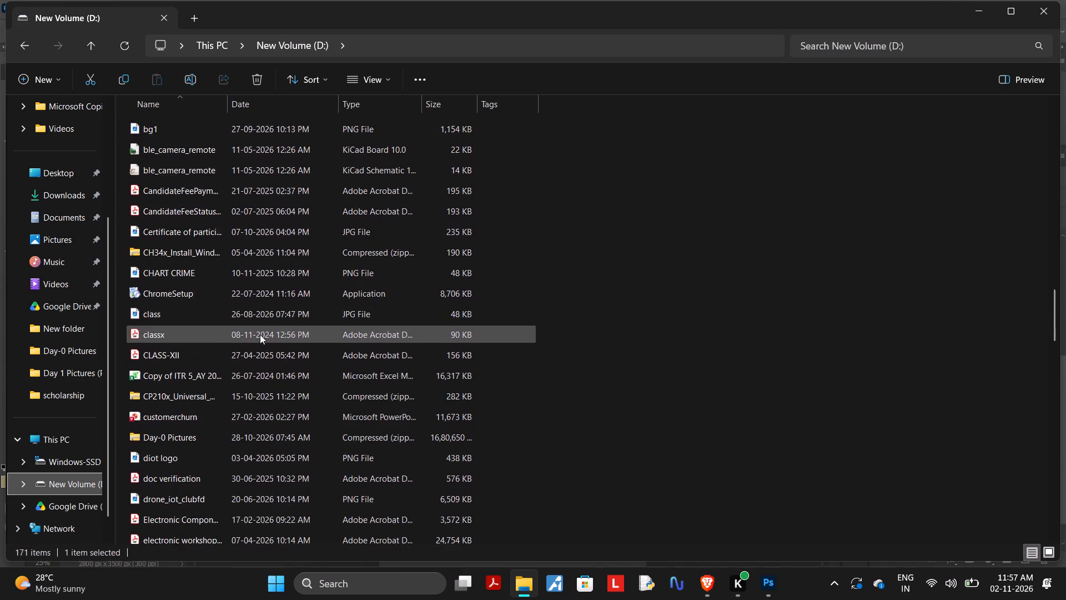
pyautogui.scroll(-4, 260, 334)
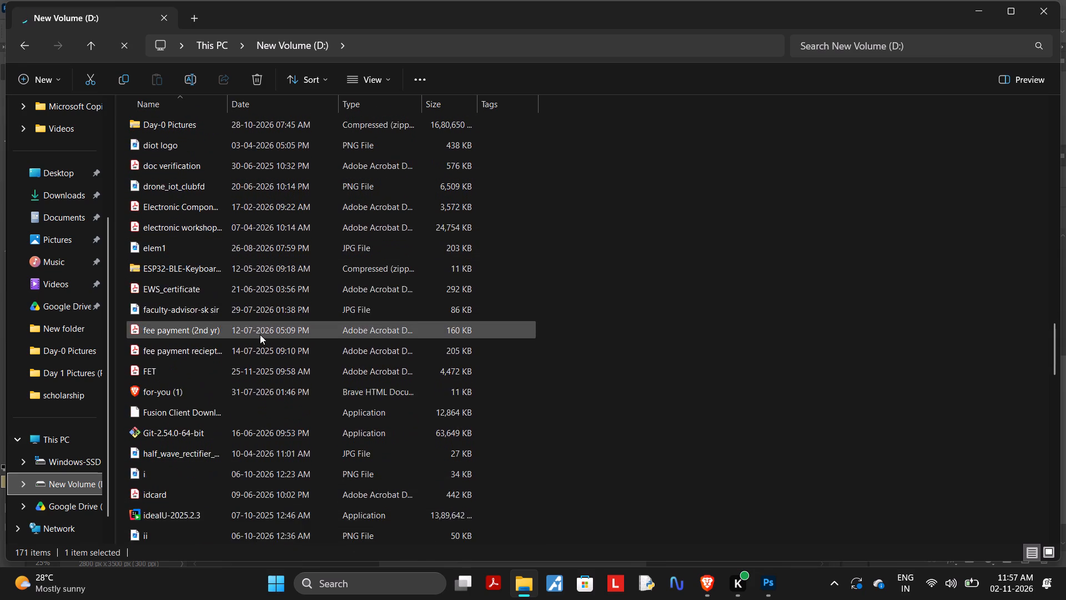
pyautogui.scroll(-4, 260, 334)
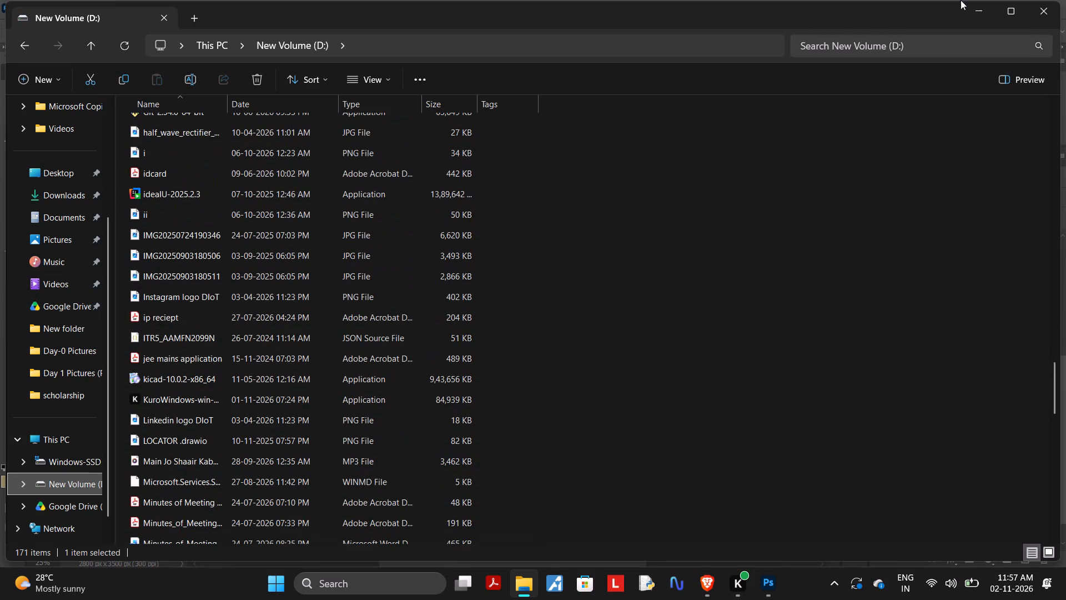
# Search drive D for "mmm" and place the MMMUTlogo image into the dhanteras.psd poster in Photoshop.
pyautogui.click(927, 49)
pyautogui.write('mmm4')
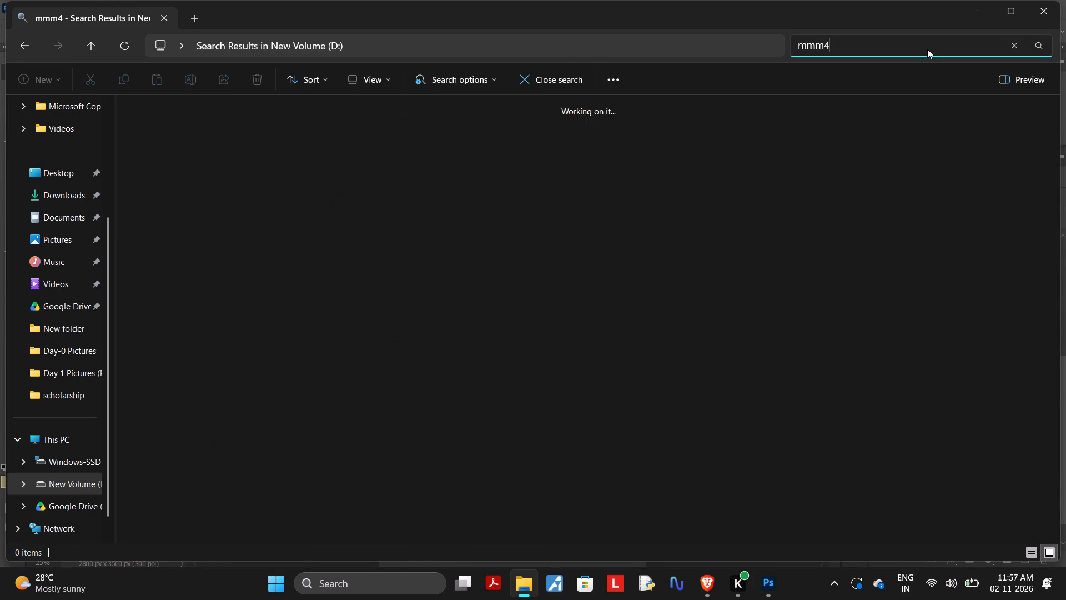
pyautogui.press('BackSpace')
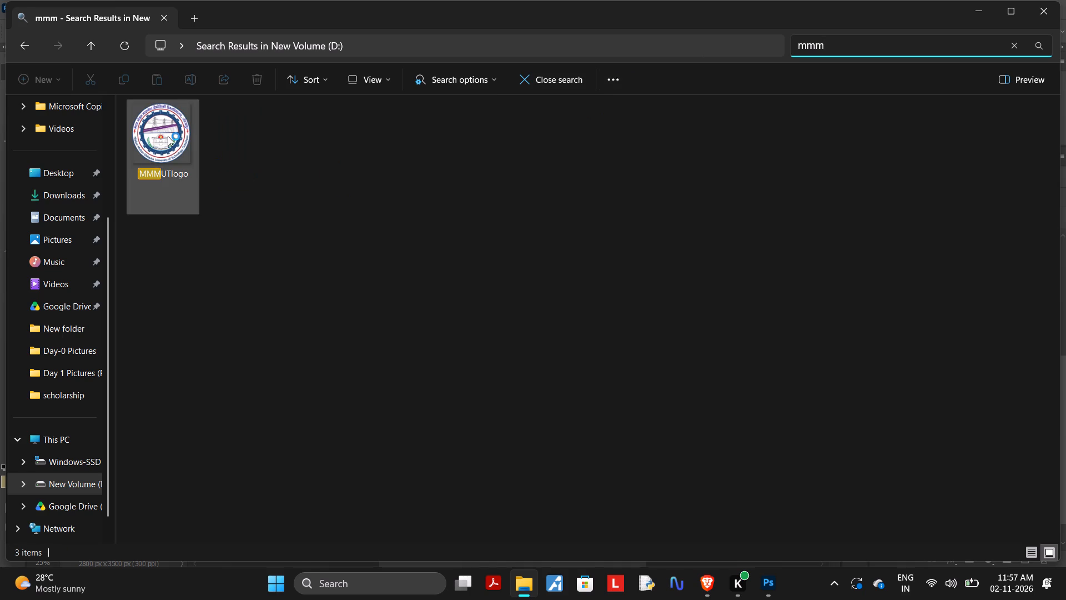
pyautogui.moveTo(168, 136); pyautogui.dragTo(752, 599)
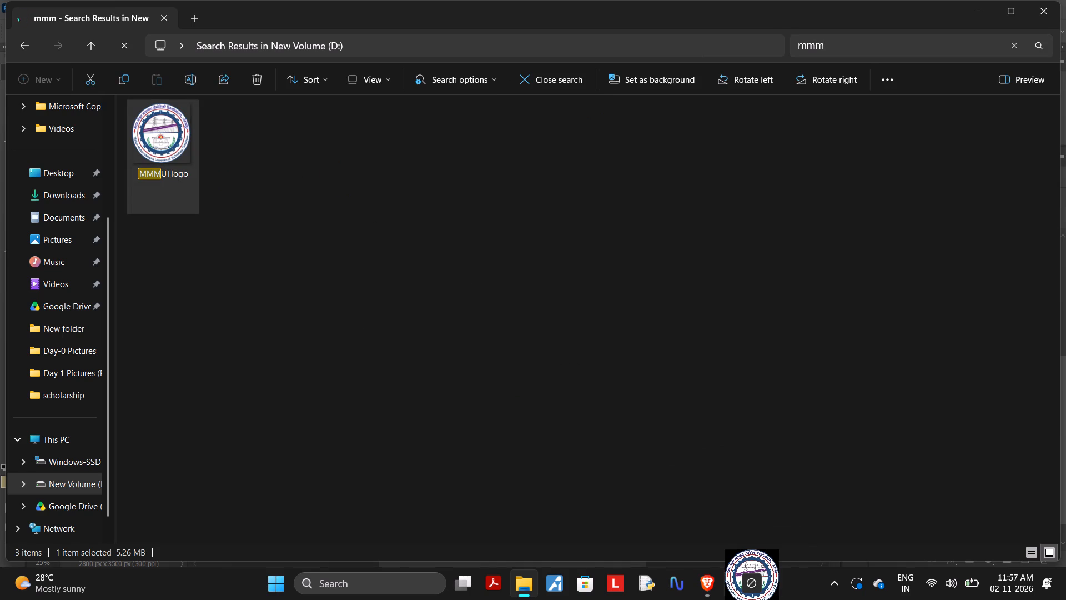
pyautogui.moveTo(752, 599); pyautogui.dragTo(231, 84)
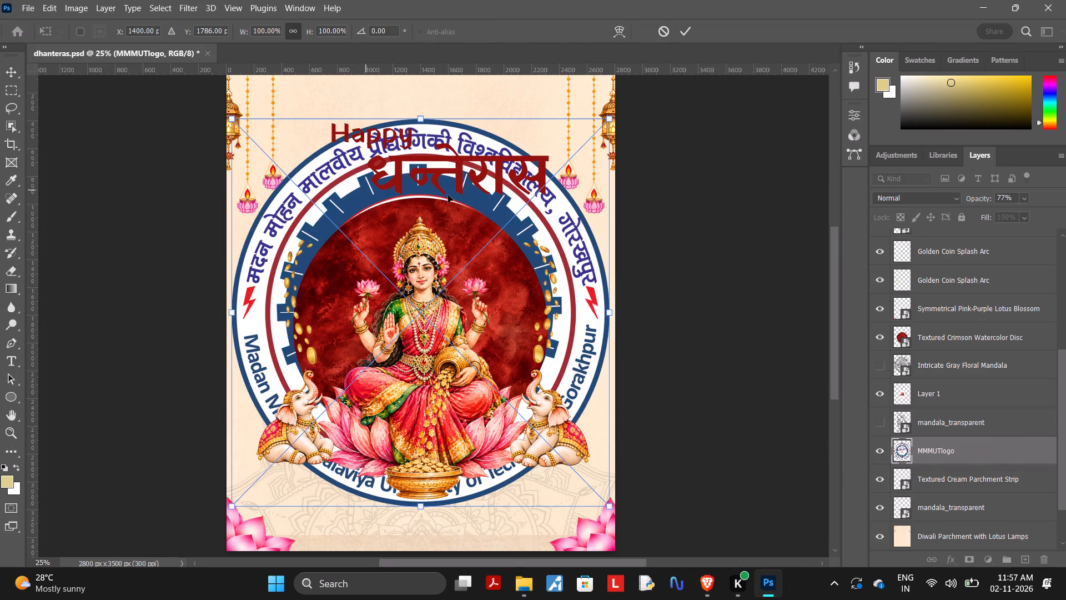
# Scale the MMMUTlogo to about 14.55% and place it near the poster's upper-left corner, at about X 243, Y 306 px.
pyautogui.moveTo(606, 118); pyautogui.dragTo(553, 177)
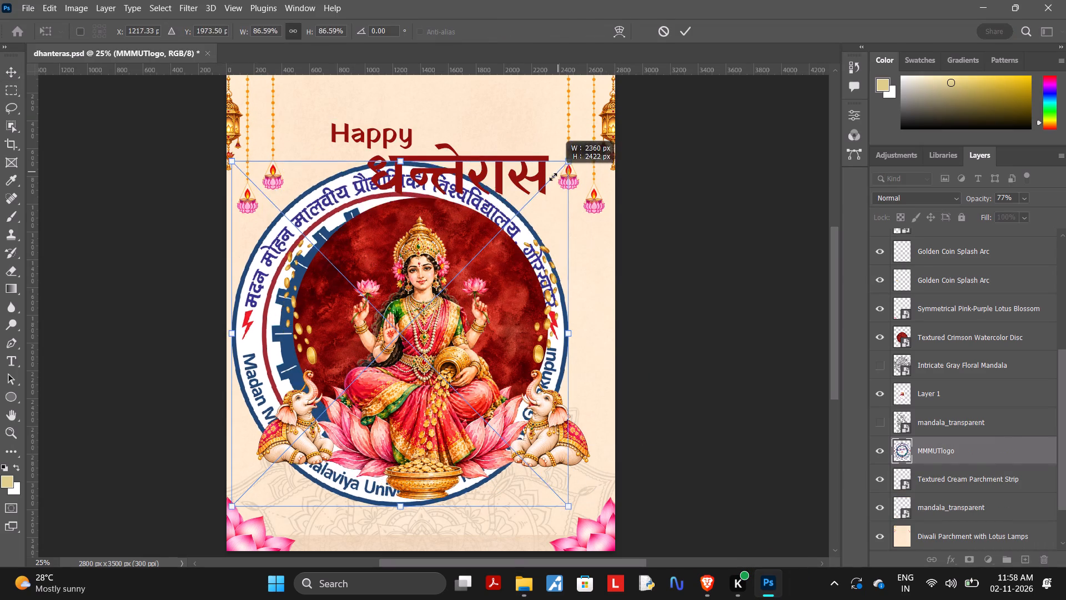
pyautogui.moveTo(553, 177); pyautogui.dragTo(232, 401)
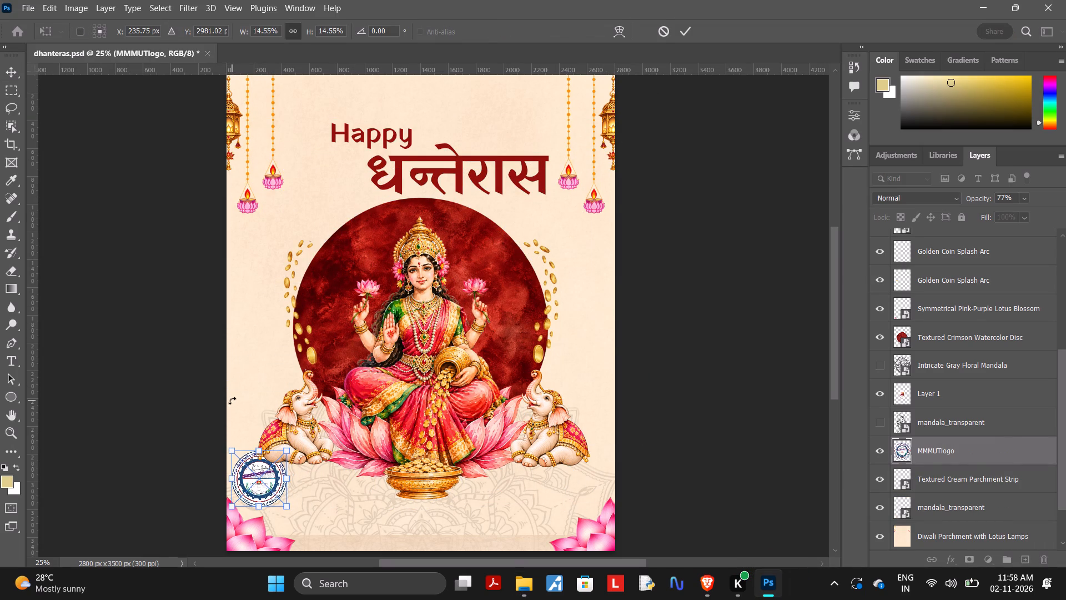
pyautogui.moveTo(264, 489); pyautogui.dragTo(281, 284)
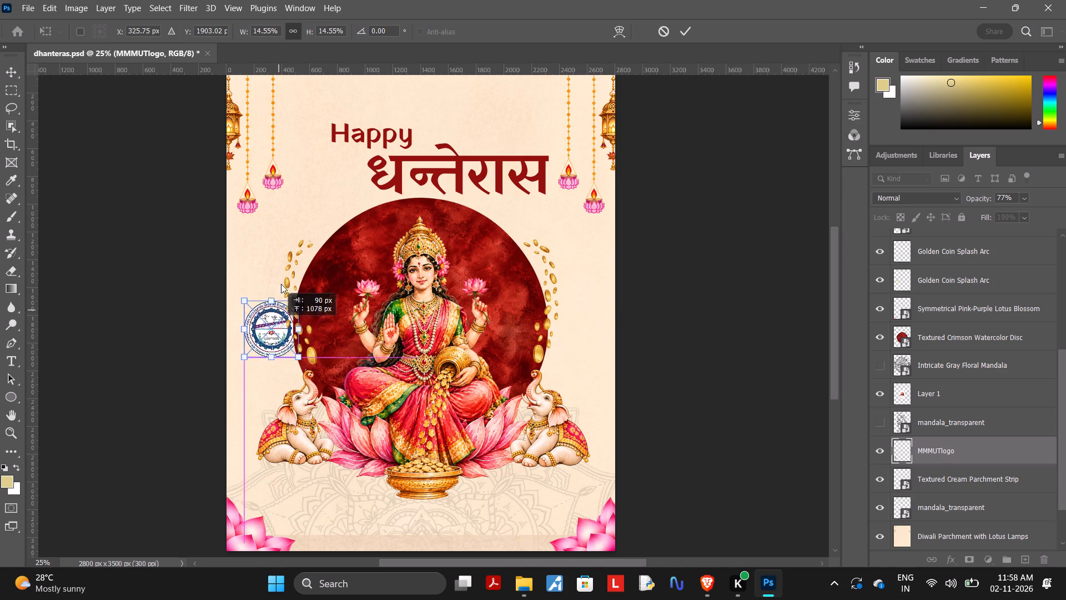
pyautogui.moveTo(281, 284); pyautogui.dragTo(262, 121)
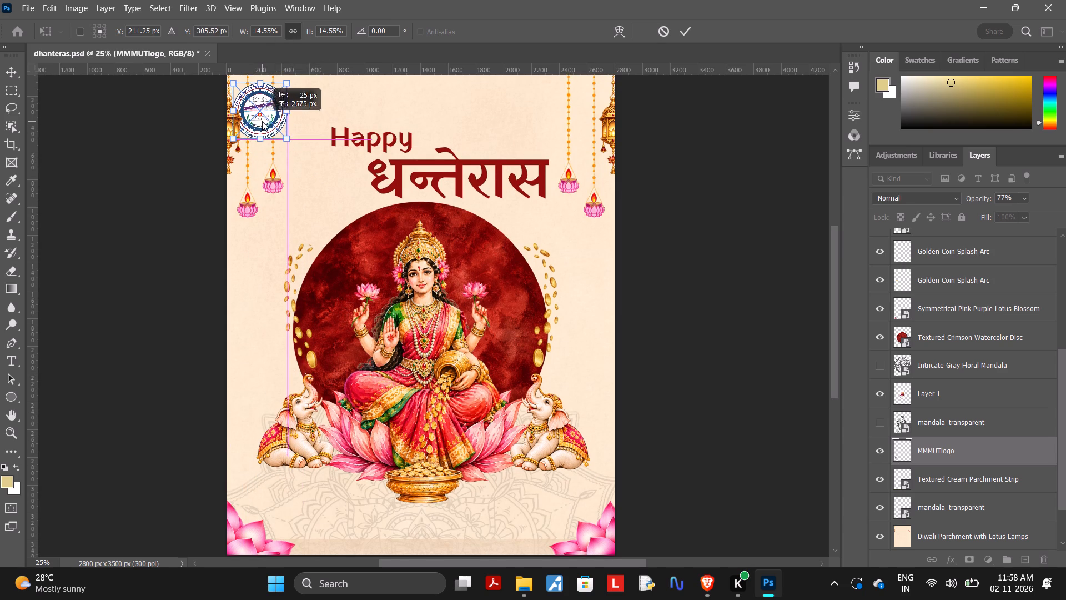
pyautogui.moveTo(262, 121); pyautogui.dragTo(262, 122)
pyautogui.click(270, 120)
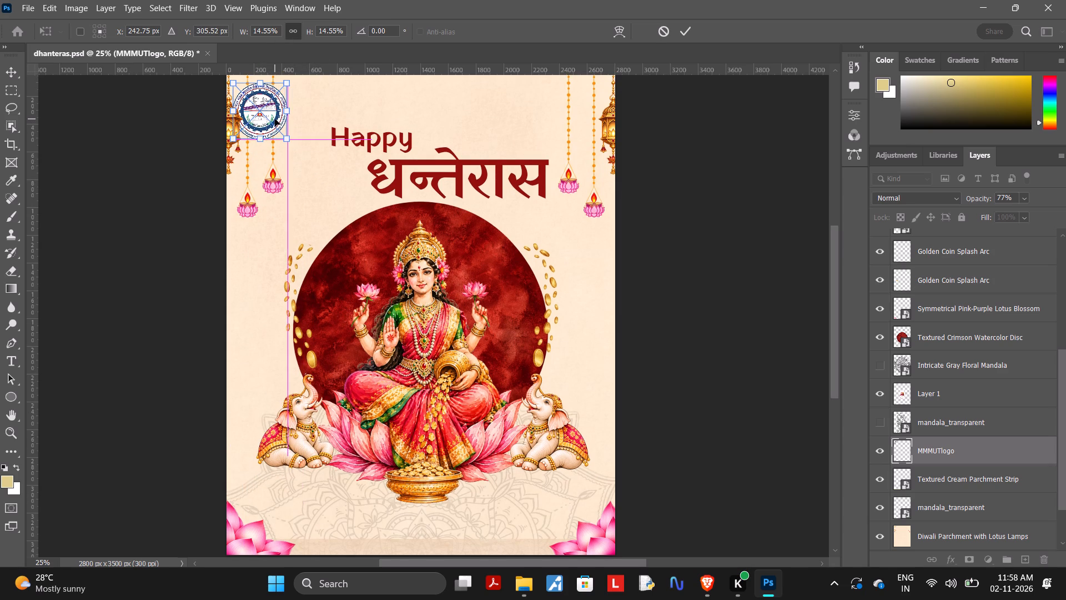
# Reorder the MMMUTlogo layer to sit directly above the Happy layer, below both Decorative Baby Elephant layers.
pyautogui.moveTo(959, 445); pyautogui.dragTo(971, 249)
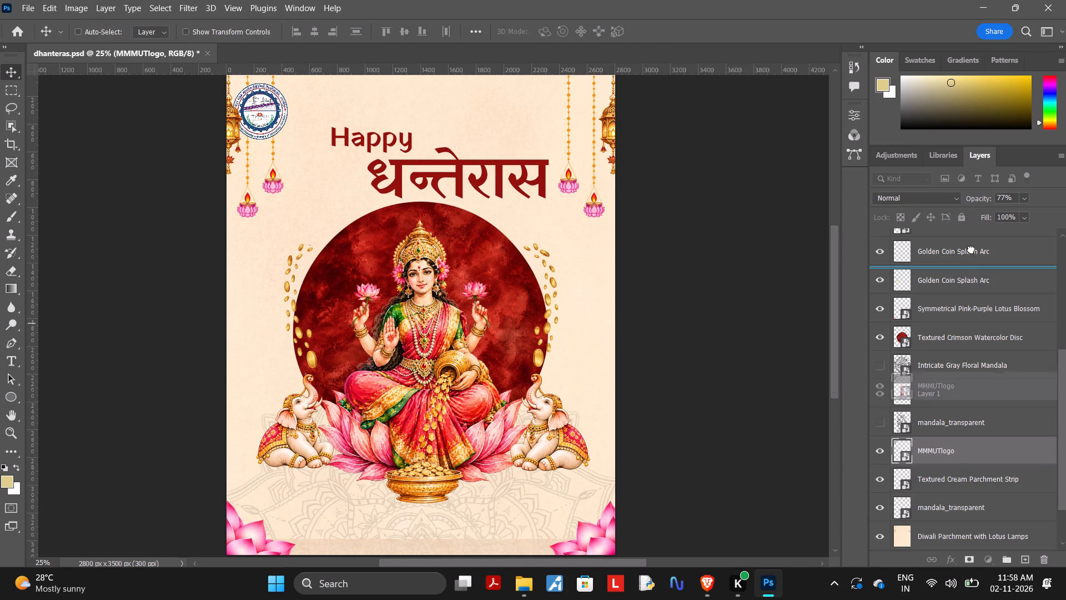
pyautogui.moveTo(971, 249); pyautogui.dragTo(974, 158)
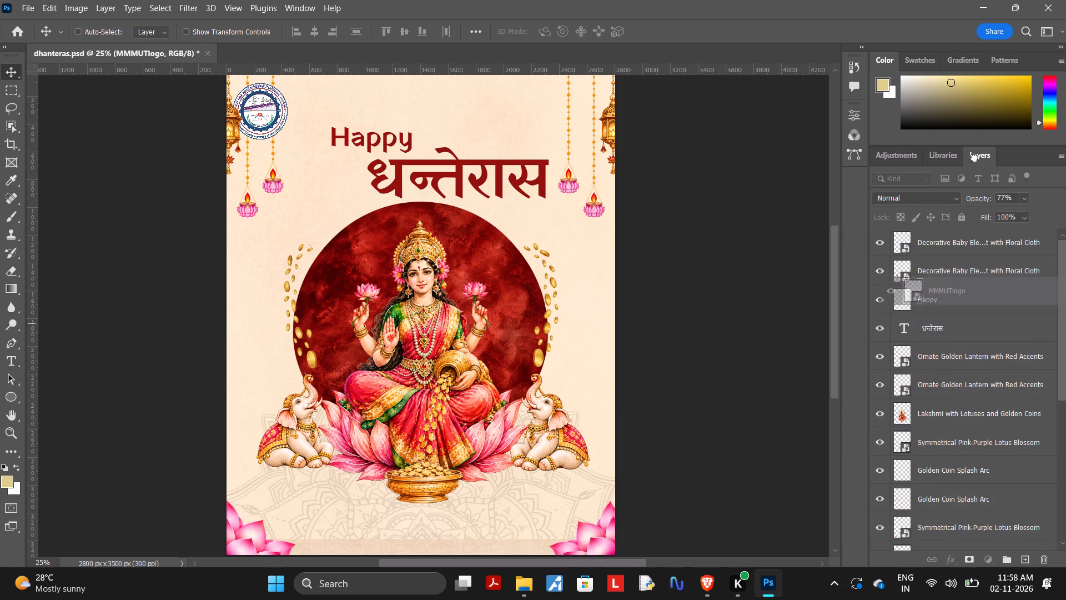
pyautogui.moveTo(974, 158); pyautogui.dragTo(960, 124)
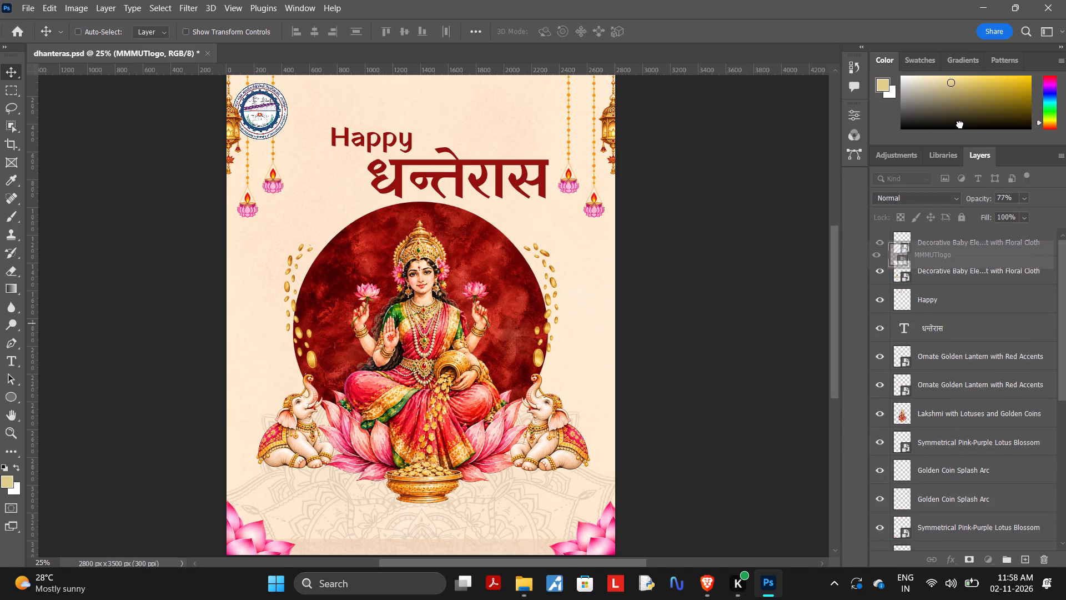
pyautogui.moveTo(960, 124); pyautogui.dragTo(962, 124)
pyautogui.scroll(4, 936, 321)
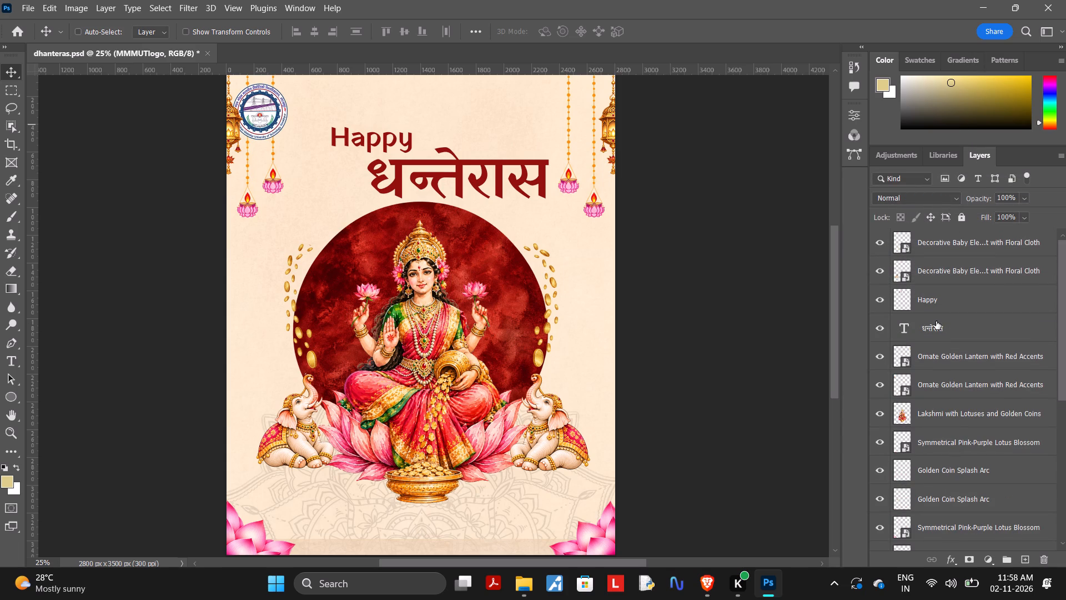
pyautogui.scroll(7, 936, 321)
pyautogui.scroll(-4, 942, 404)
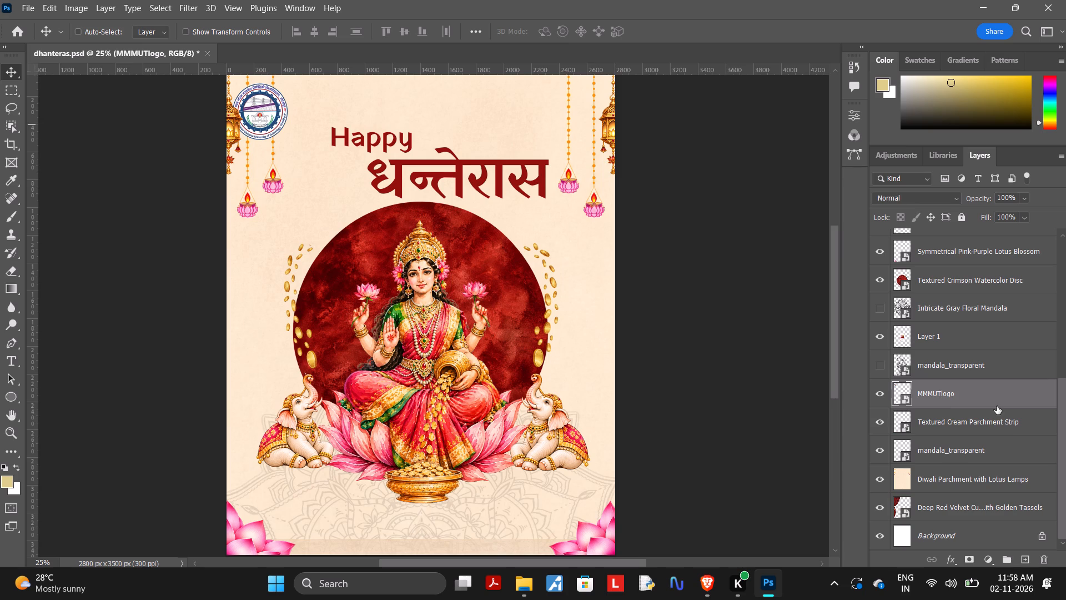
pyautogui.moveTo(997, 406); pyautogui.dragTo(1000, 284)
pyautogui.moveTo(993, 303); pyautogui.dragTo(1000, 249)
pyautogui.scroll(2, 990, 303)
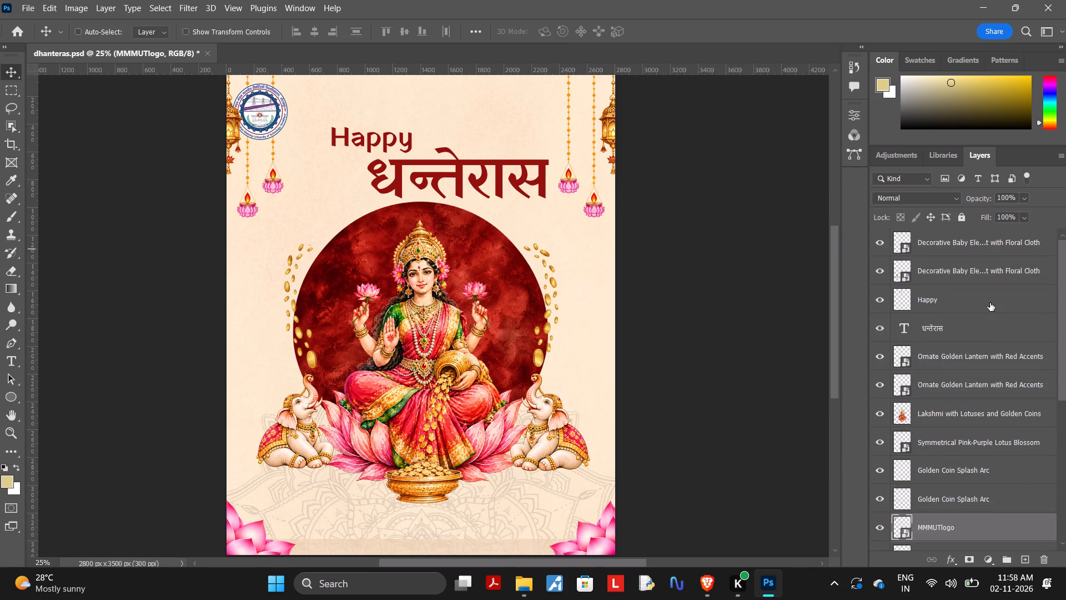
pyautogui.moveTo(990, 532); pyautogui.dragTo(999, 411)
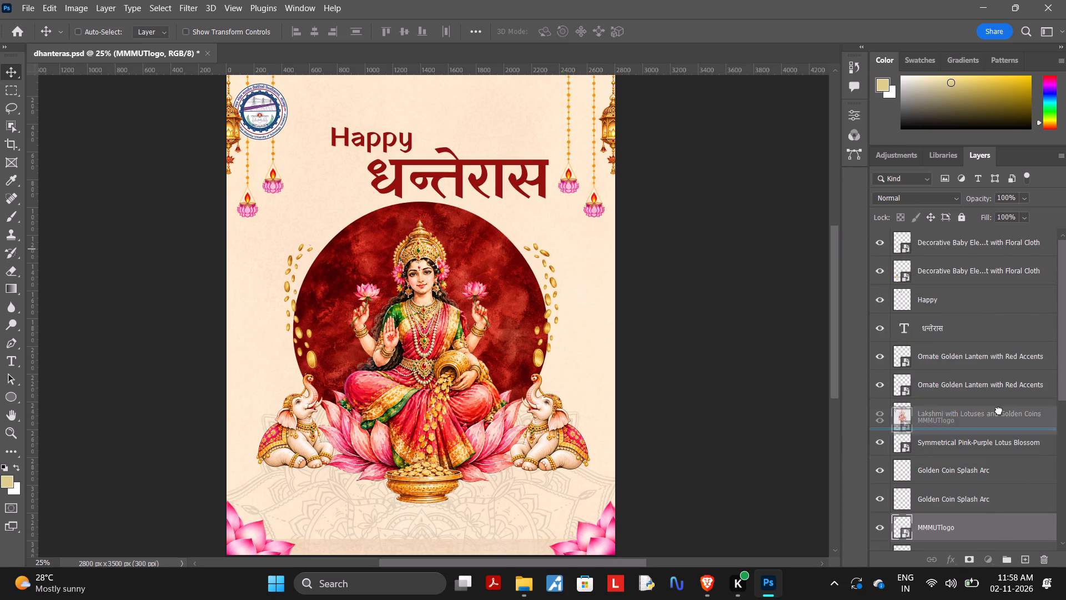
pyautogui.moveTo(999, 411); pyautogui.dragTo(988, 294)
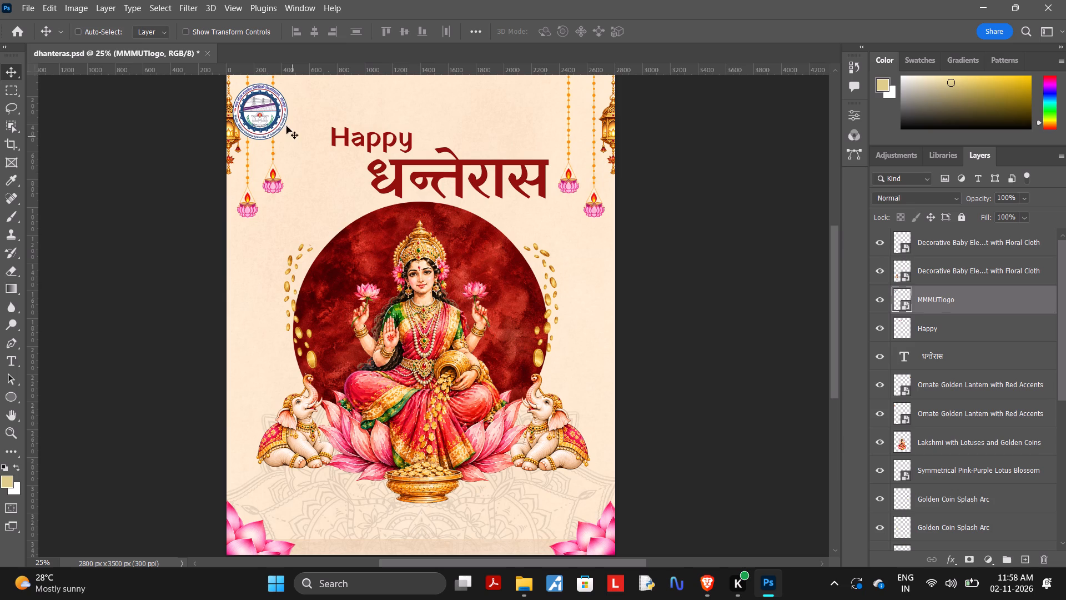
# Move the MMMUTlogo tight into the poster's upper-left corner, centred at about X 211, Y 213 px.
pyautogui.moveTo(272, 106); pyautogui.dragTo(265, 101)
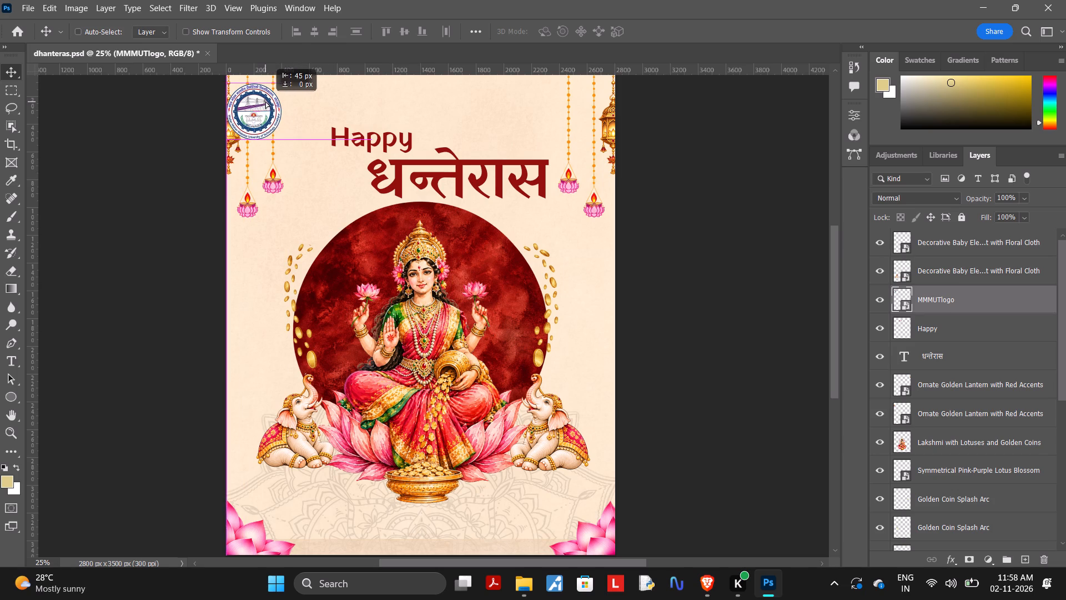
pyautogui.moveTo(265, 101); pyautogui.dragTo(268, 101)
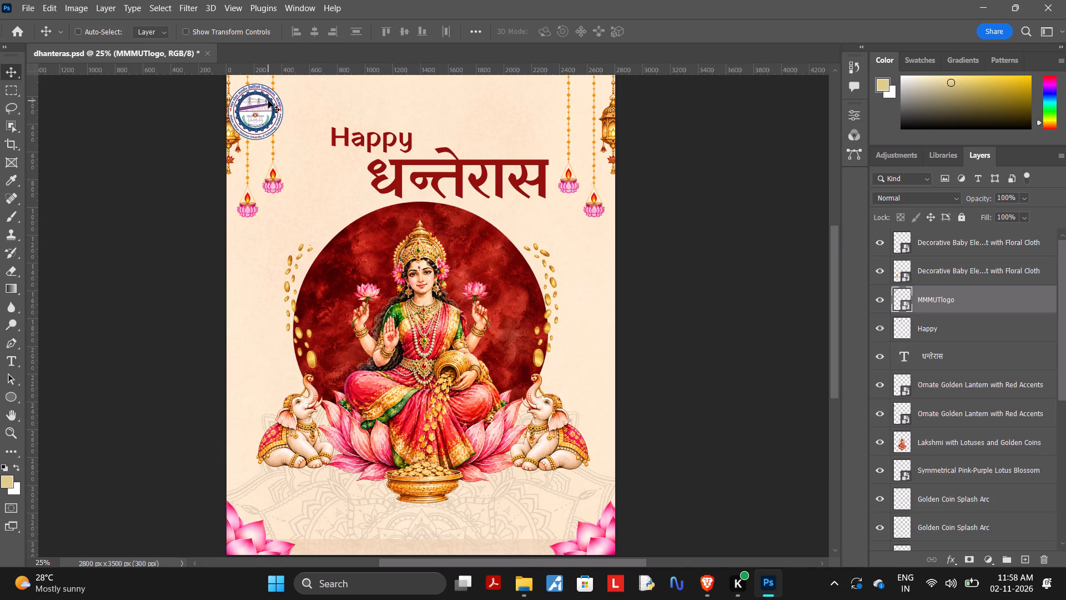
pyautogui.click(250, 110)
pyautogui.scroll(1, 208, 161)
pyautogui.moveTo(239, 216); pyautogui.dragTo(239, 202)
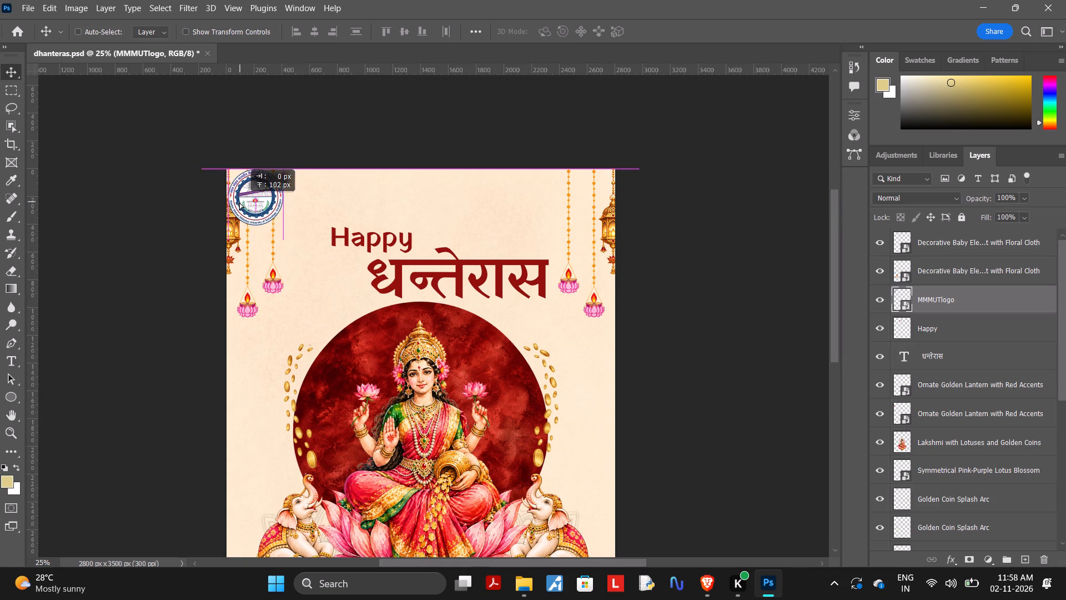
pyautogui.moveTo(239, 202); pyautogui.dragTo(240, 202)
# Scale the MMMUTlogo to about 12.67% and shift it slightly inward from the poster's upper-left corner, about 17 px to the right.
pyautogui.hotkey('ctrl', 't')
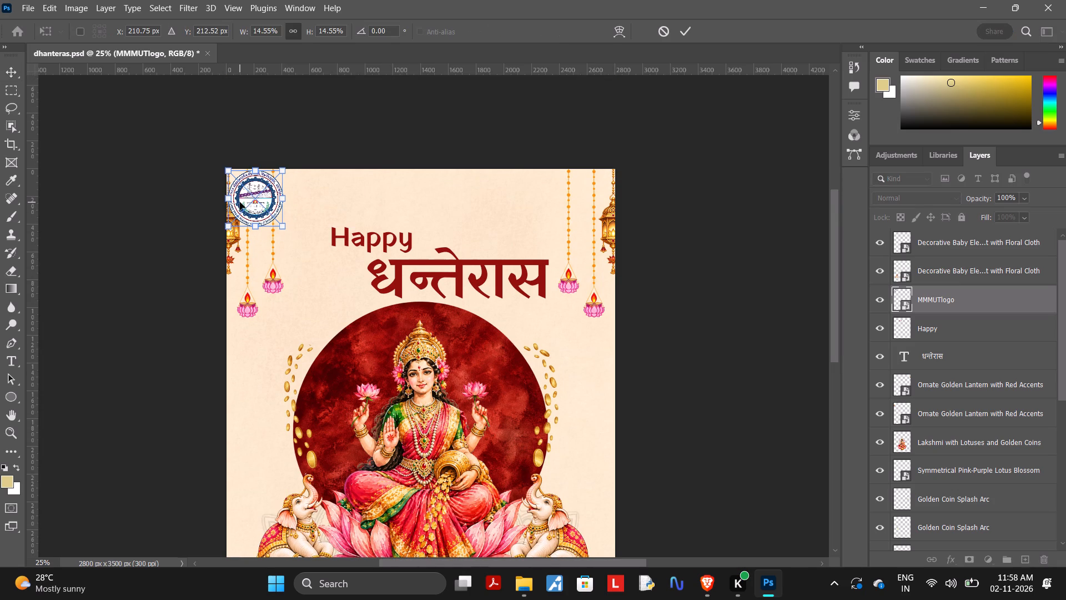
pyautogui.moveTo(285, 228); pyautogui.dragTo(278, 220)
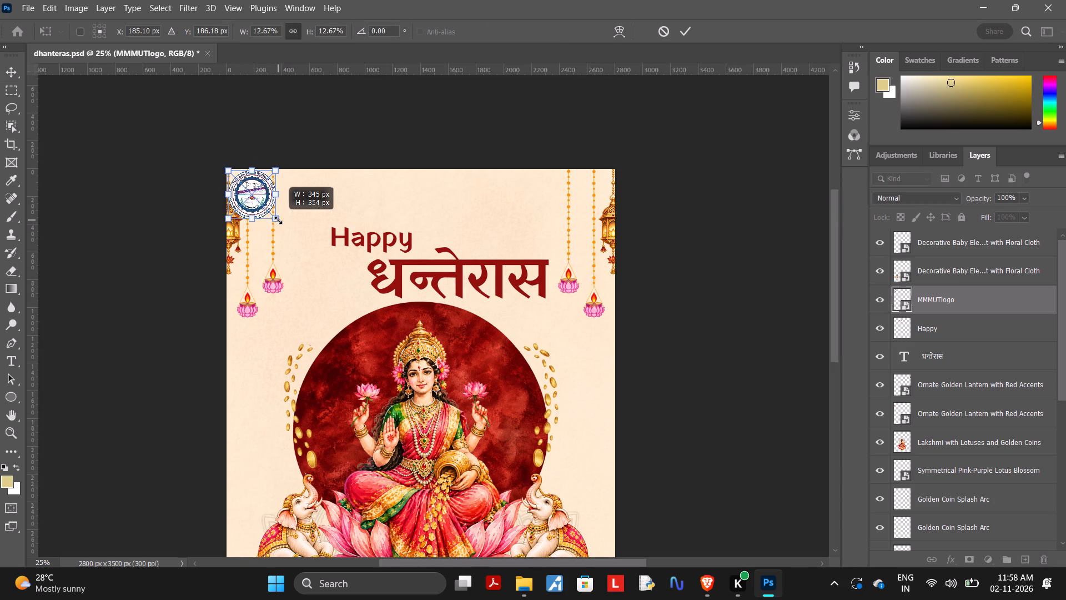
pyautogui.moveTo(278, 220); pyautogui.dragTo(277, 222)
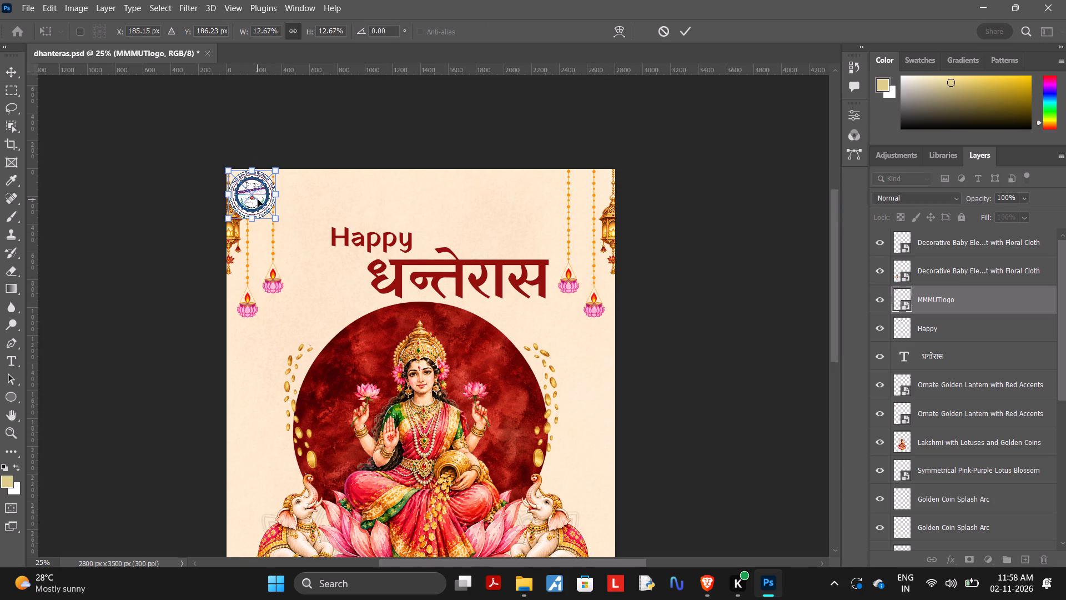
pyautogui.click(258, 199)
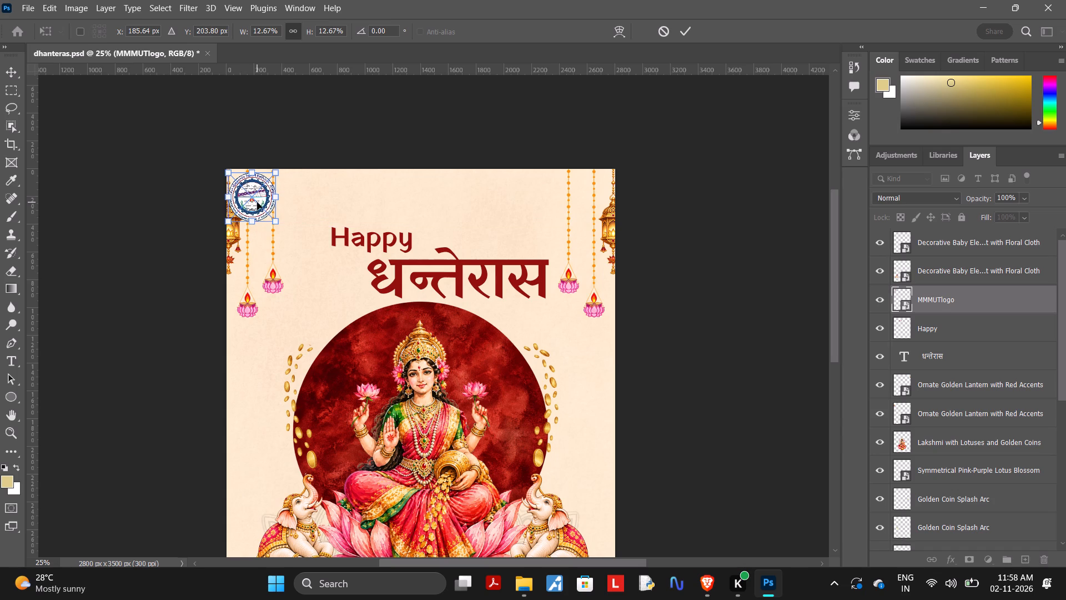
pyautogui.click(682, 32)
pyautogui.moveTo(259, 199); pyautogui.dragTo(260, 201)
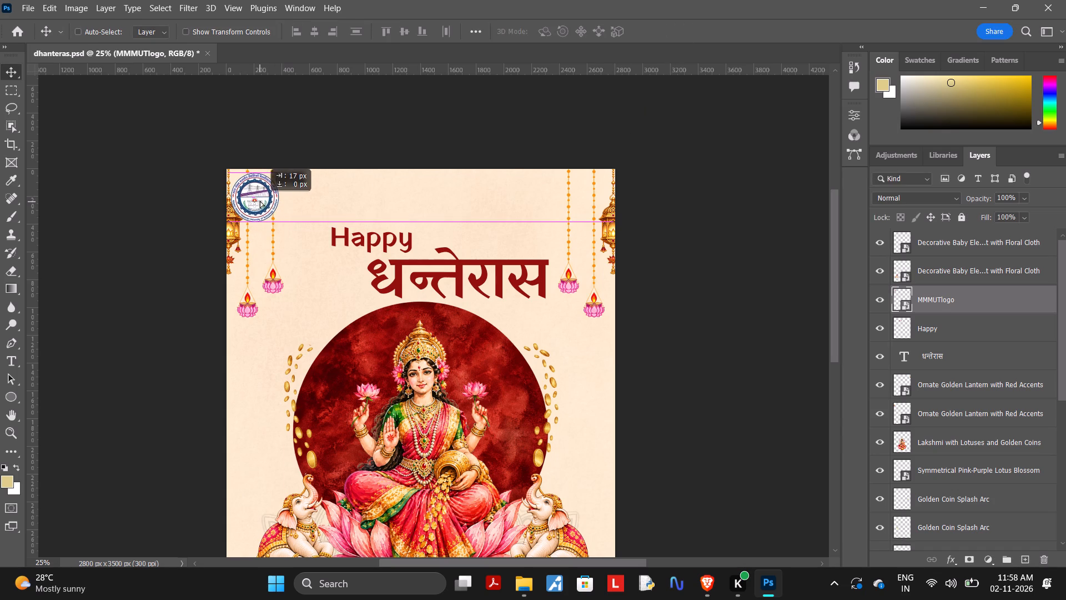
pyautogui.moveTo(260, 201); pyautogui.dragTo(264, 201)
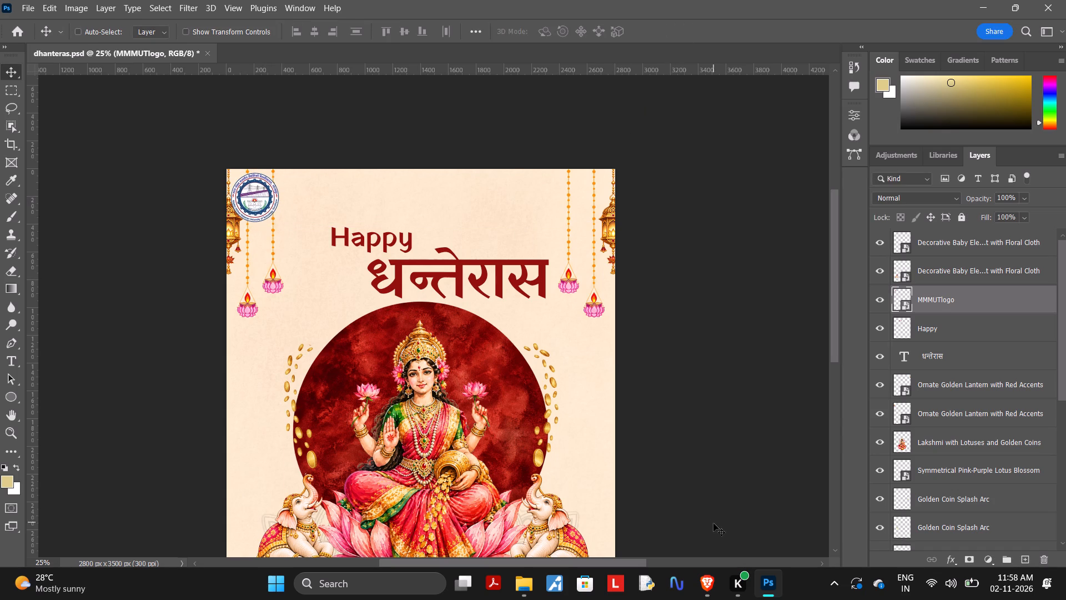
# Switch to File Explorer and search drive D for "dron".
pyautogui.click(530, 583)
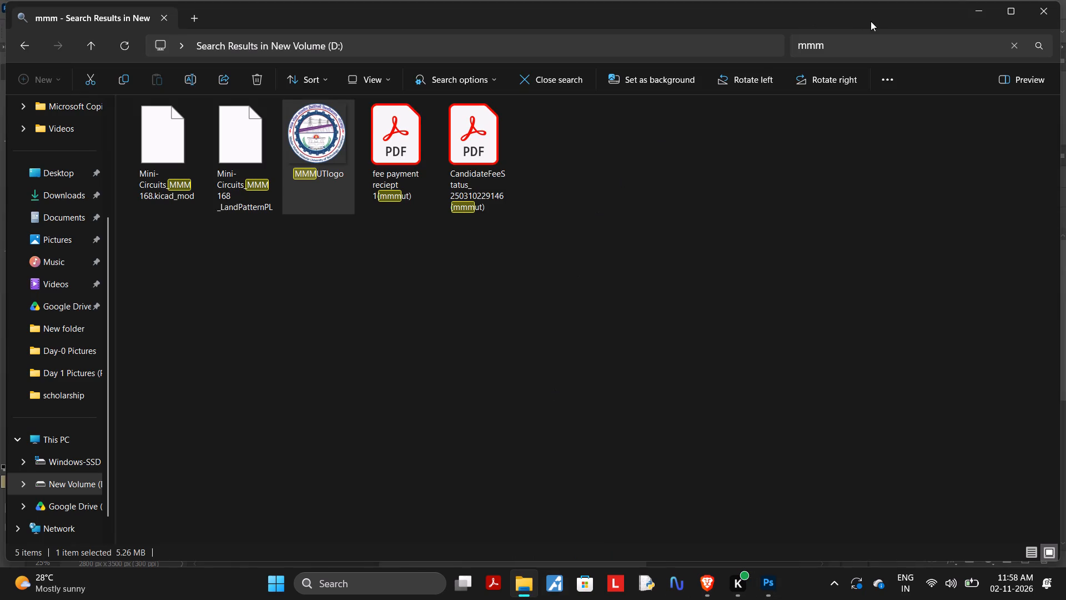
pyautogui.click(909, 49)
pyautogui.press('BackSpace')
pyautogui.press('BackSpace')
pyautogui.press('BackSpace')
pyautogui.press('BackSpace')
pyautogui.press('BackSpace')
pyautogui.press('BackSpace')
pyautogui.press('BackSpace')
pyautogui.press('BackSpace')
pyautogui.press('BackSpace')
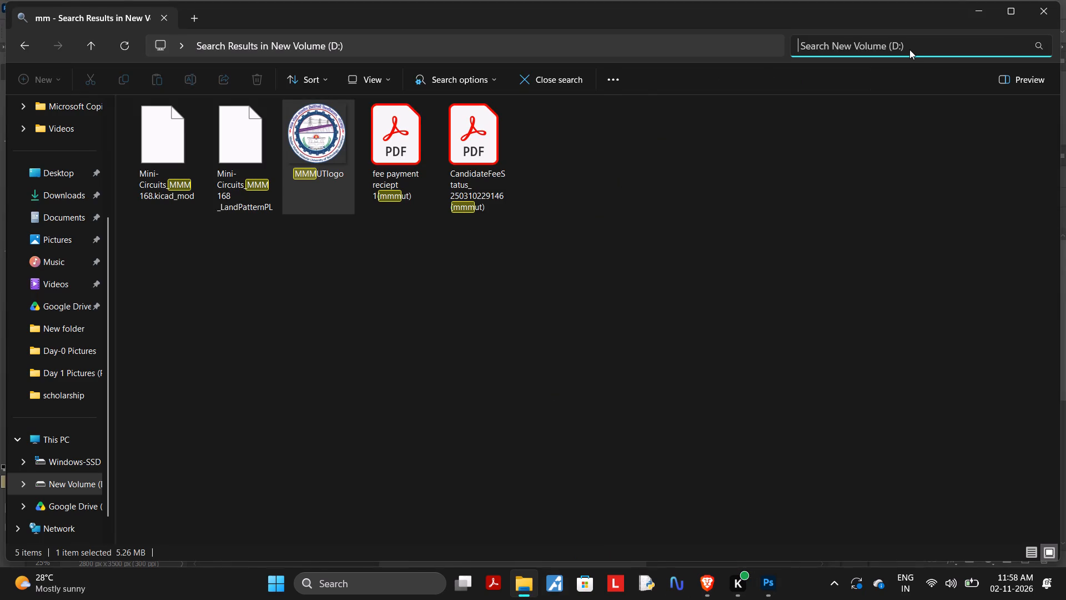
pyautogui.write('dron')
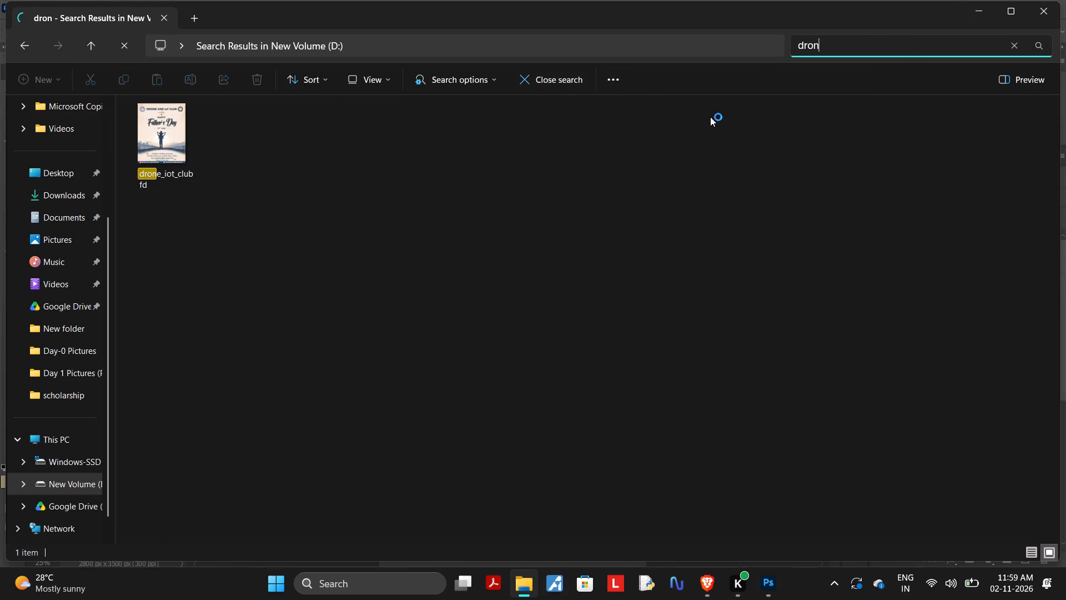
# Broaden the drive D search to "d", find the diot logo image and place it into the dhanteras.psd poster in Photoshop.
pyautogui.press('BackSpace')
pyautogui.press('BackSpace')
pyautogui.press('BackSpace')
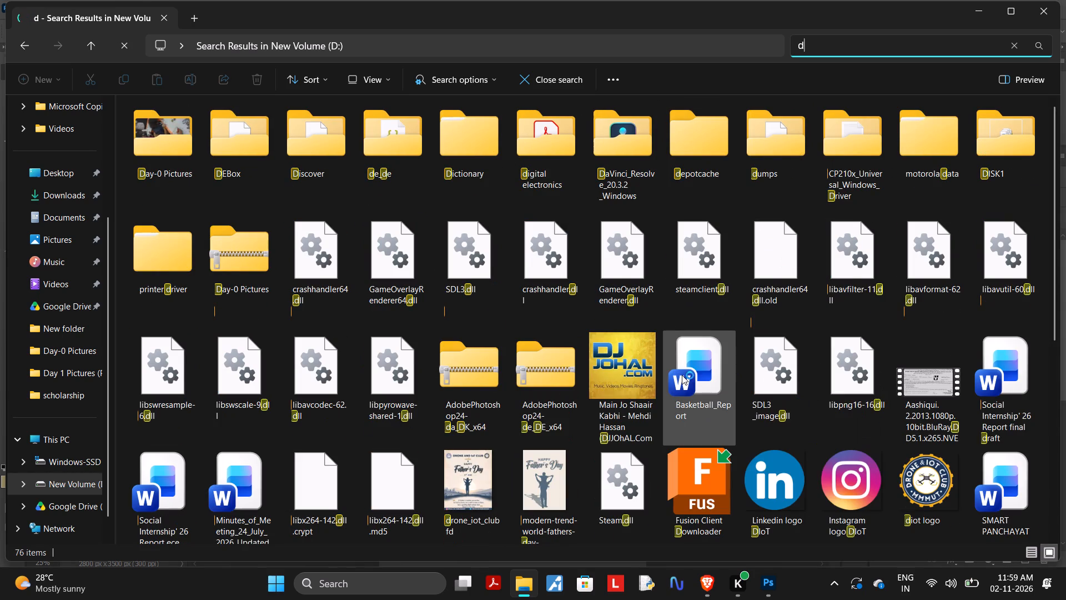
pyautogui.scroll(-3, 682, 375)
pyautogui.scroll(7, 682, 375)
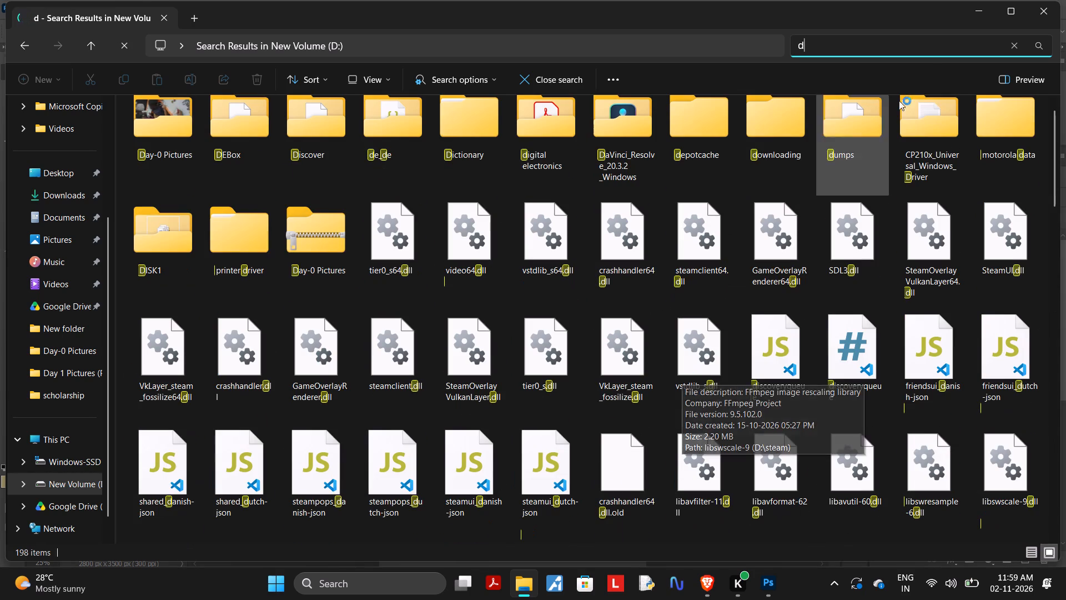
pyautogui.write('io')
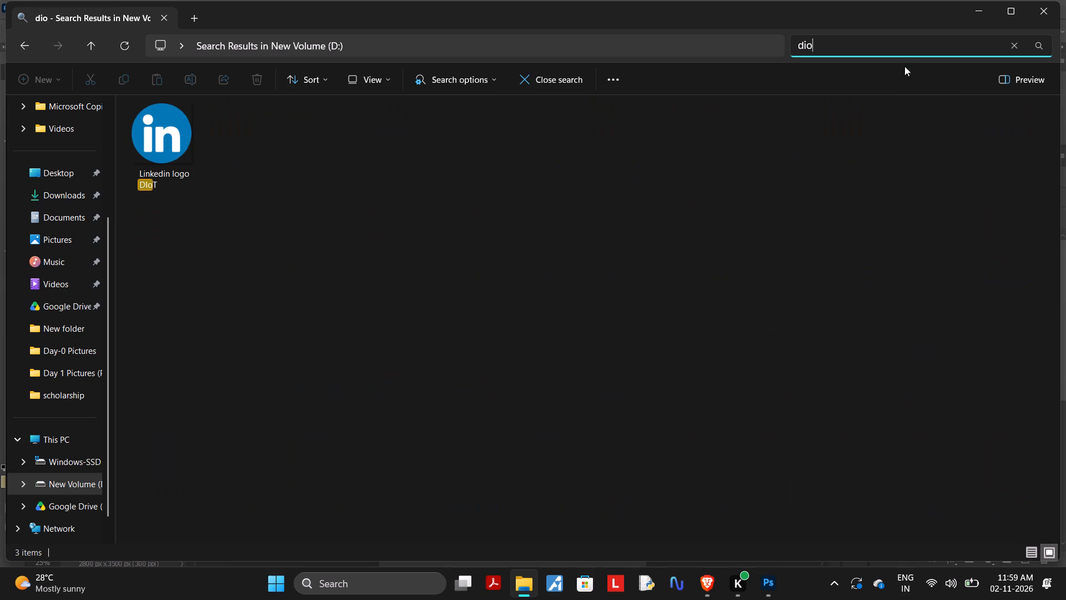
pyautogui.press('BackSpace')
pyautogui.press('BackSpace')
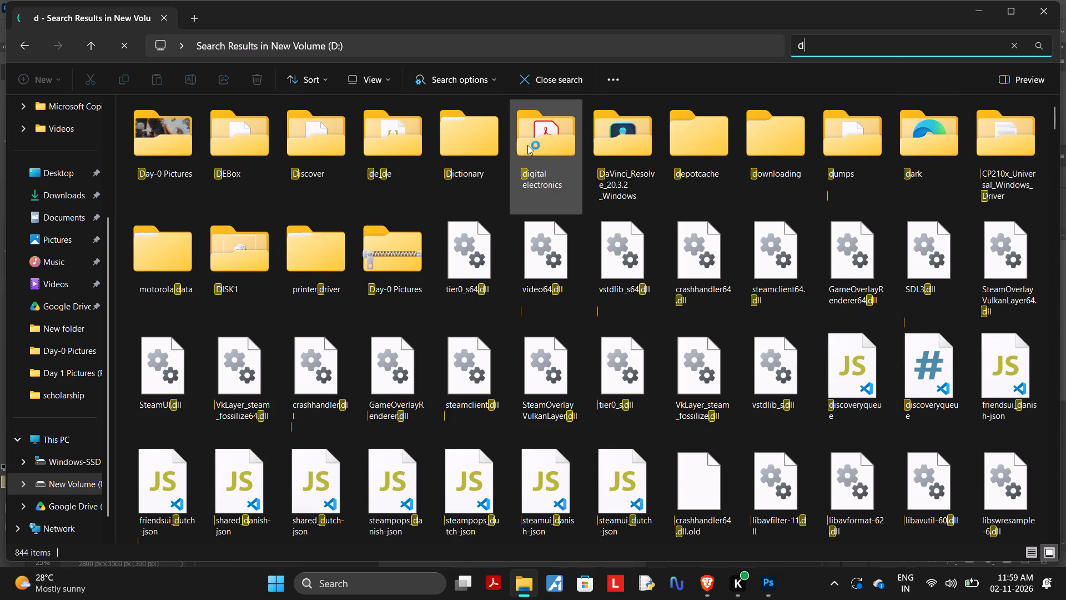
pyautogui.scroll(-2, 510, 271)
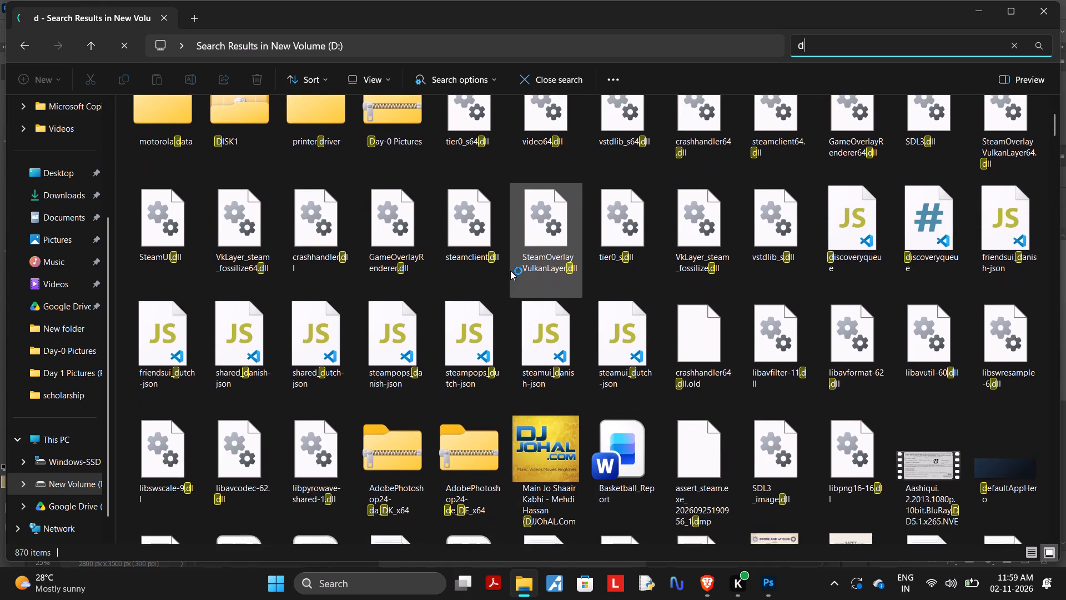
pyautogui.scroll(-2, 510, 271)
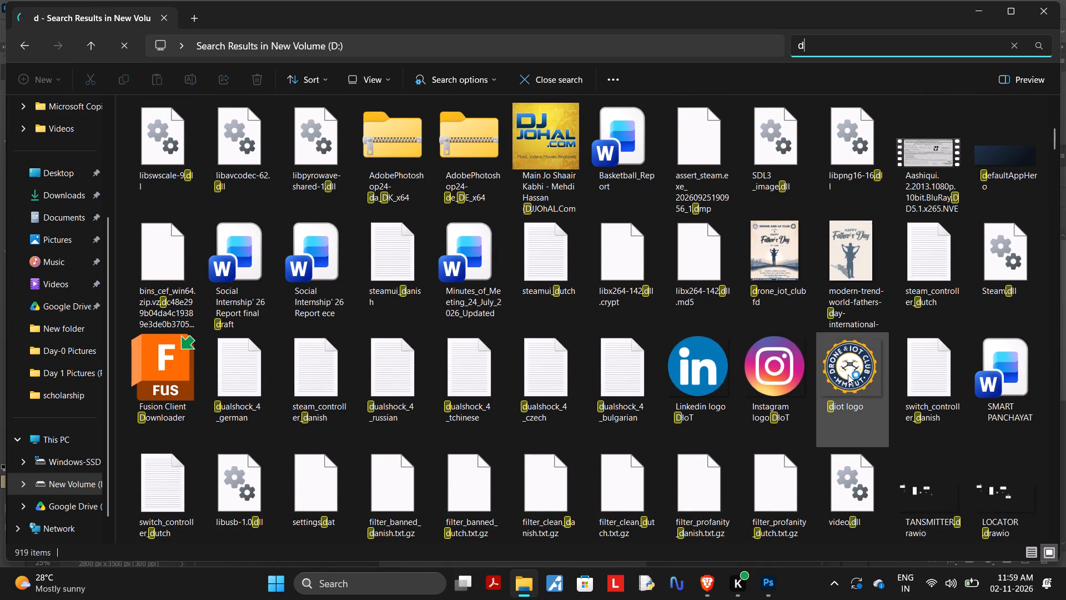
pyautogui.moveTo(848, 374); pyautogui.dragTo(606, 226)
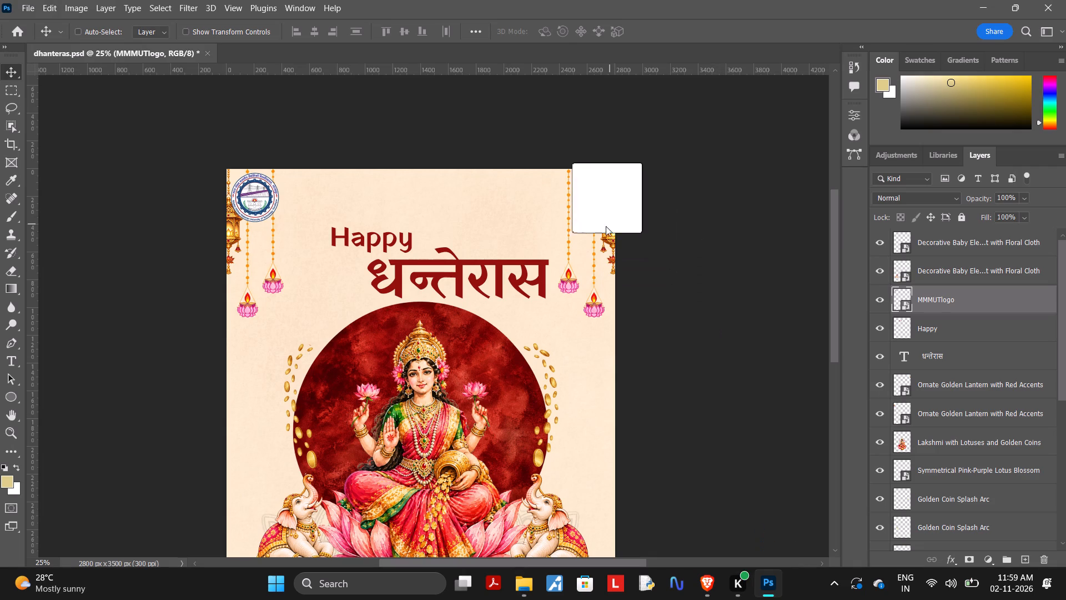
pyautogui.moveTo(606, 226); pyautogui.dragTo(567, 234)
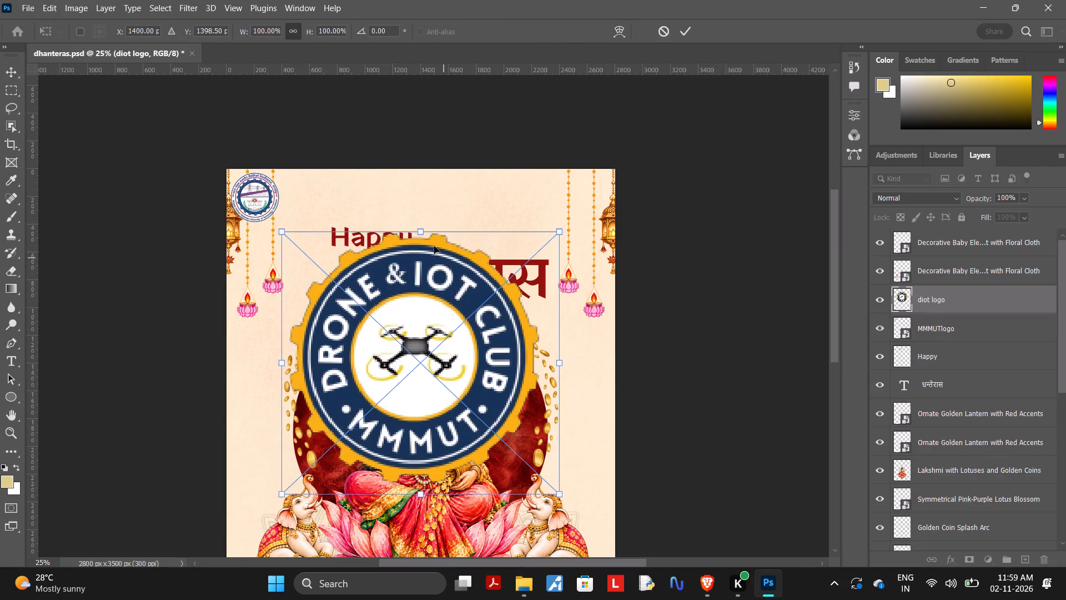
# Scale the diot logo to 15% and place it beside the MMMUTlogo, at about X 629, Y 239 px.
pyautogui.click(331, 29)
pyautogui.press('BackSpace')
pyautogui.press('BackSpace')
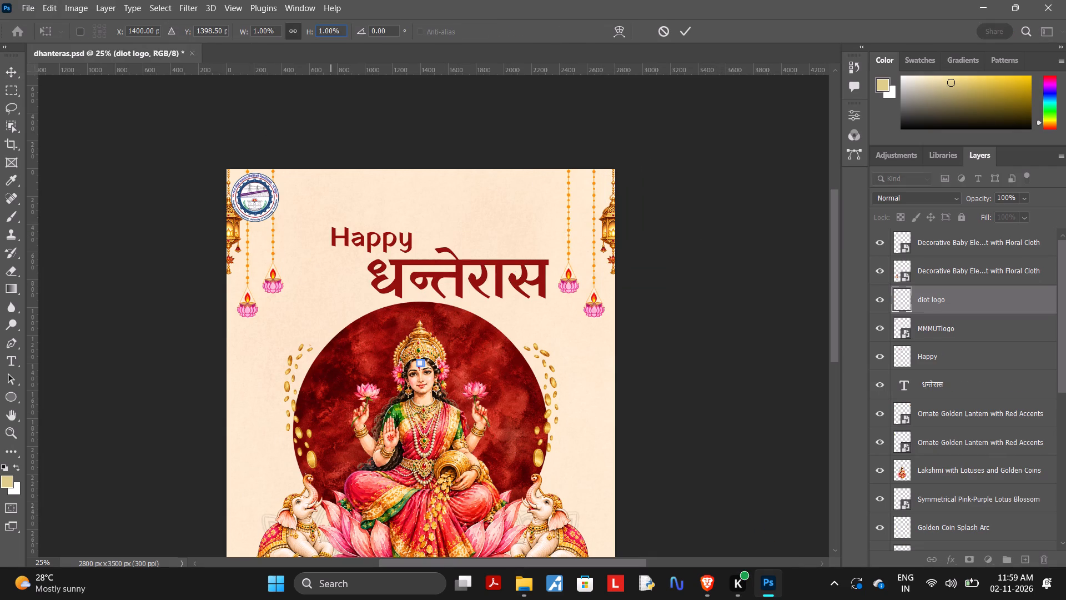
pyautogui.press('2')
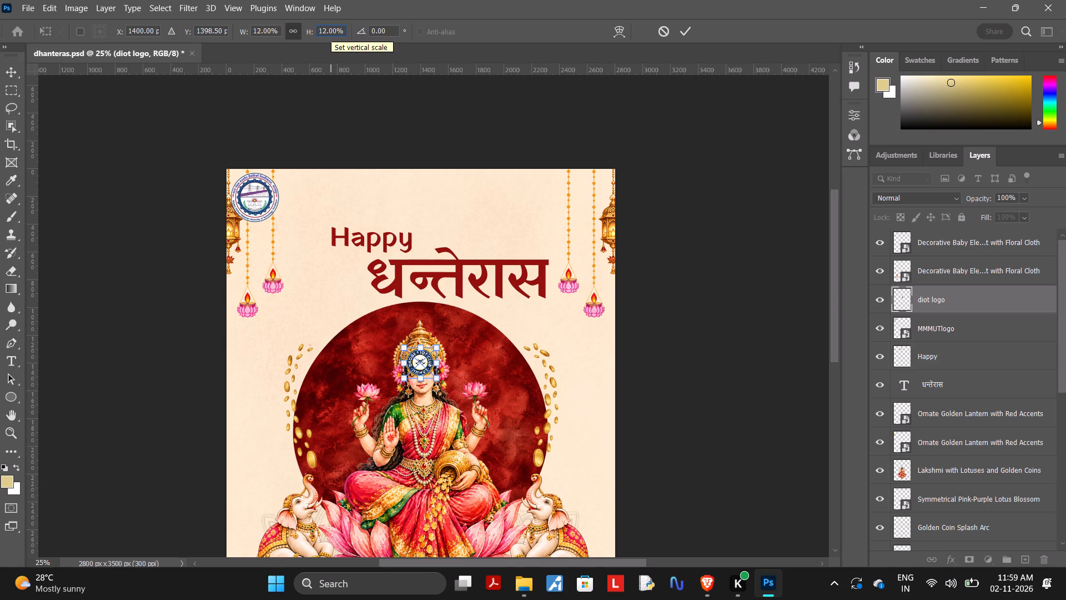
pyautogui.press('BackSpace')
pyautogui.press('5')
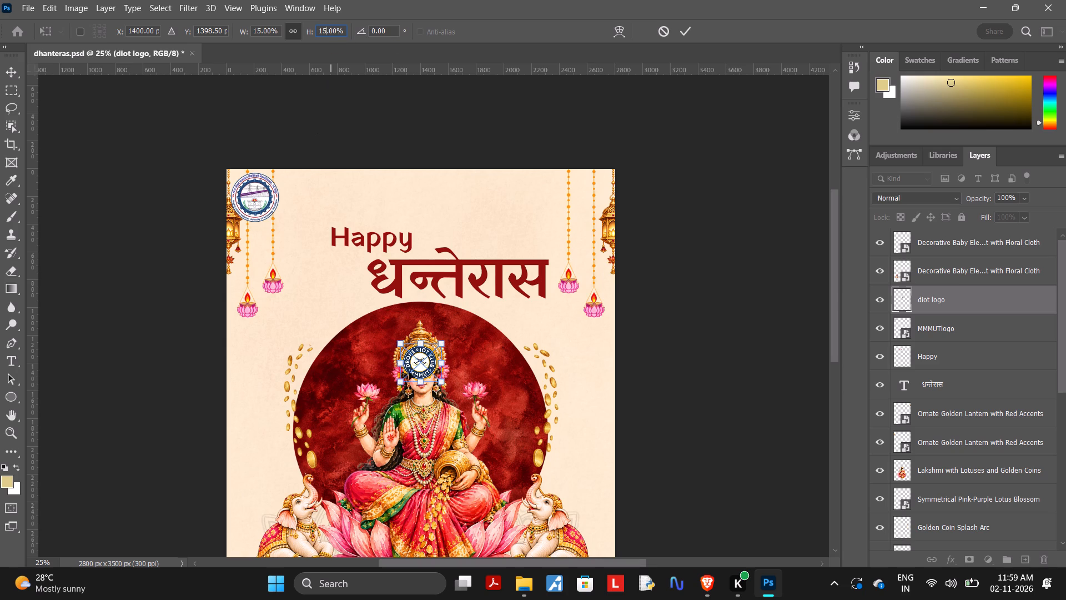
pyautogui.click(428, 374)
pyautogui.moveTo(425, 363); pyautogui.dragTo(360, 267)
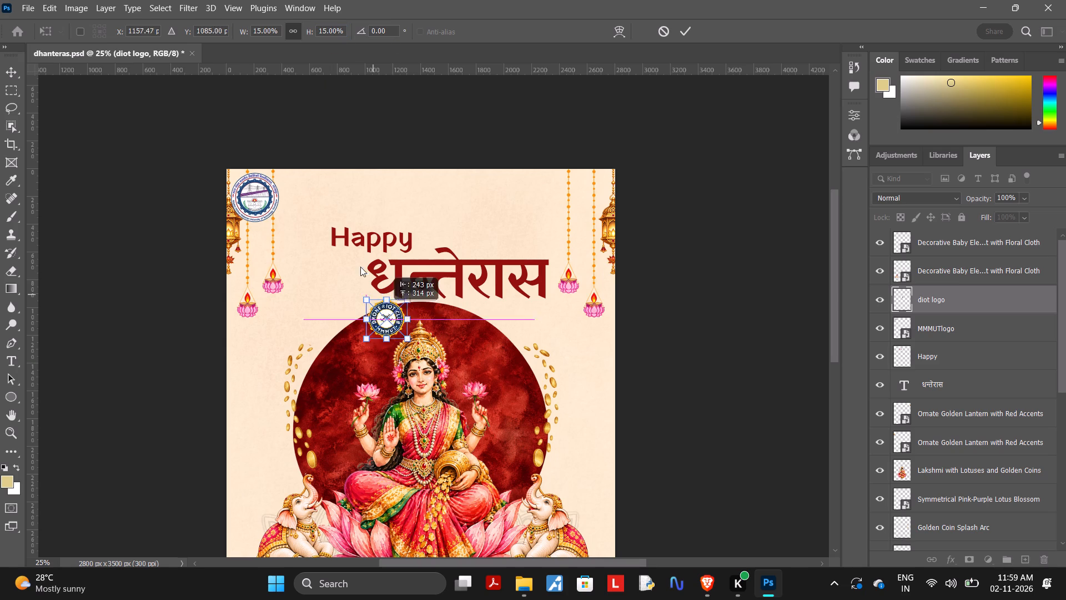
pyautogui.moveTo(360, 267); pyautogui.dragTo(318, 200)
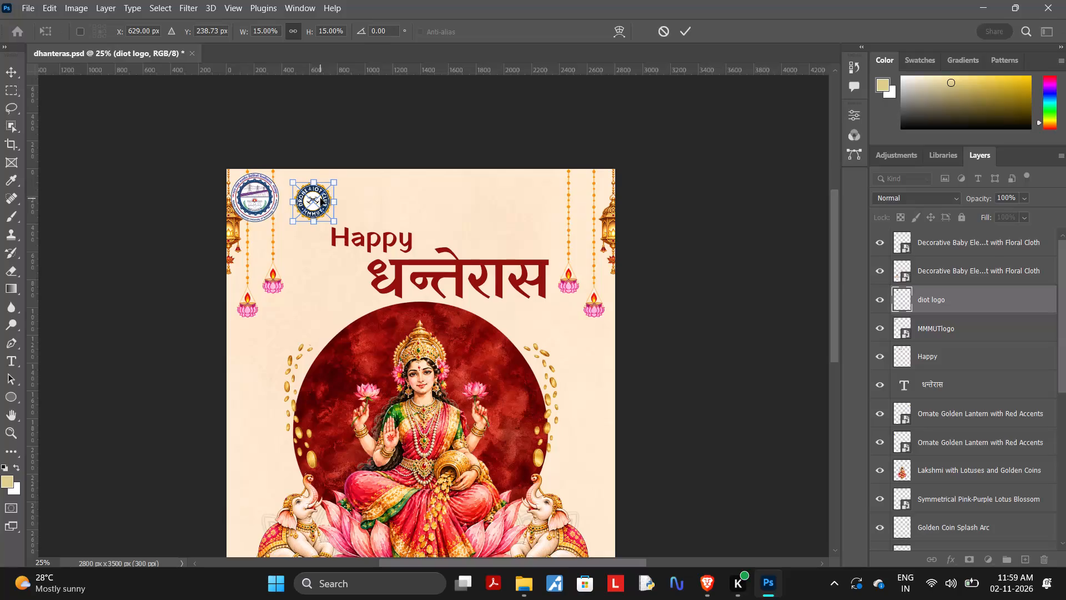
pyautogui.click(320, 198)
pyautogui.doubleClick(321, 197)
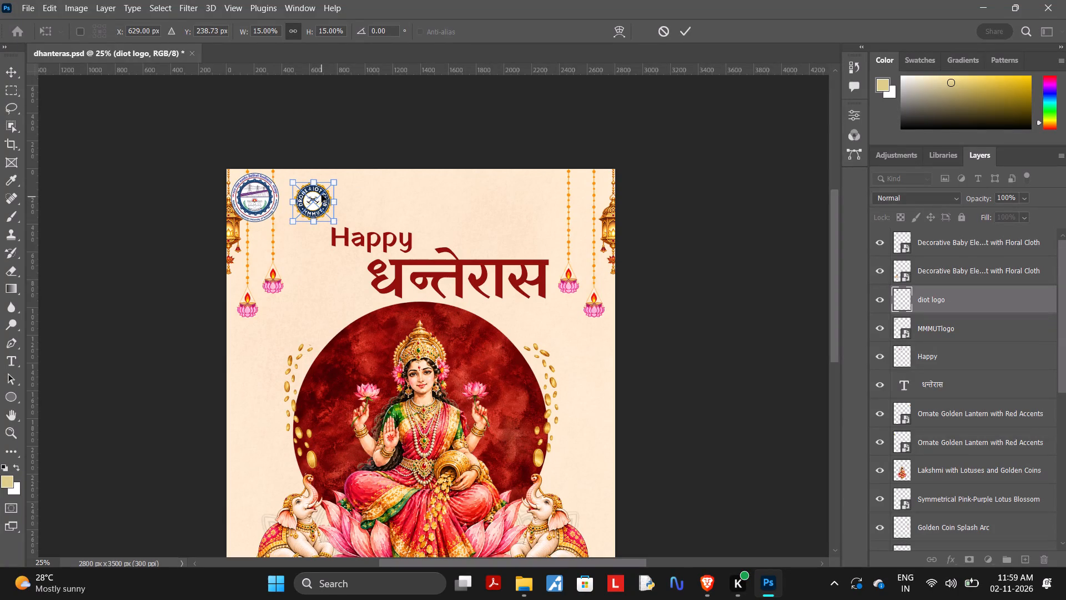
pyautogui.click(322, 193)
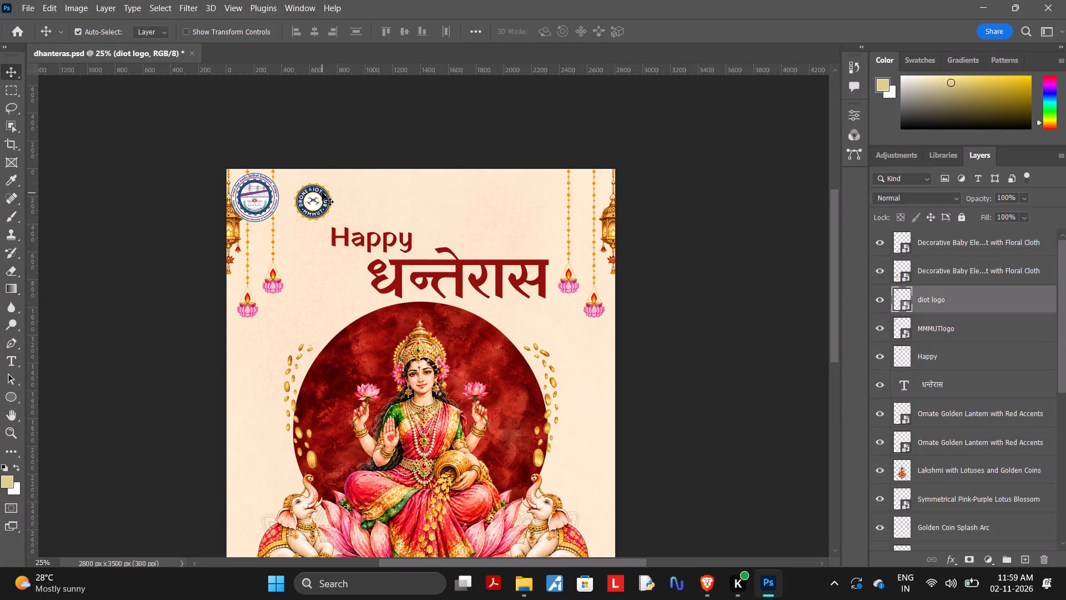
# Enlarge the diot logo to about 19.89%, laying it over the MMMUTlogo to match the two sizes.
pyautogui.hotkey('ctrl', 't')
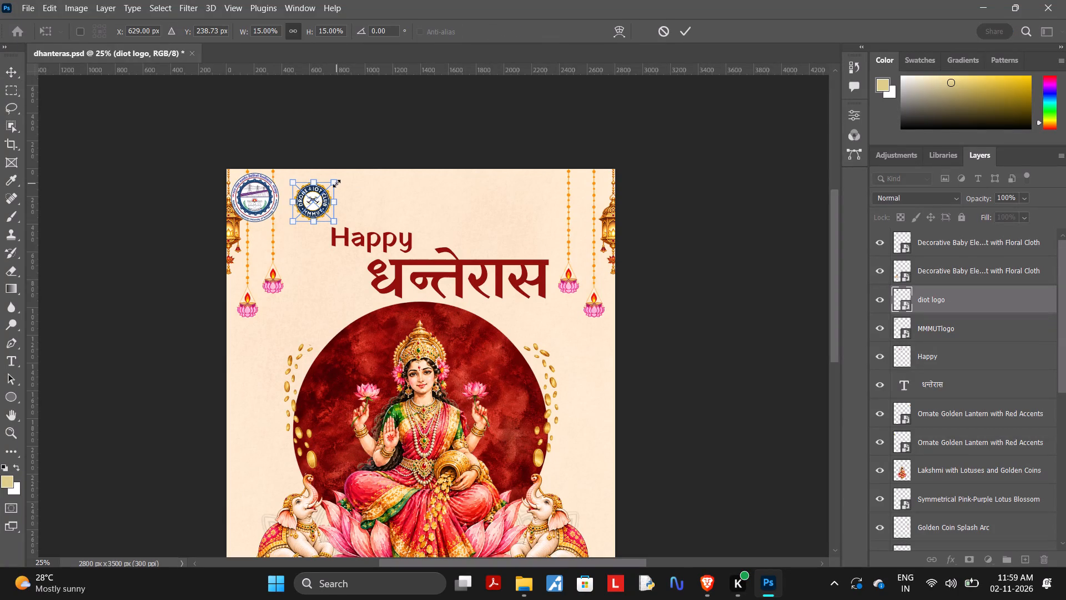
pyautogui.moveTo(336, 183); pyautogui.dragTo(347, 172)
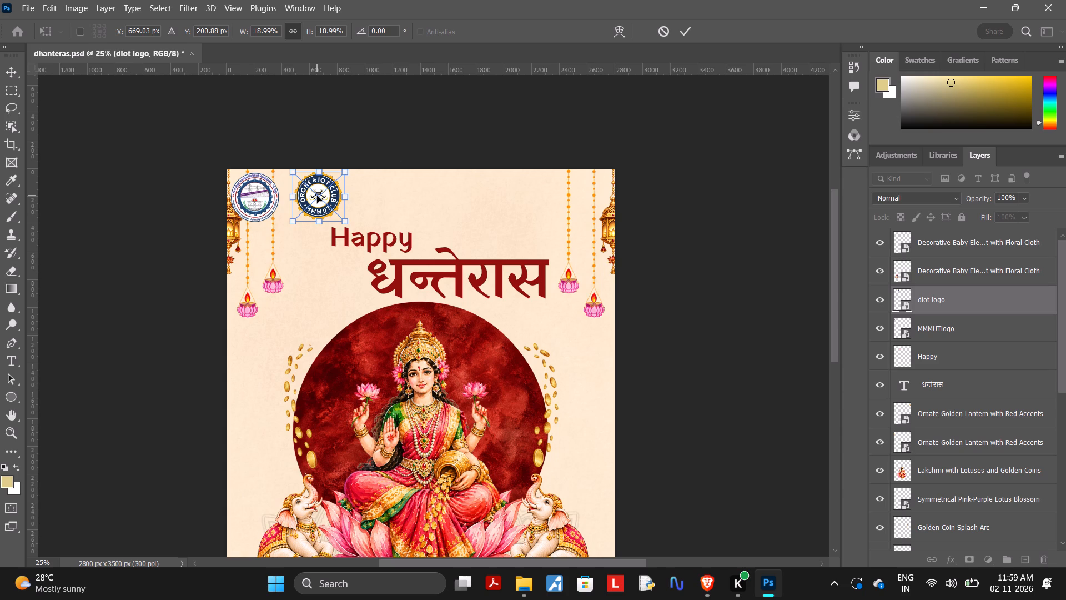
pyautogui.moveTo(317, 196); pyautogui.dragTo(257, 197)
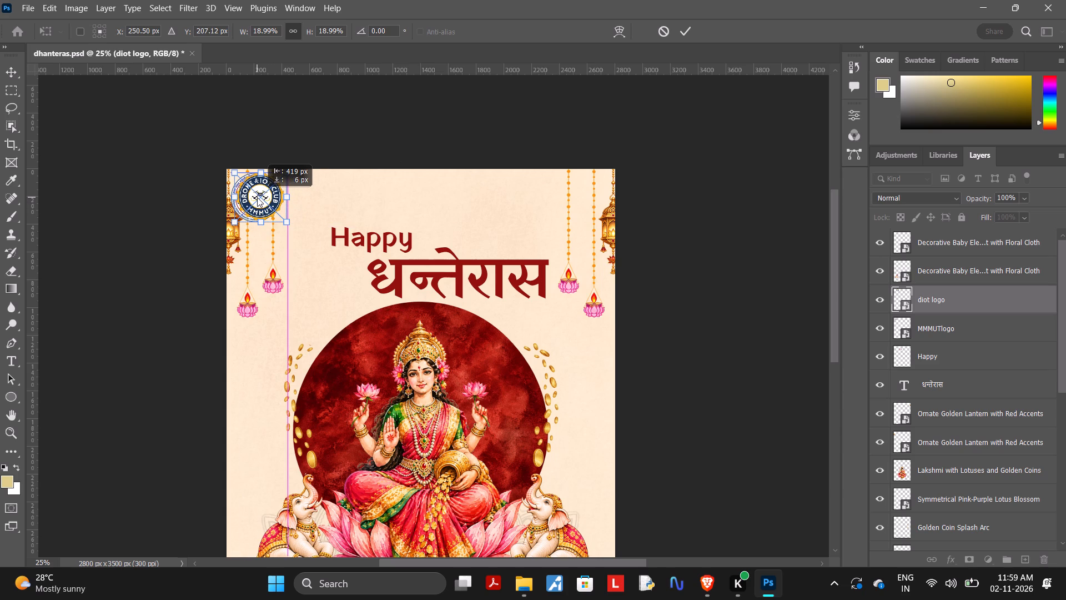
pyautogui.moveTo(257, 197); pyautogui.dragTo(255, 199)
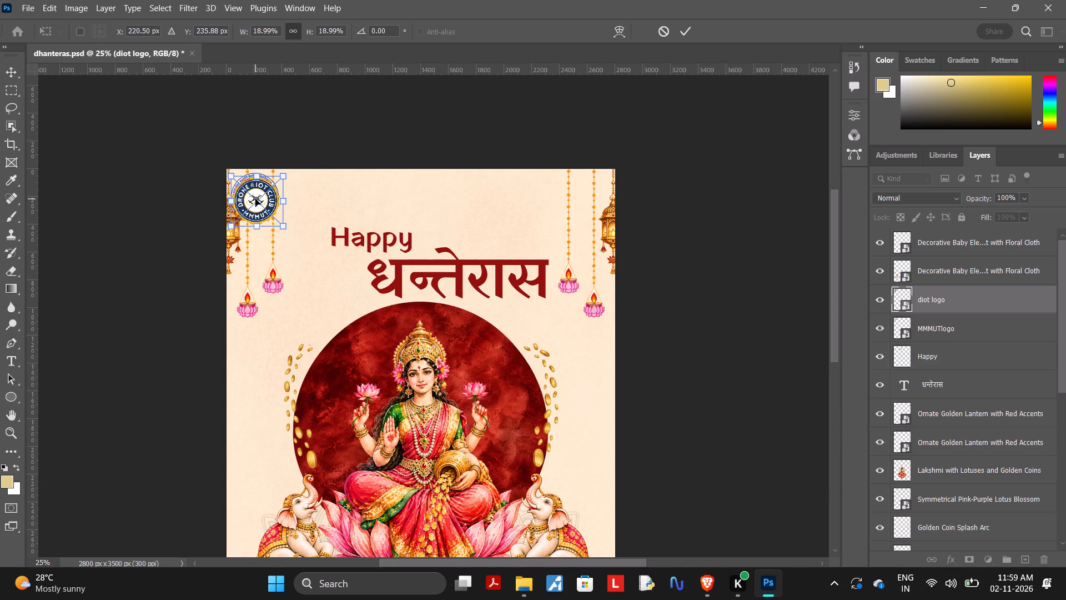
pyautogui.click(280, 175)
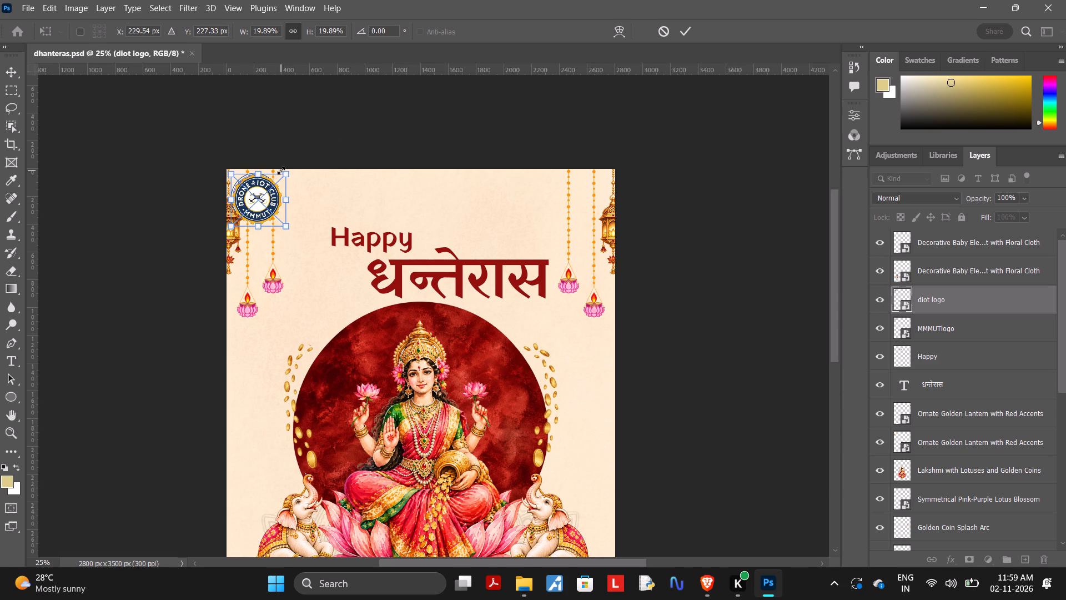
# Move the diot logo into the poster's upper-right corner, level with the MMMUTlogo, at about X 2584, Y 227 px.
pyautogui.moveTo(272, 192); pyautogui.dragTo(591, 197)
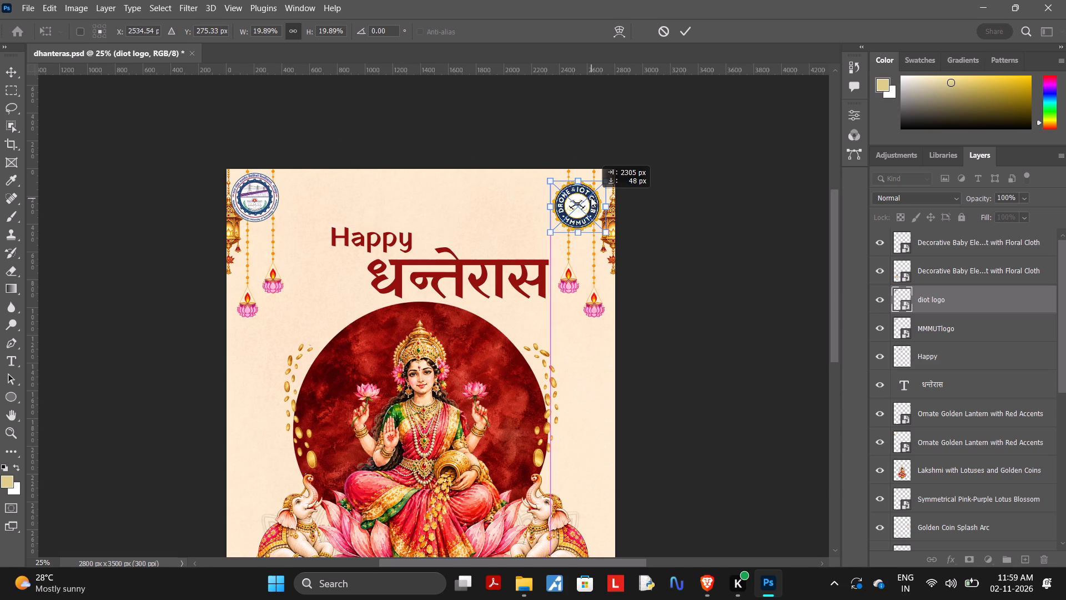
pyautogui.moveTo(591, 197); pyautogui.dragTo(600, 194)
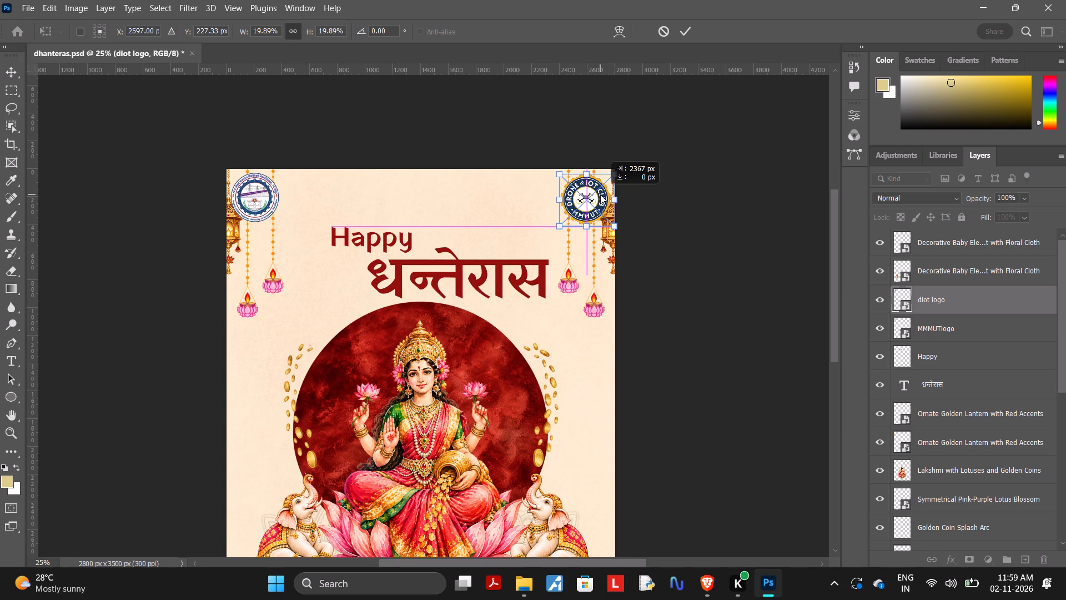
pyautogui.moveTo(600, 194); pyautogui.dragTo(597, 194)
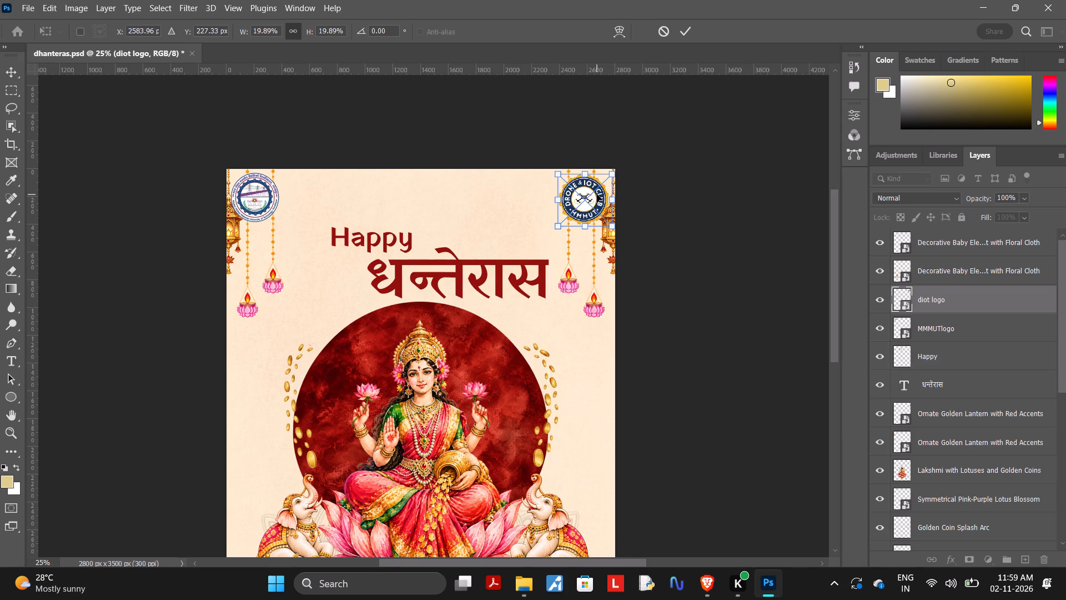
pyautogui.click(693, 28)
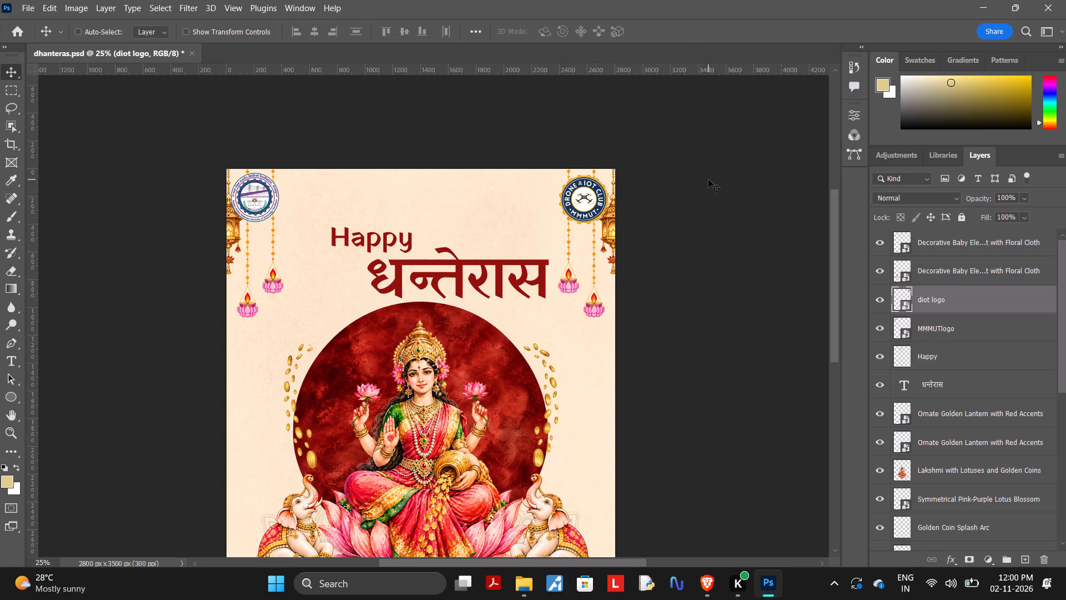
# Save the dhanteras.psd poster with both logos in place.
pyautogui.scroll(-1, 708, 179)
pyautogui.scroll(1, 708, 179)
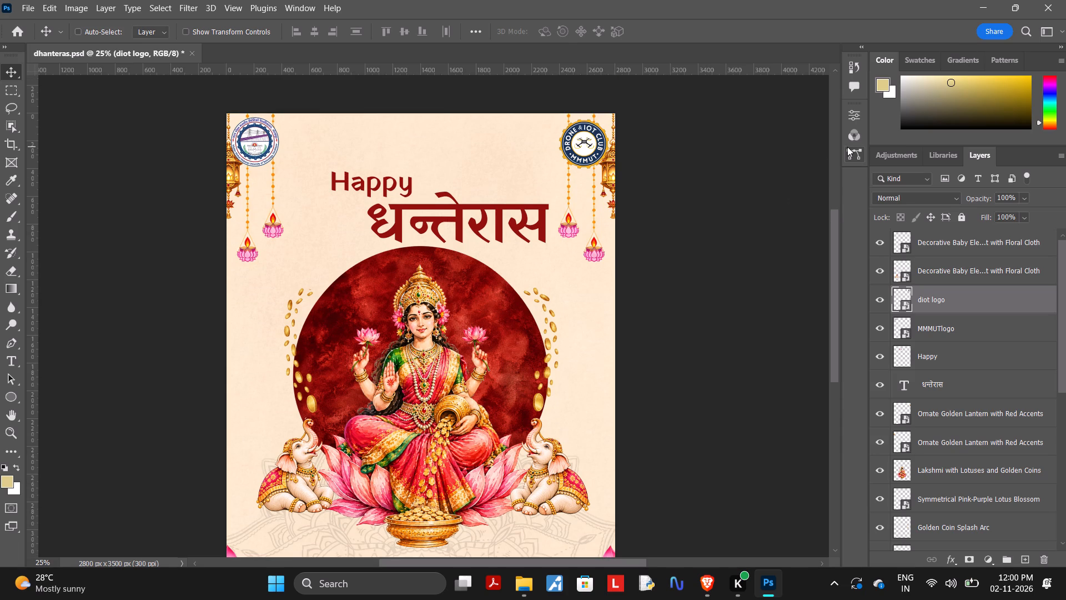
pyautogui.hotkey('ctrl', 's')
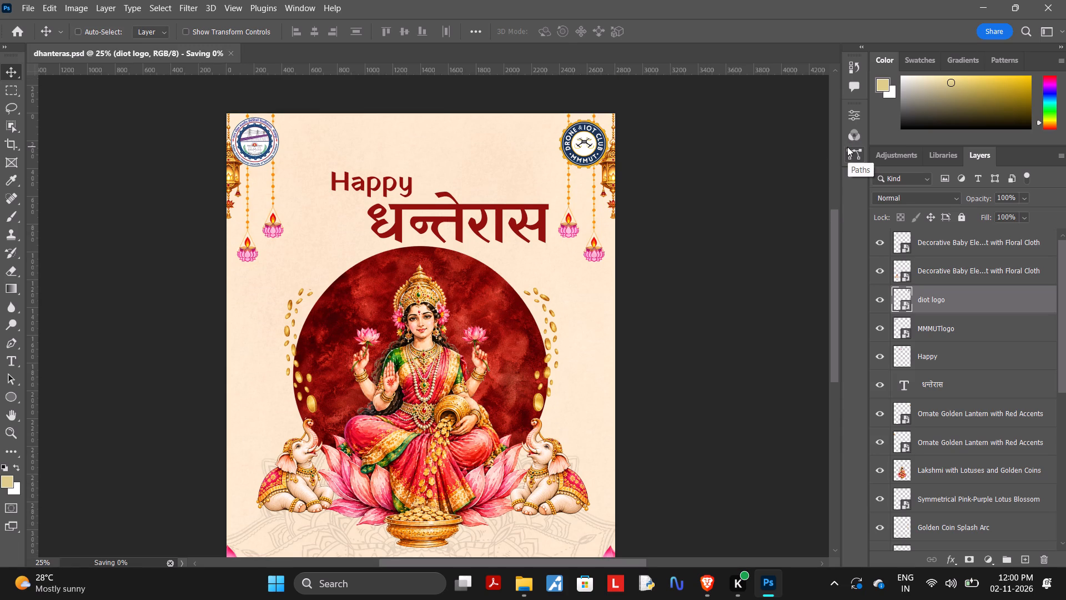
# Look over the saved poster from the logos and title down to the lotus corners at the bottom edge.
pyautogui.scroll(-1, 847, 147)
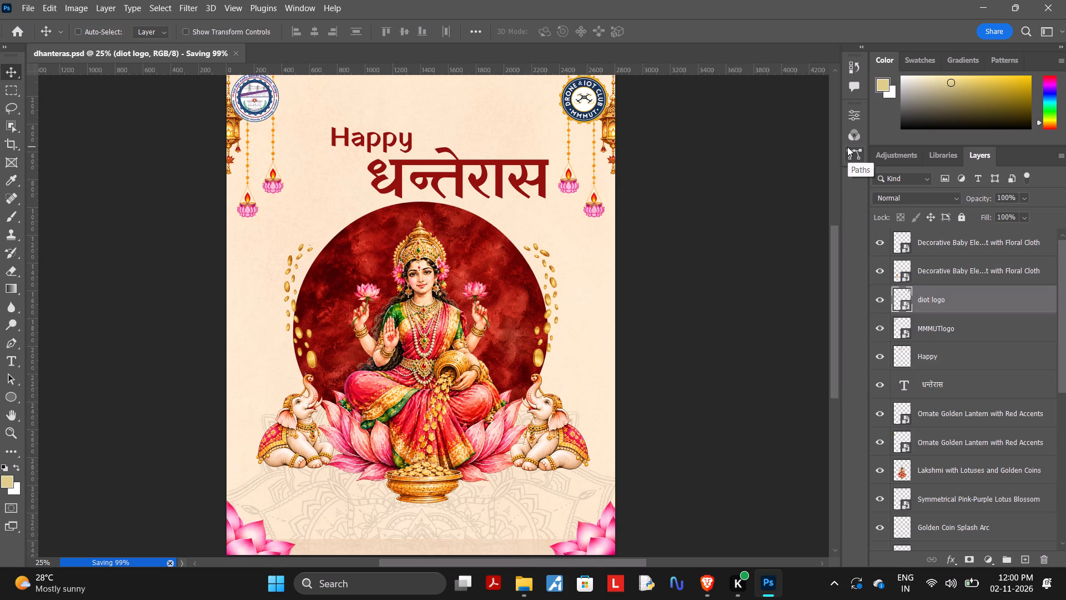
pyautogui.scroll(-2, 847, 147)
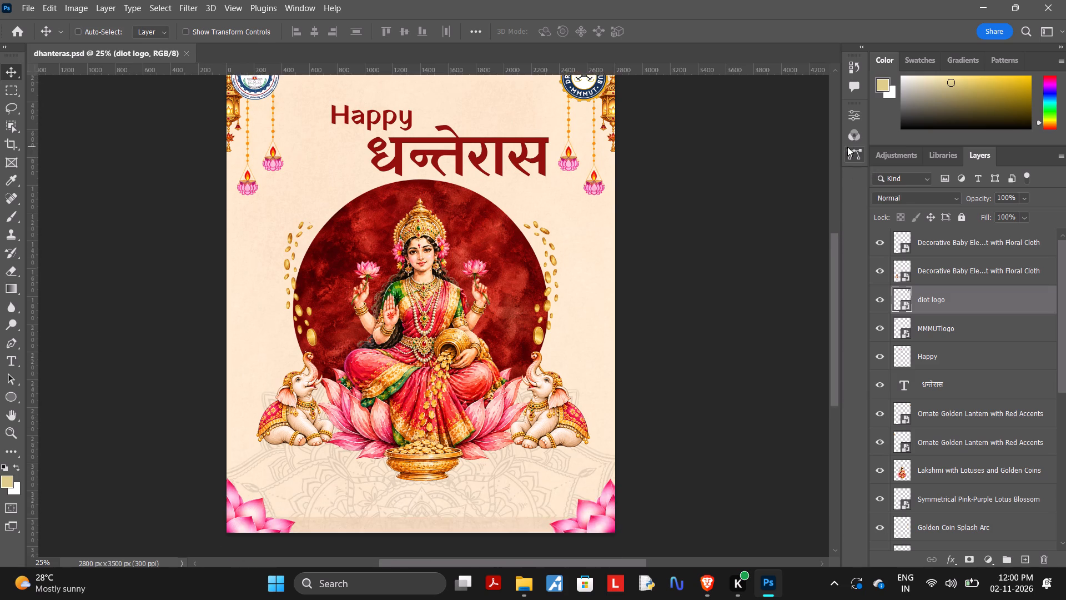
pyautogui.scroll(-2, 847, 147)
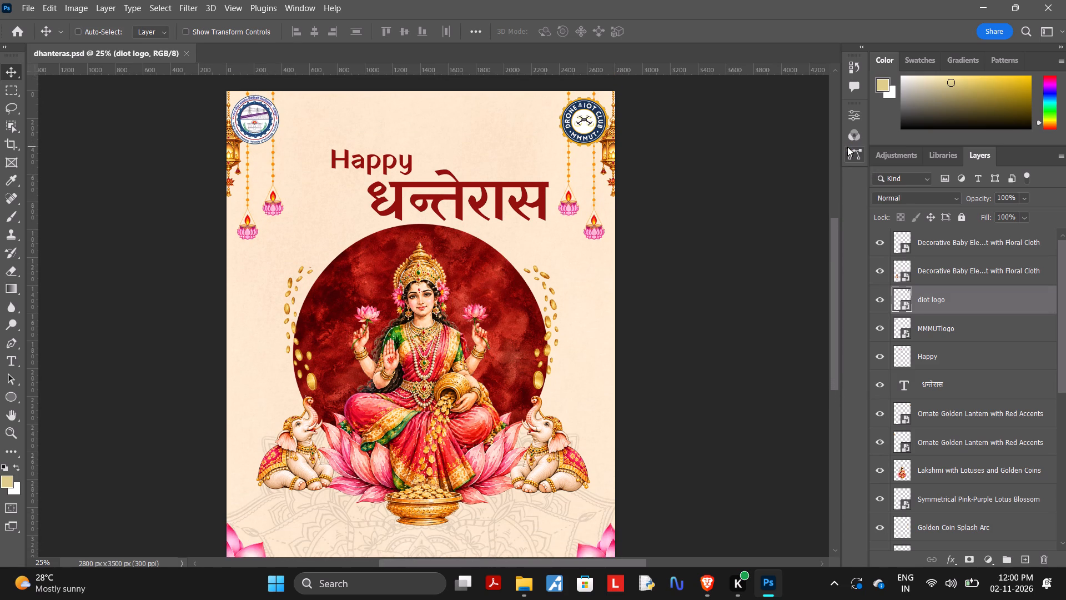
pyautogui.scroll(-2, 847, 147)
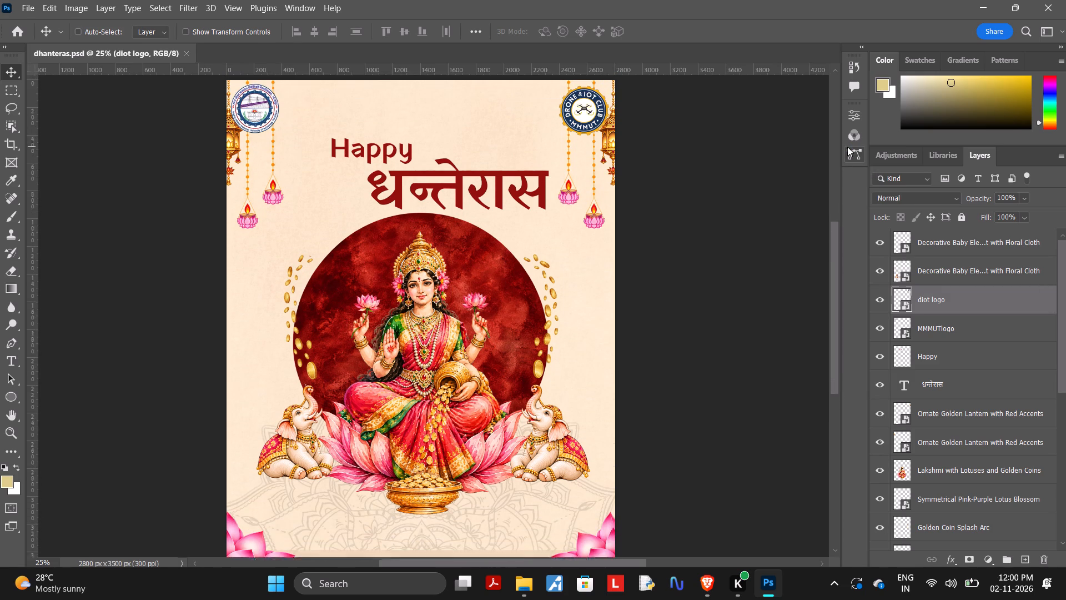
pyautogui.scroll(-1, 847, 147)
pyautogui.hscroll(-1, 847, 147)
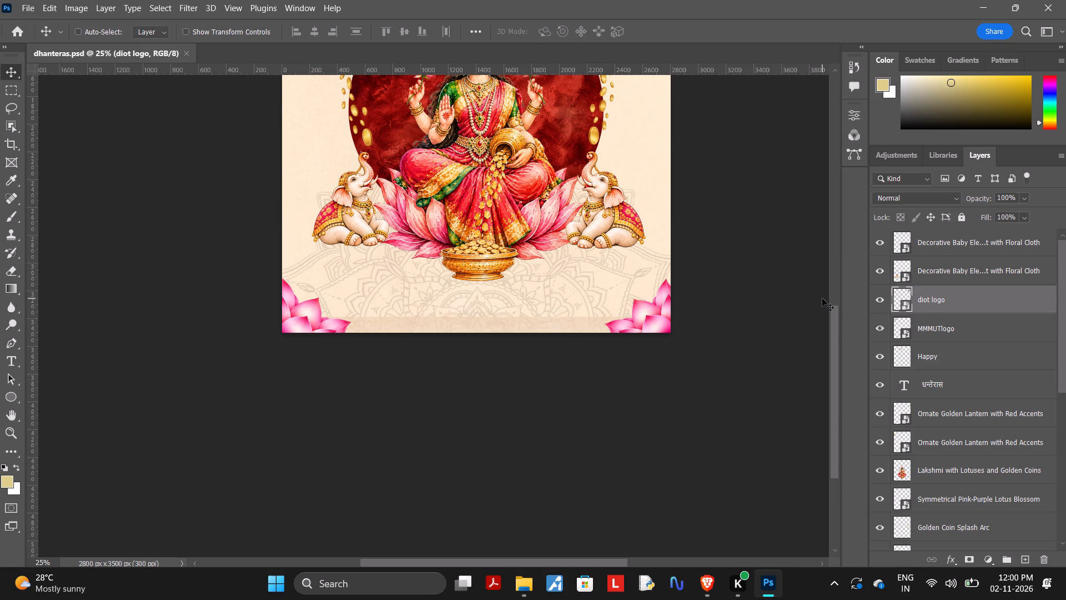
pyautogui.scroll(5, 822, 298)
# Close Photoshop along with the saved dhanteras.psd poster.
pyautogui.click(1061, 0)
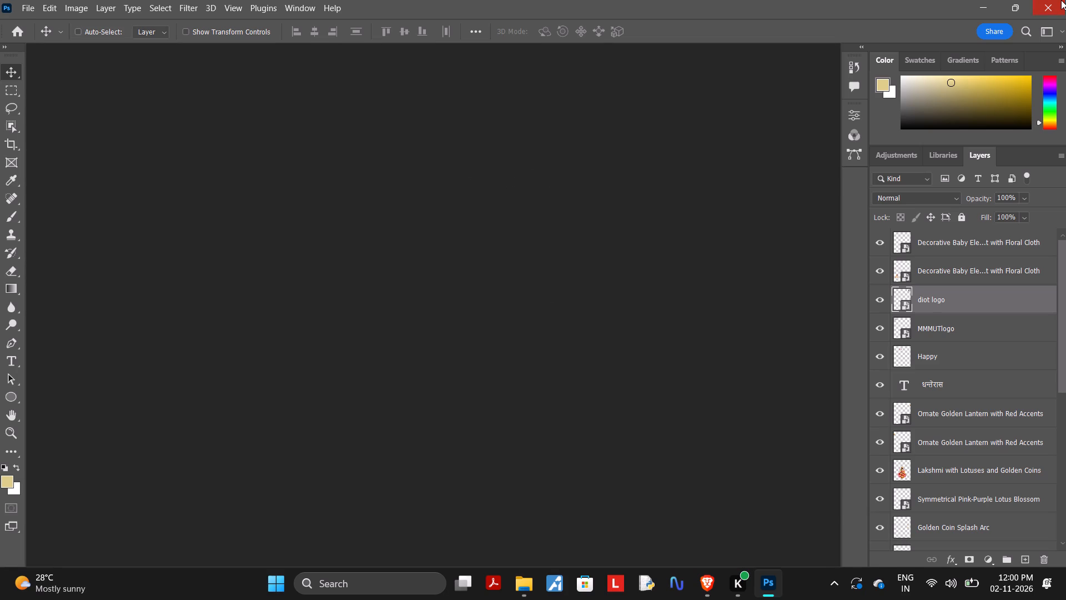